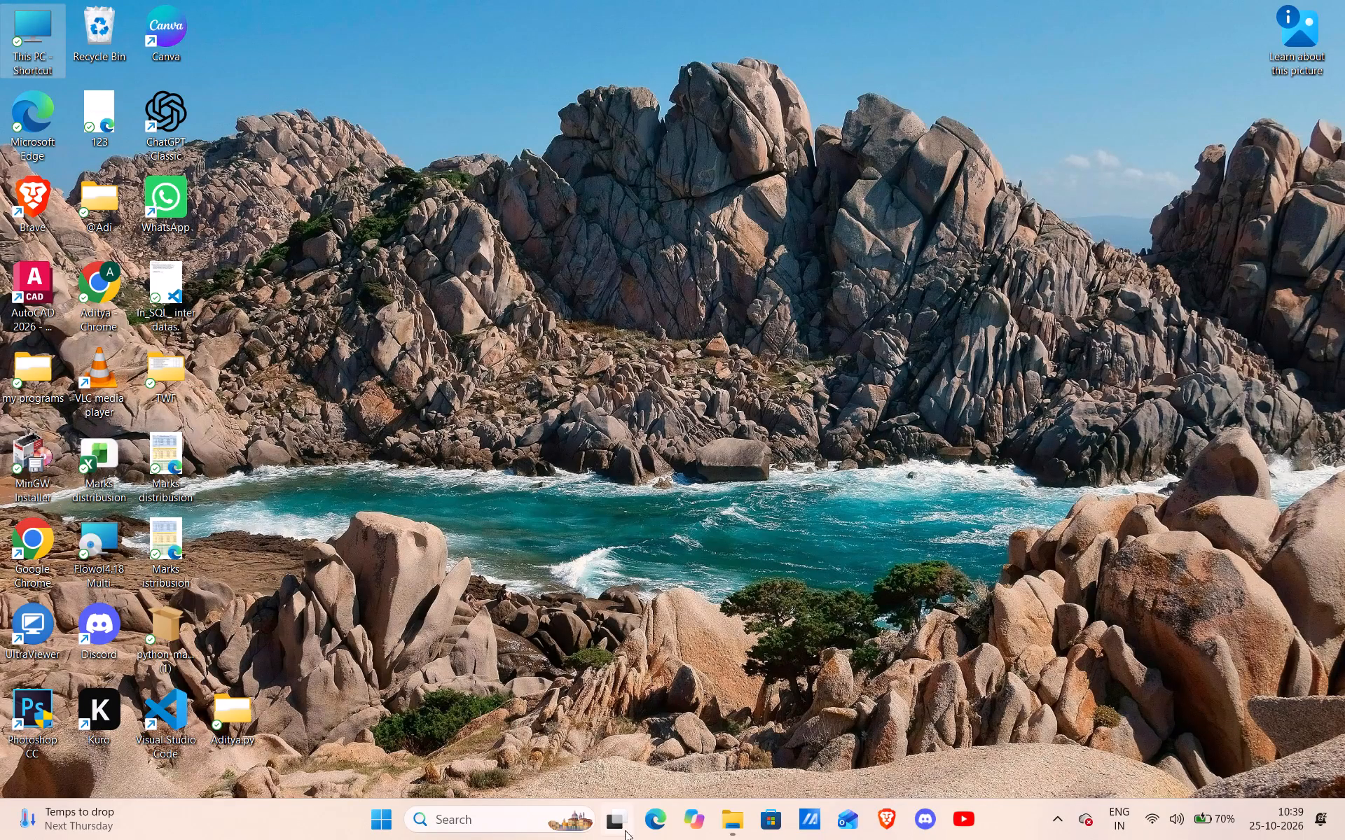
# Search Windows for PowerPoint and launch it.
pyautogui.click(517, 813)
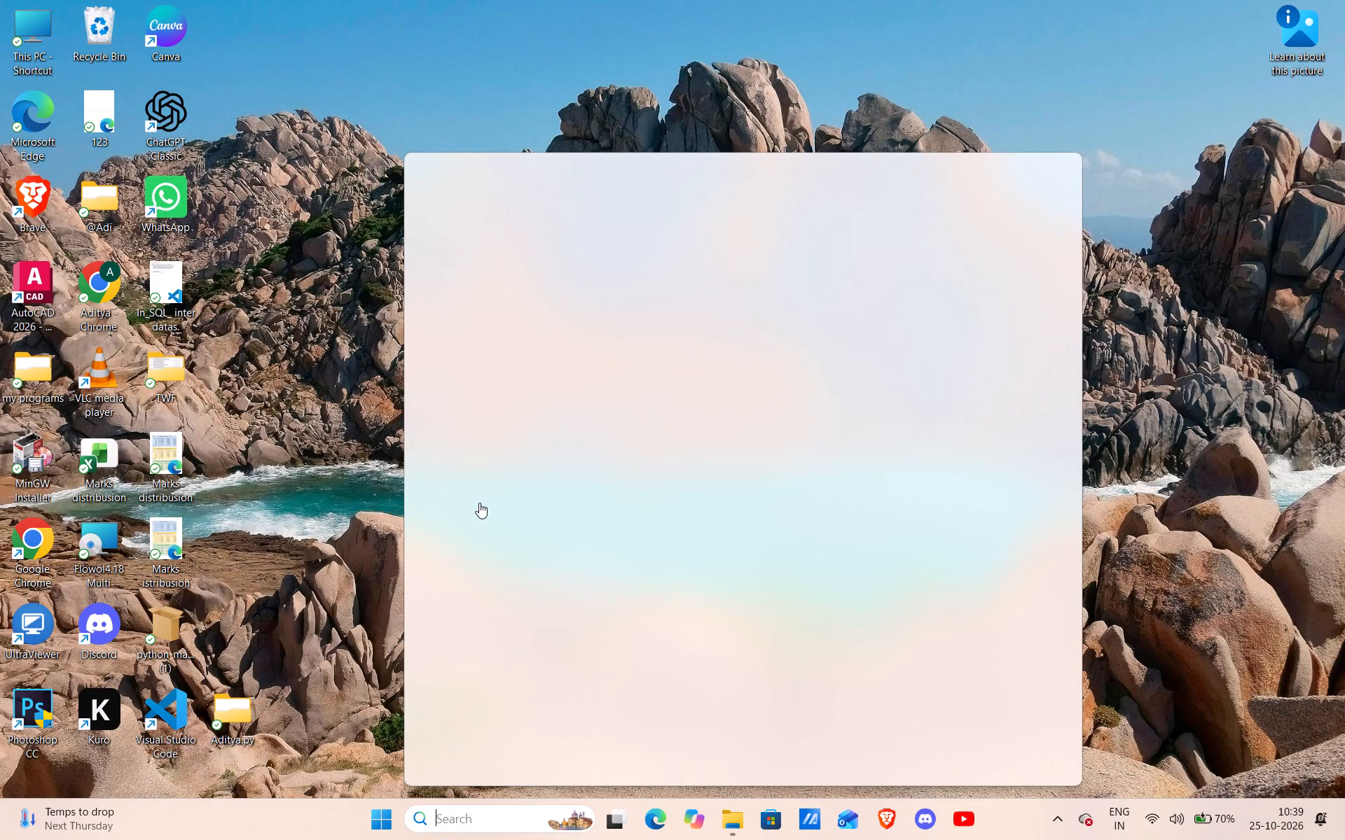
pyautogui.scroll(-1, 487, 456)
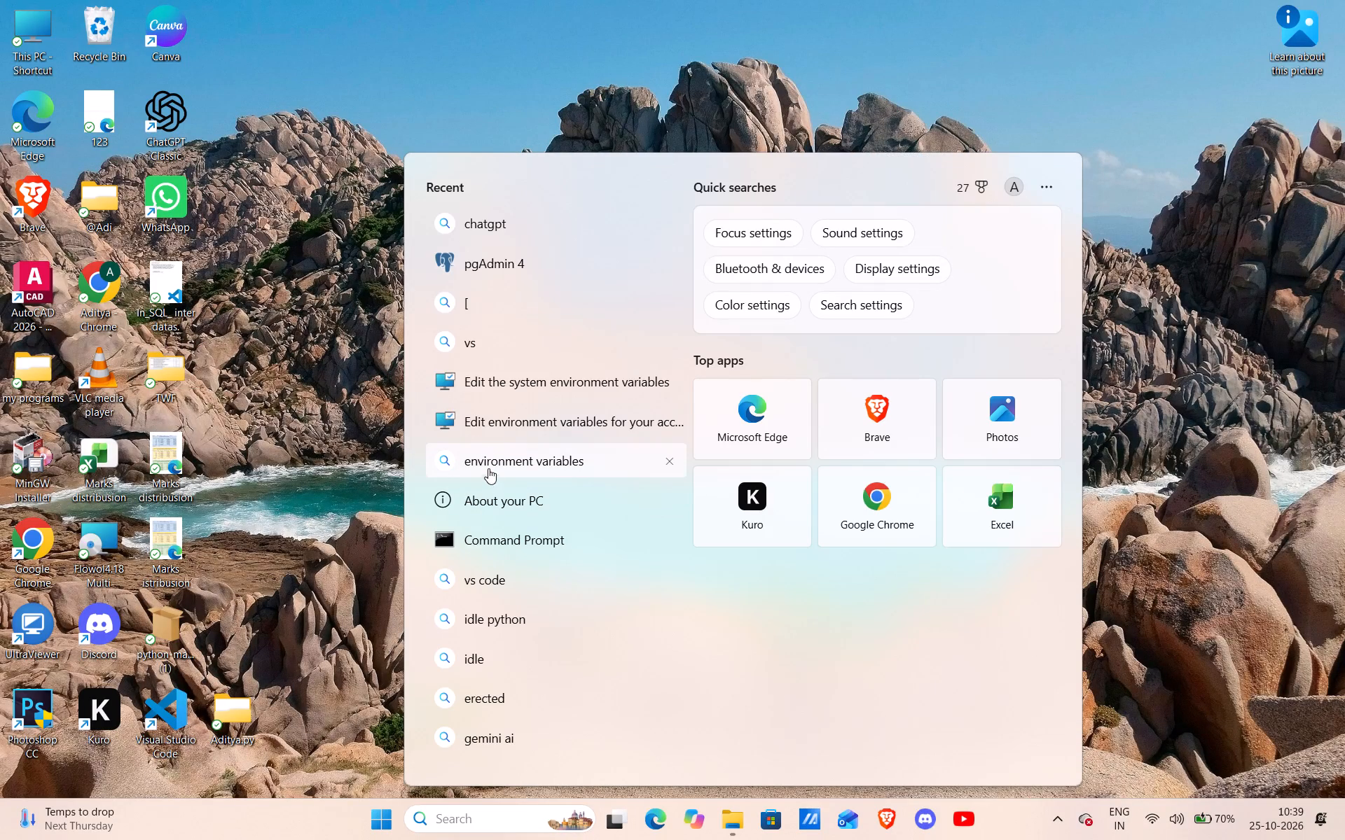
pyautogui.scroll(-2, 488, 468)
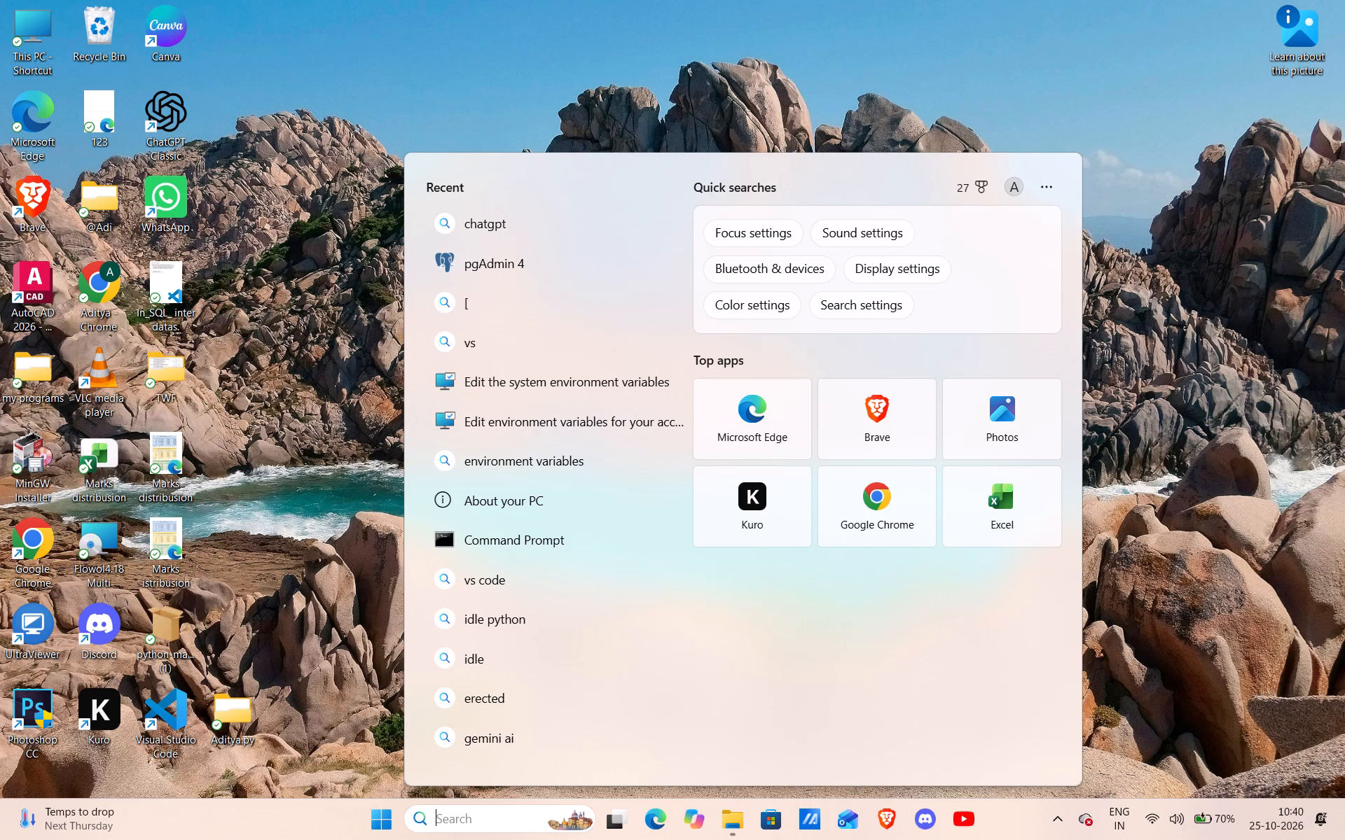
pyautogui.write('po')
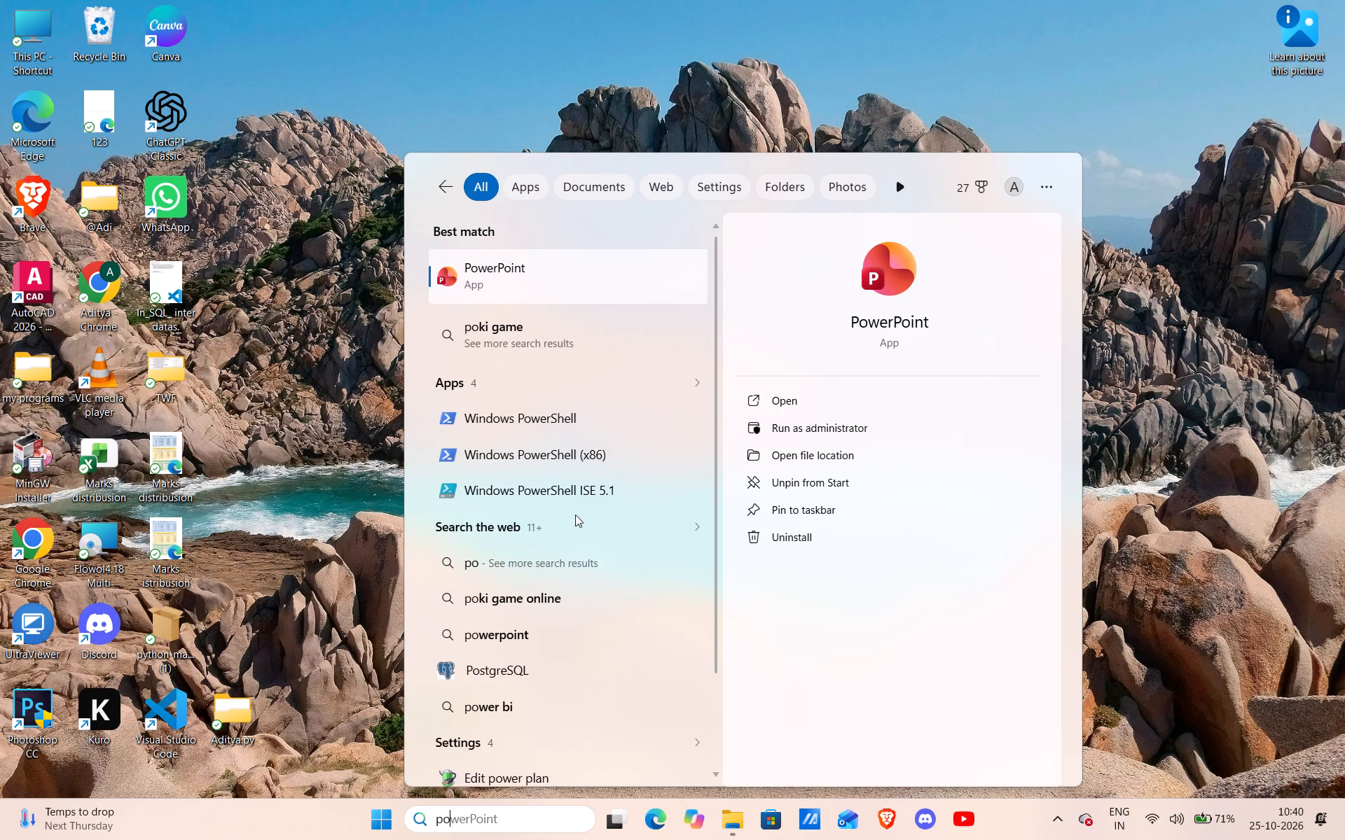
pyautogui.click(527, 281)
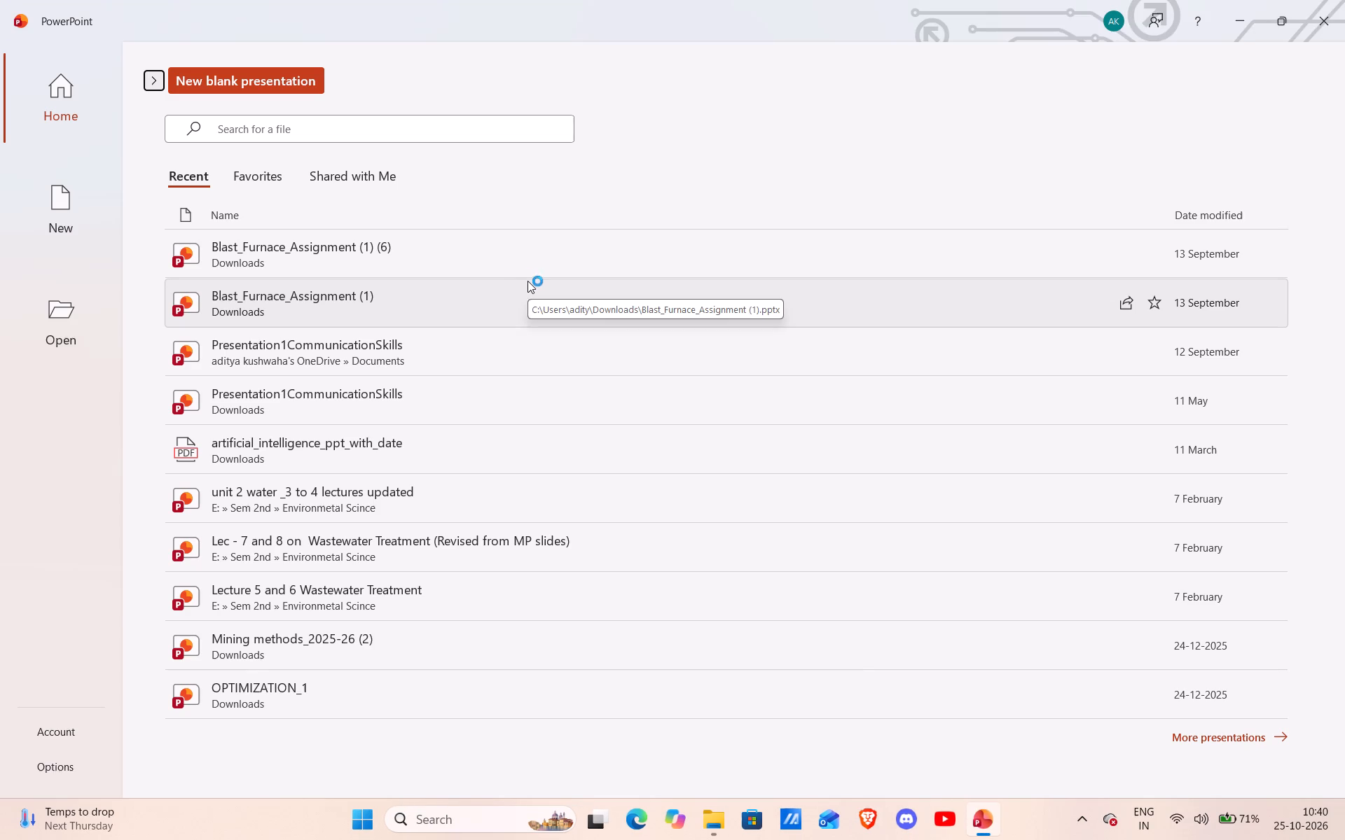
# Create a new blank presentation.
pyautogui.click(44, 205)
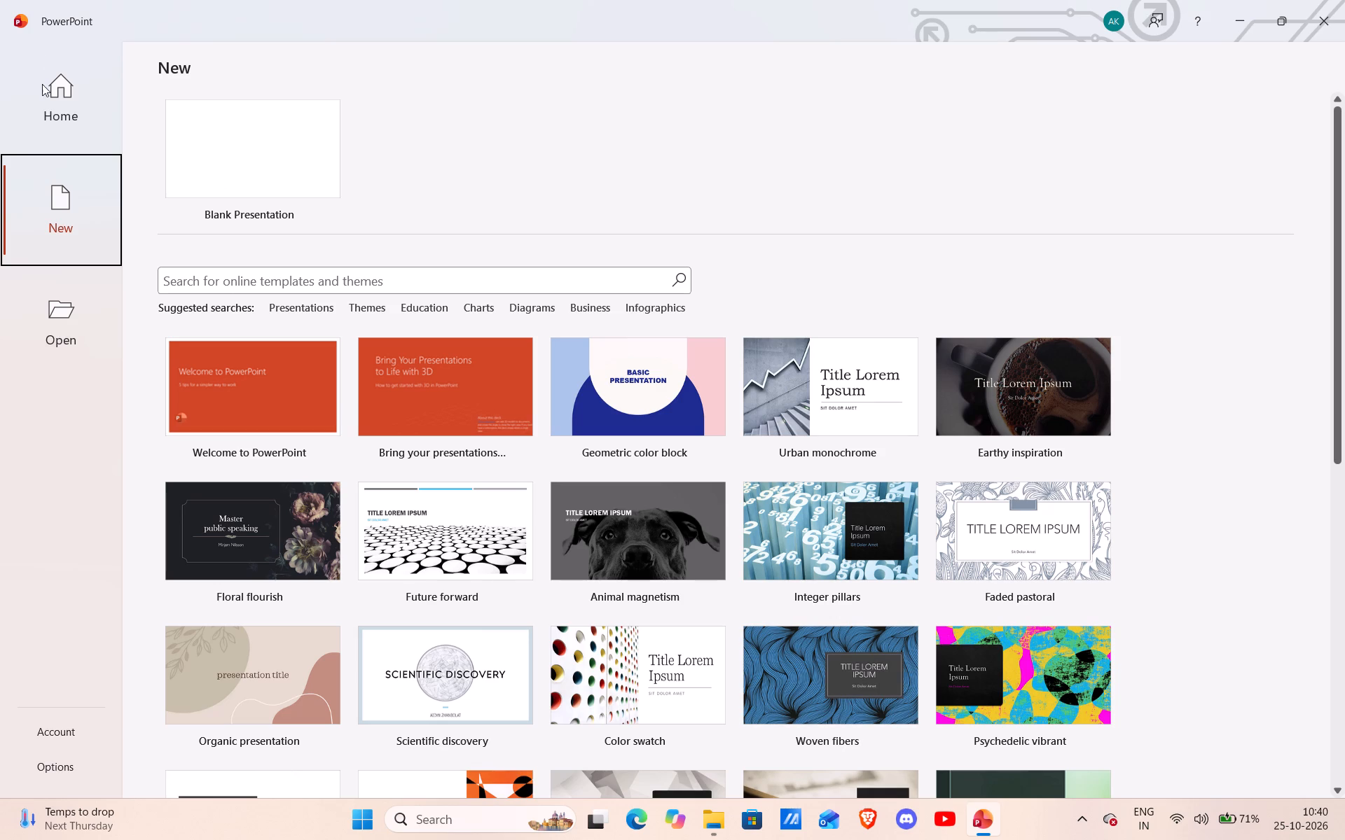
pyautogui.click(296, 161)
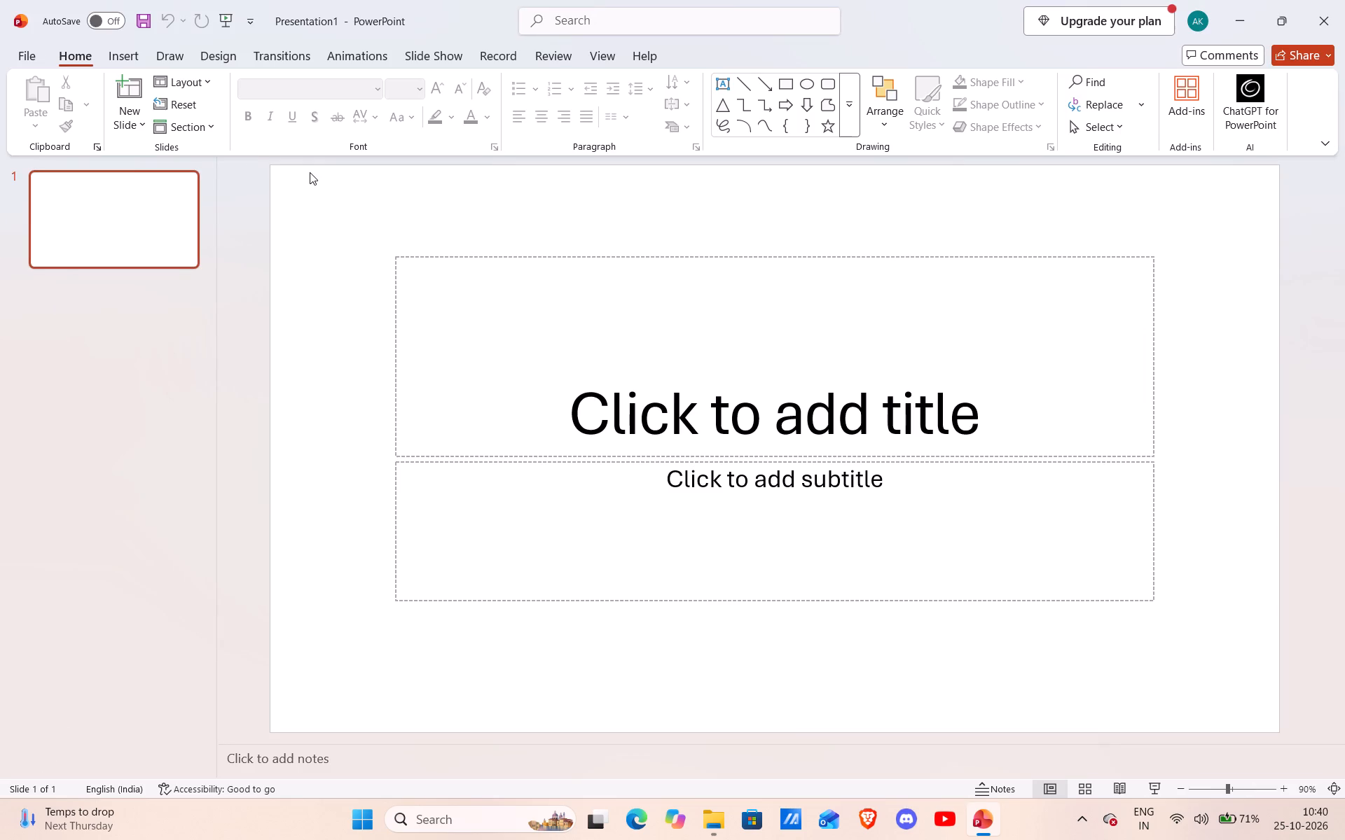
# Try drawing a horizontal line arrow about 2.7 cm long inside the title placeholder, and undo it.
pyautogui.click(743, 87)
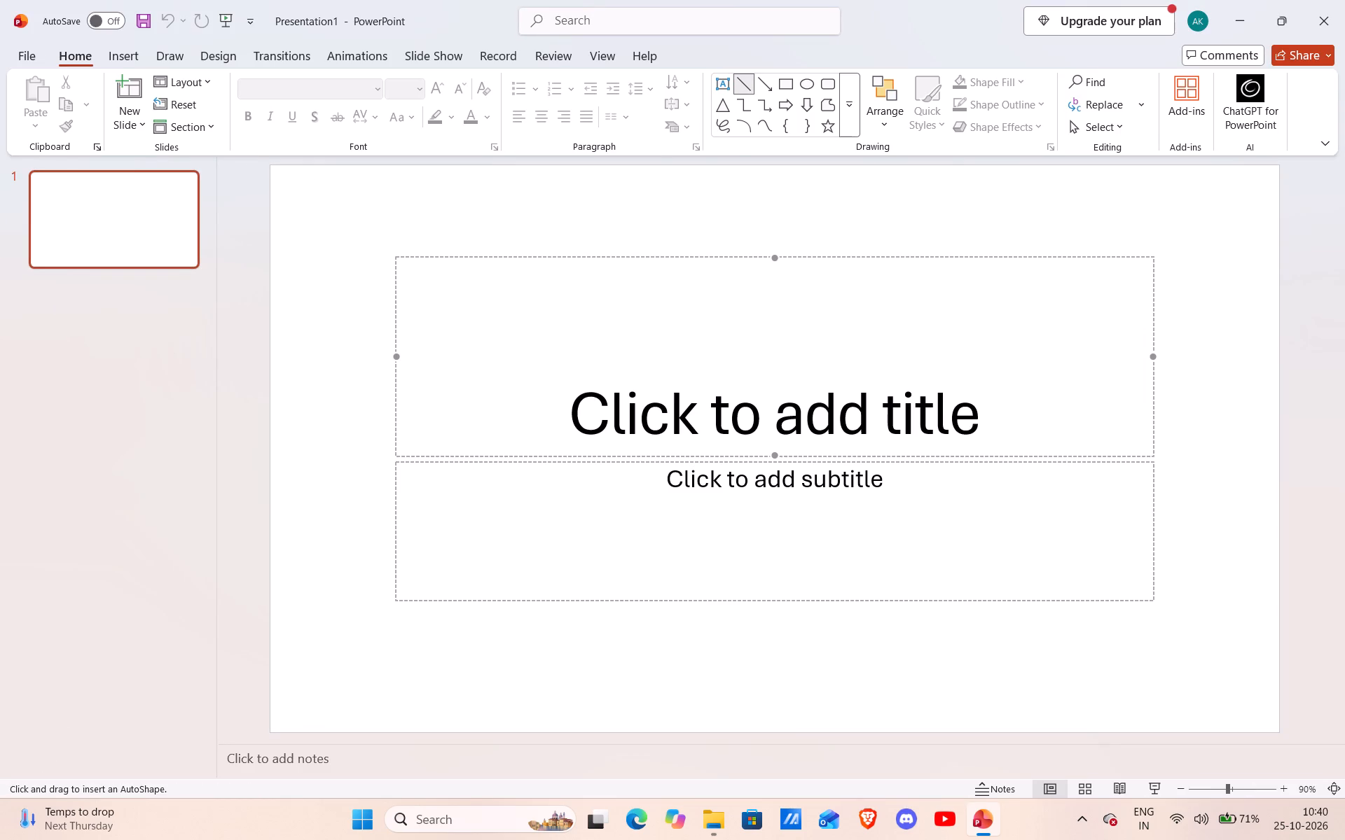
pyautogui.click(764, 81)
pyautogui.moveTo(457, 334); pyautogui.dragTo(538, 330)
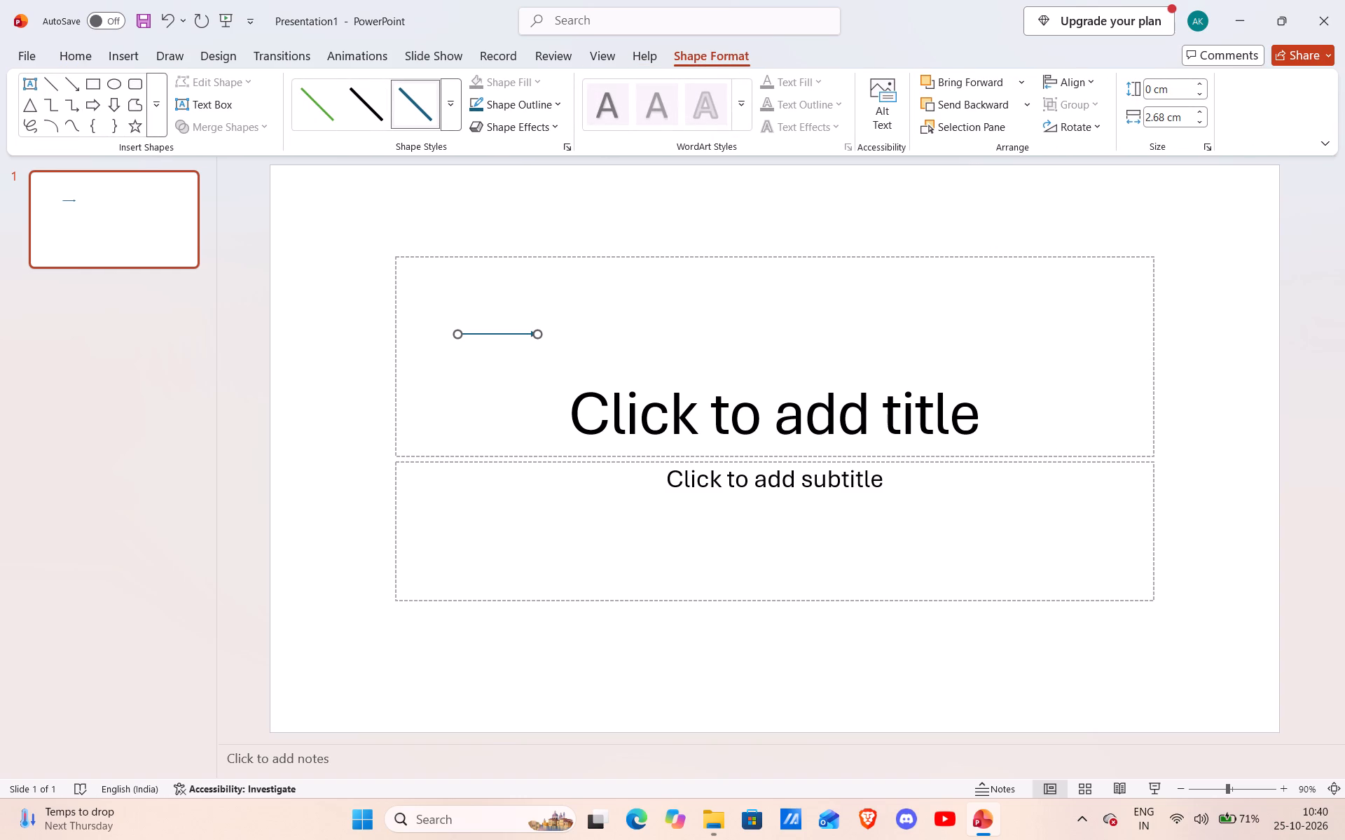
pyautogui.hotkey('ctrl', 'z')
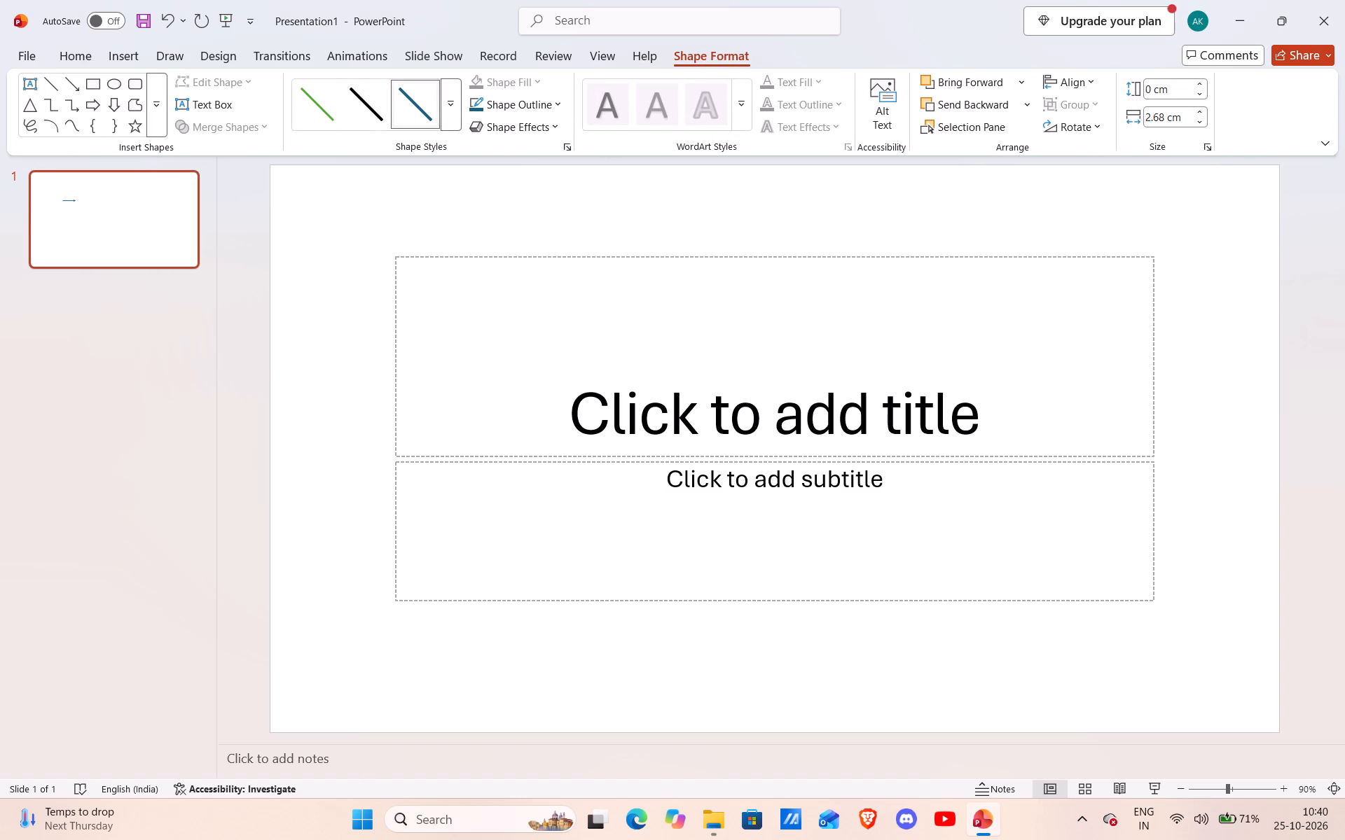
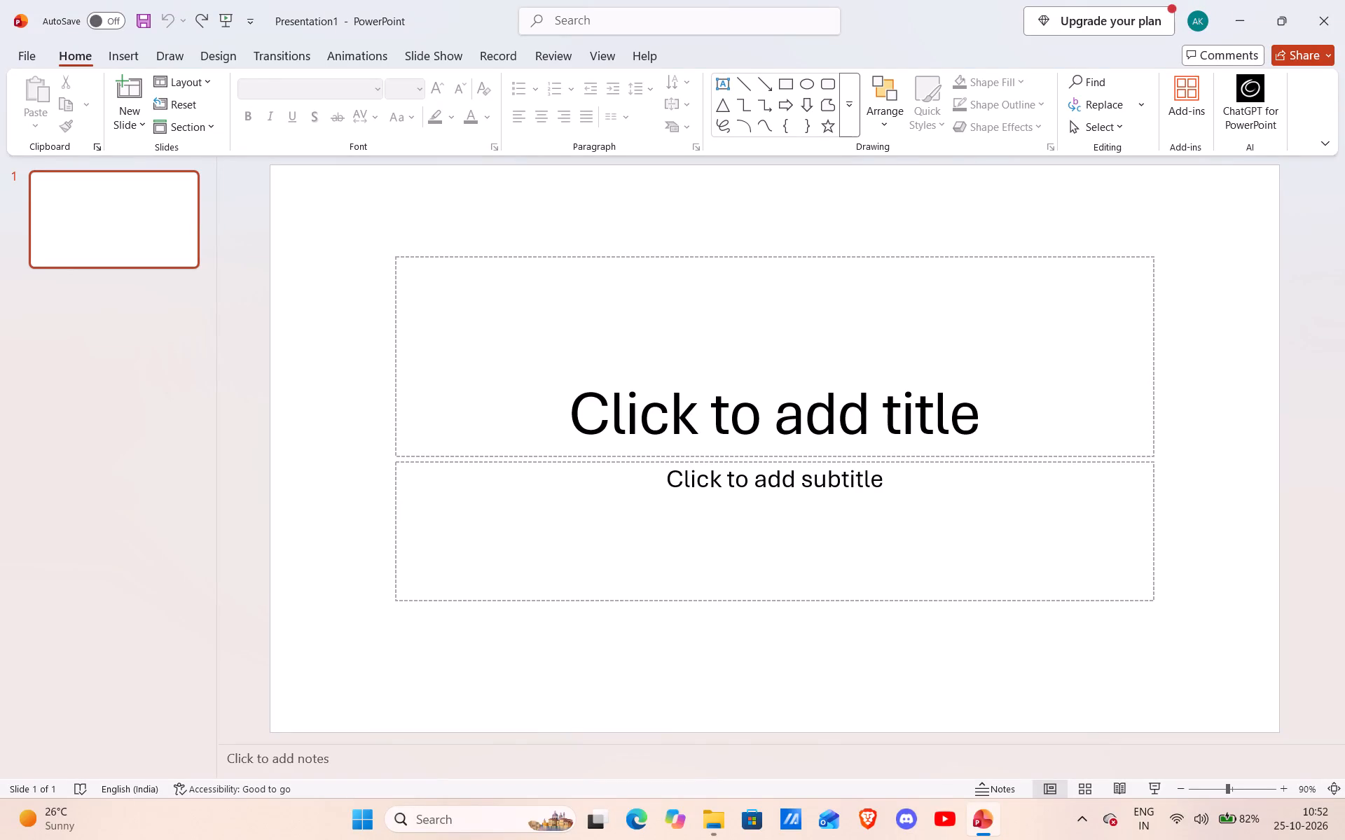
# Delete both the title and subtitle placeholders from the first slide.
pyautogui.moveTo(376, 246); pyautogui.dragTo(1207, 647)
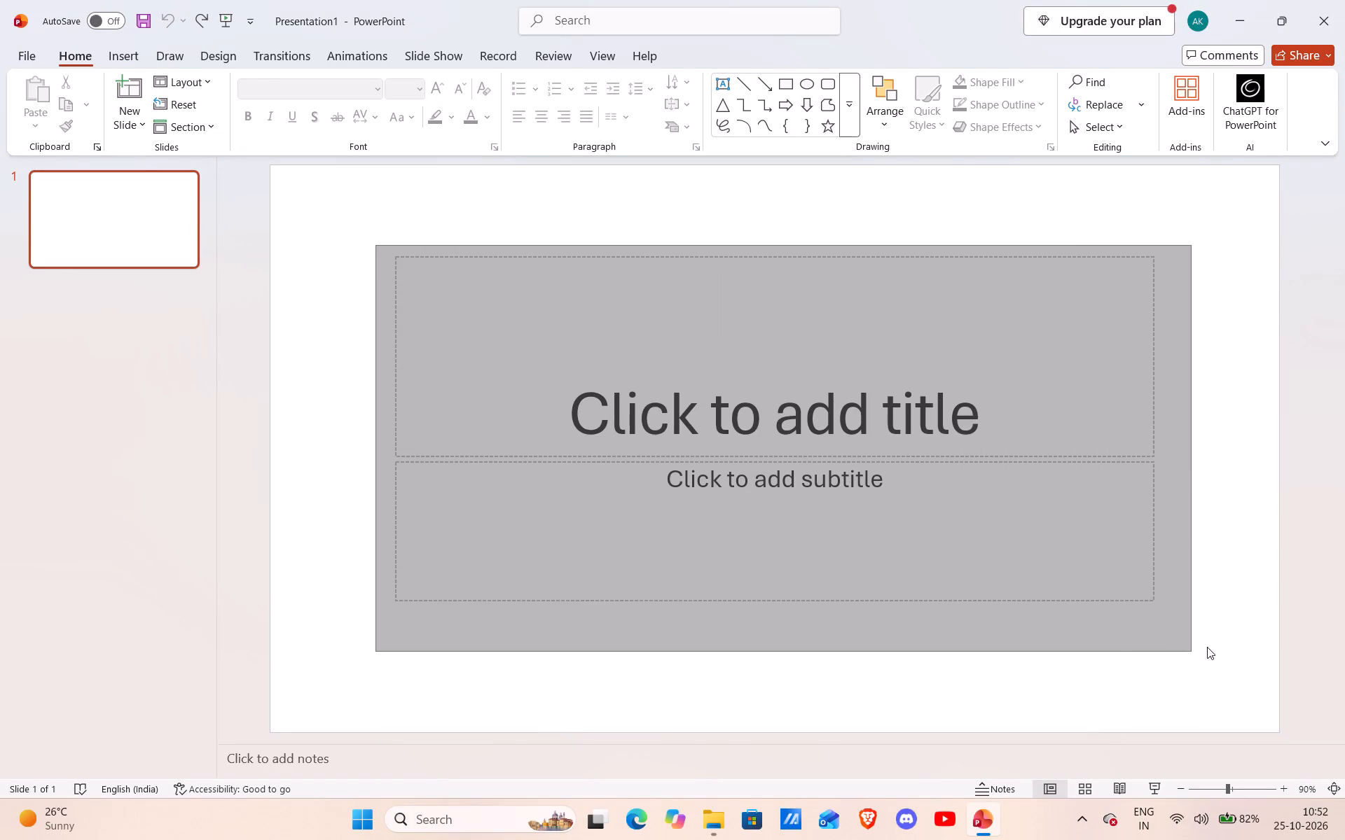
pyautogui.moveTo(1207, 647); pyautogui.dragTo(1241, 626)
pyautogui.press('Delete')
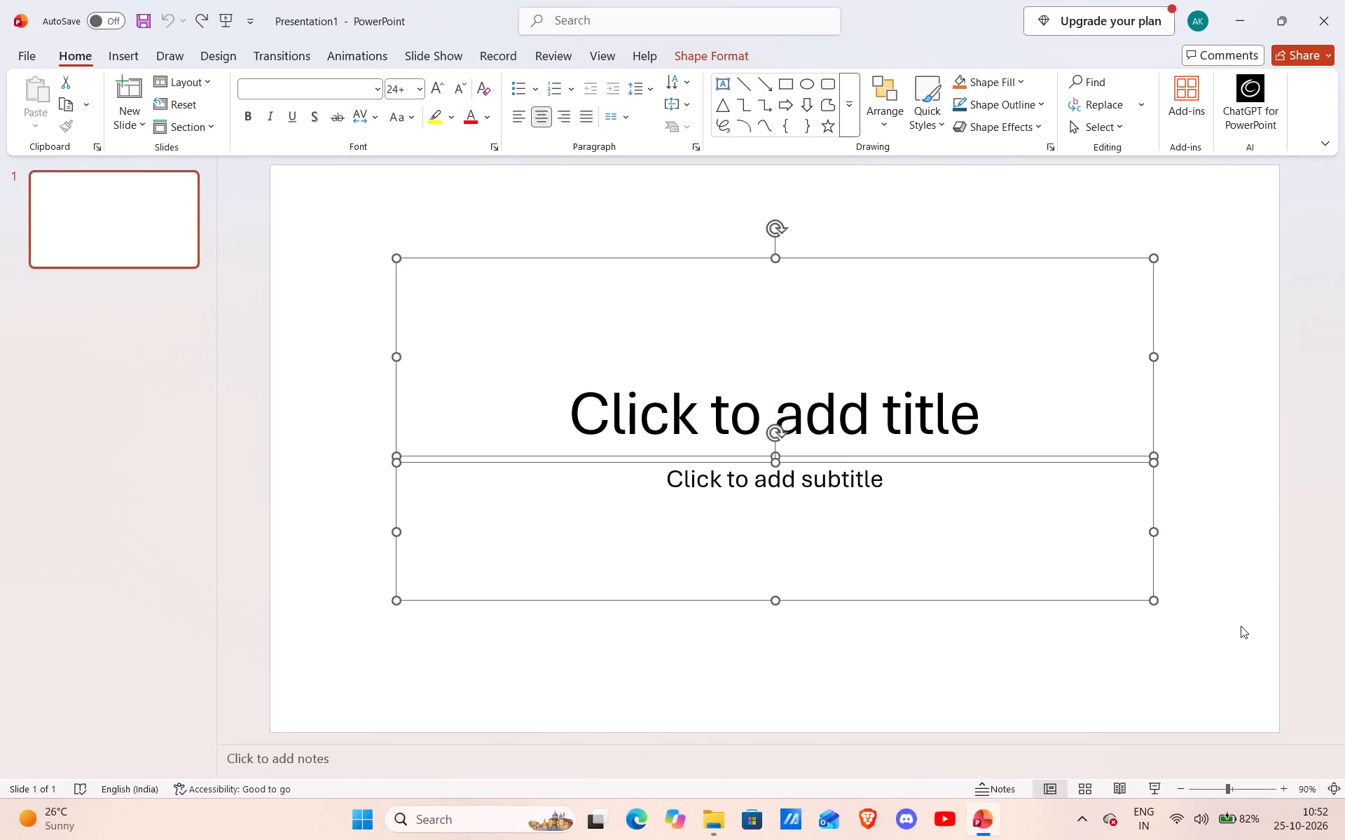
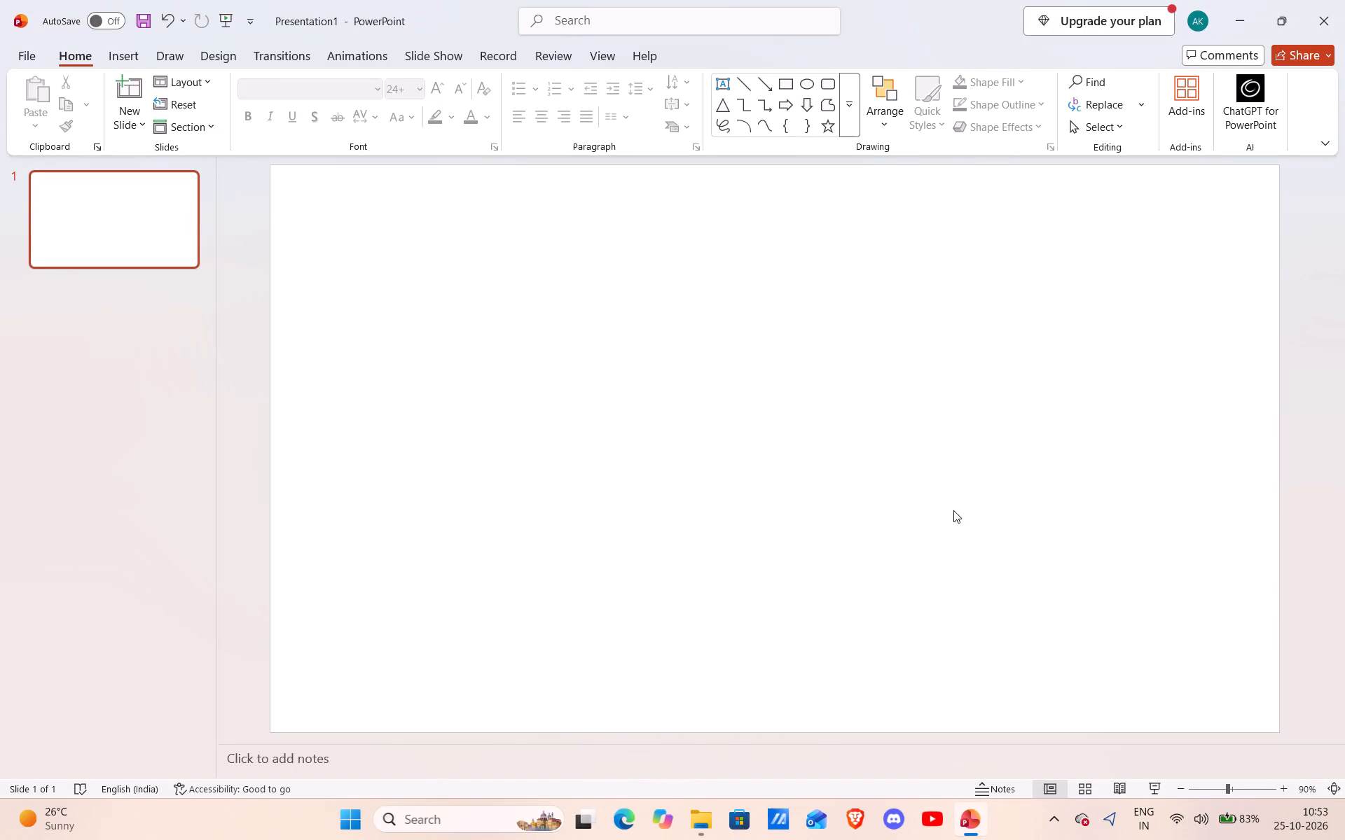
# Undo the deletion of the title and subtitle placeholders on the first slide.
pyautogui.click(365, 216)
pyautogui.click(382, 239)
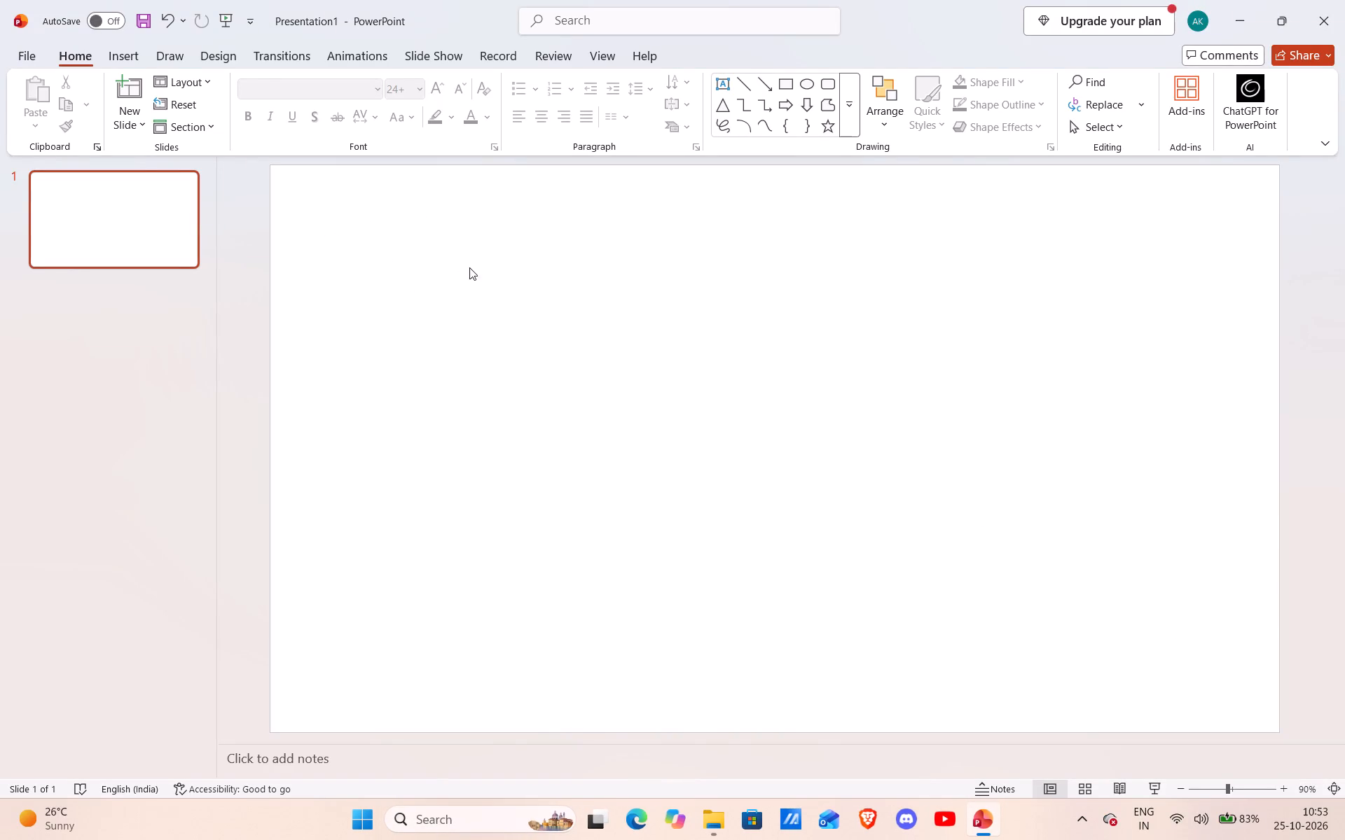
pyautogui.click(84, 203)
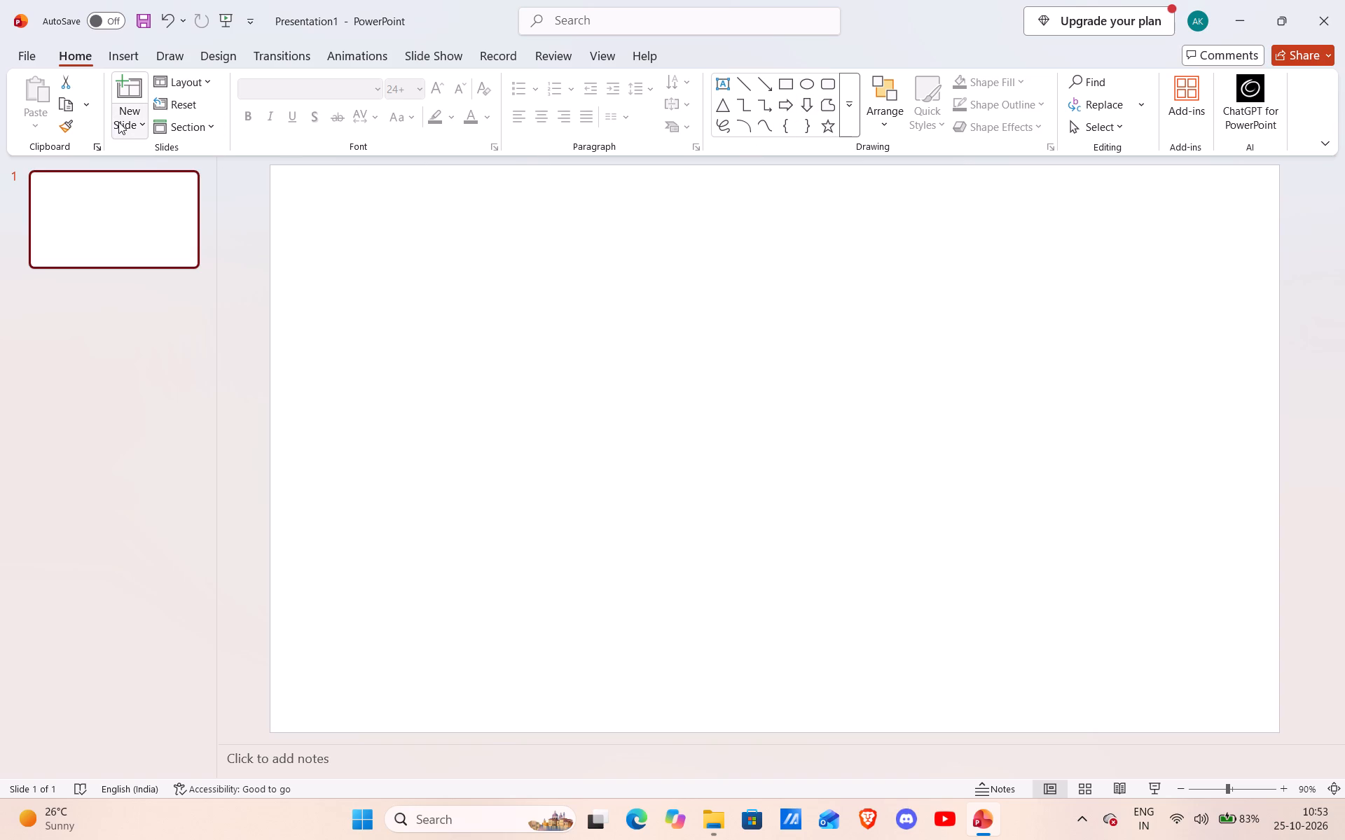
pyautogui.hotkey('ctrl', 'z')
# Enlarge the title placeholder from its corners until it nearly fills the whole slide, leaving a narrow margin on all sides.
pyautogui.click(448, 288)
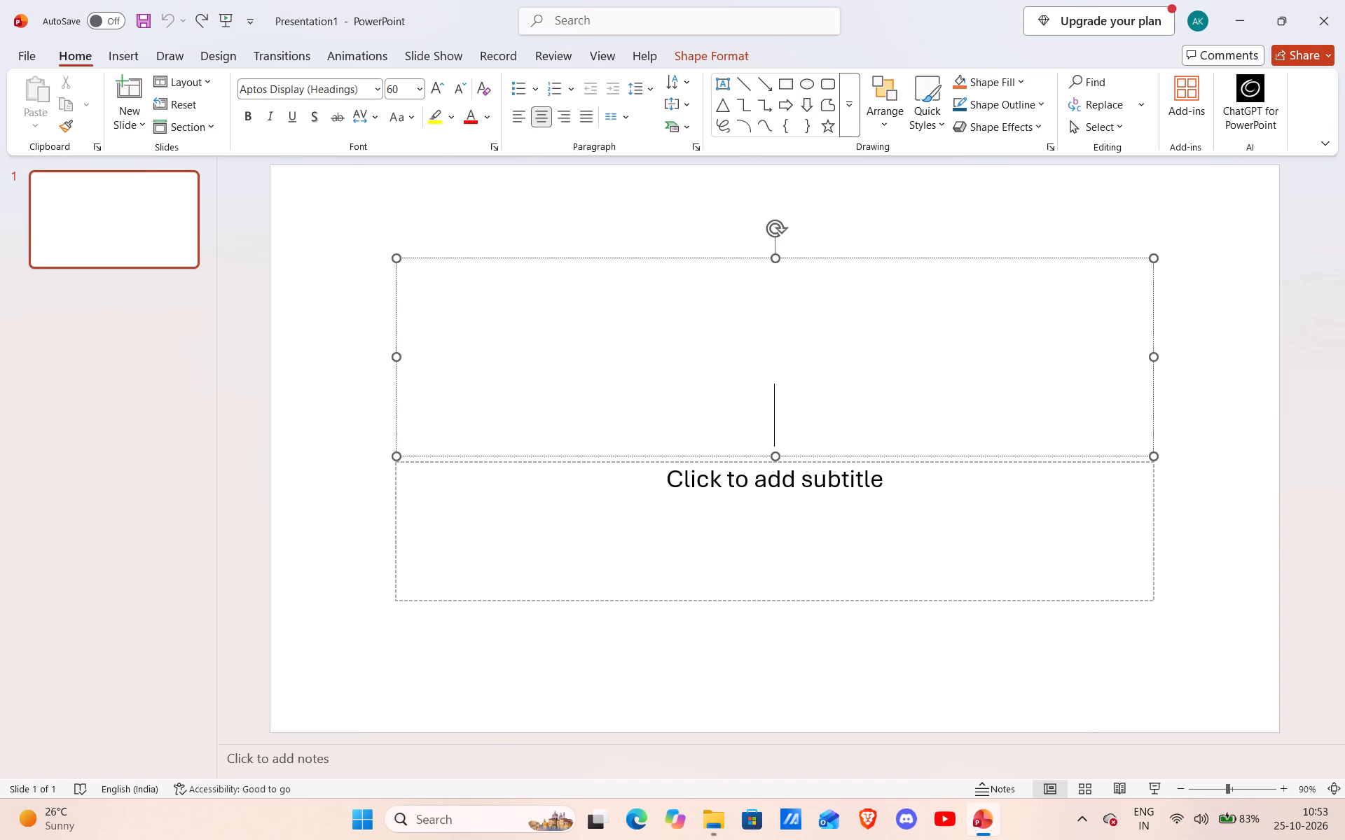
pyautogui.moveTo(396, 260); pyautogui.dragTo(317, 192)
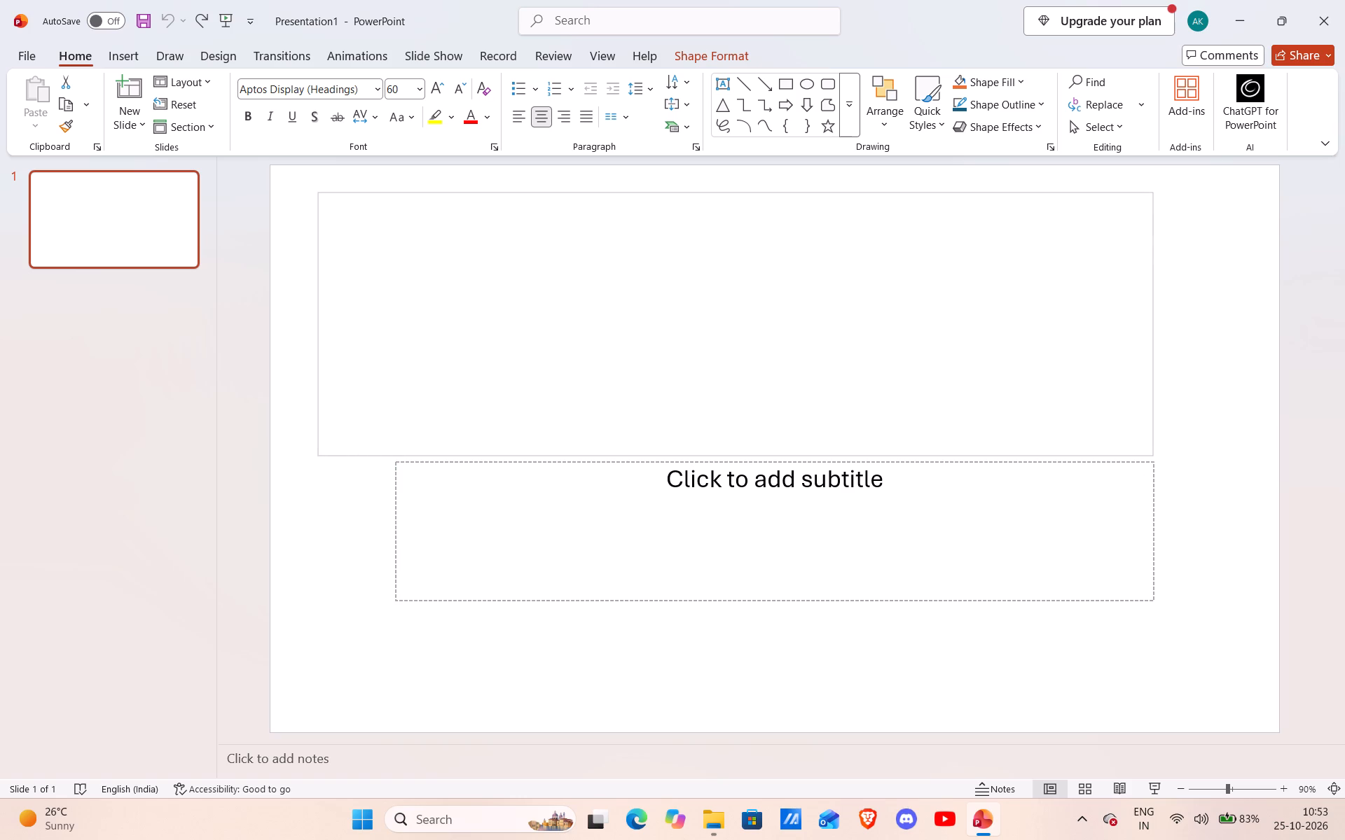
pyautogui.moveTo(317, 192); pyautogui.dragTo(306, 192)
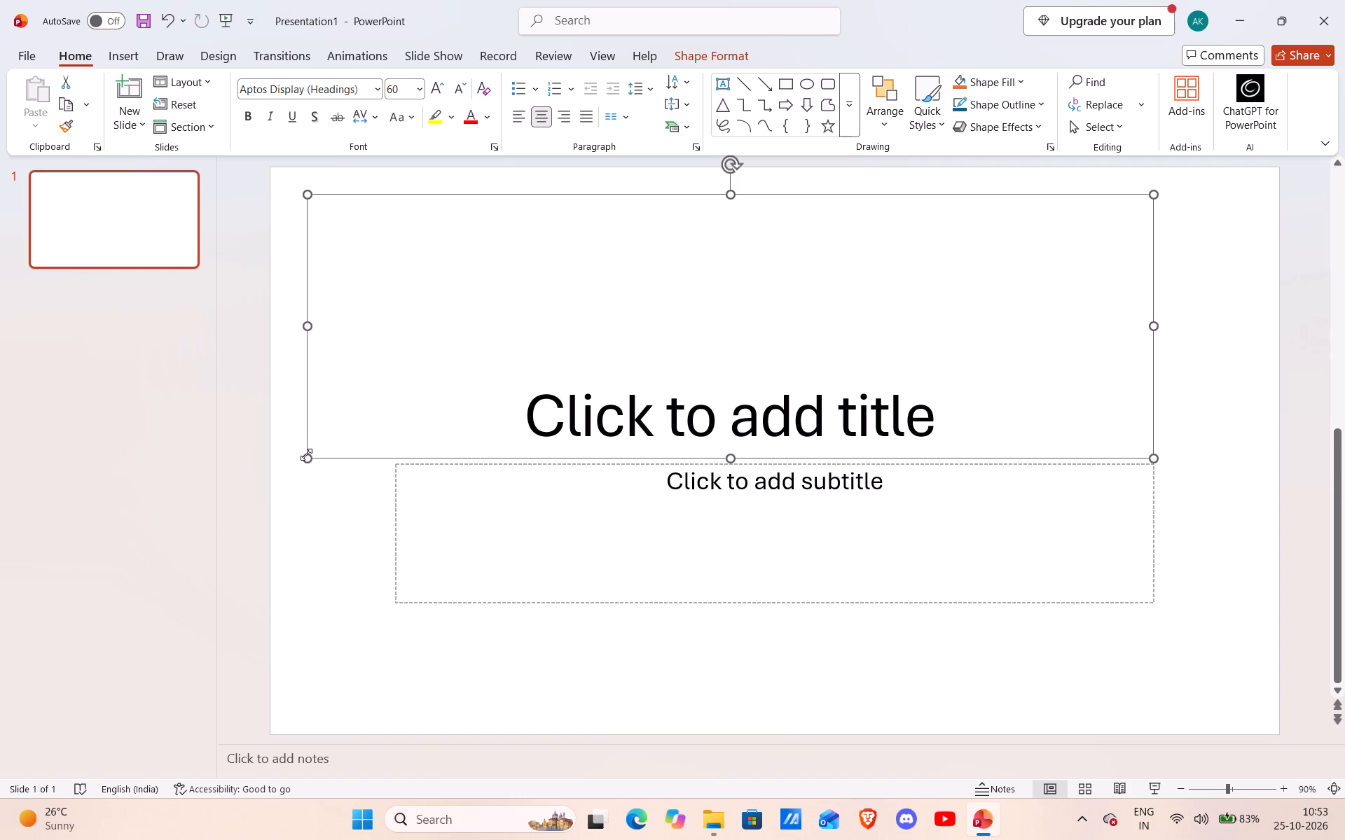
pyautogui.moveTo(306, 457); pyautogui.dragTo(313, 618)
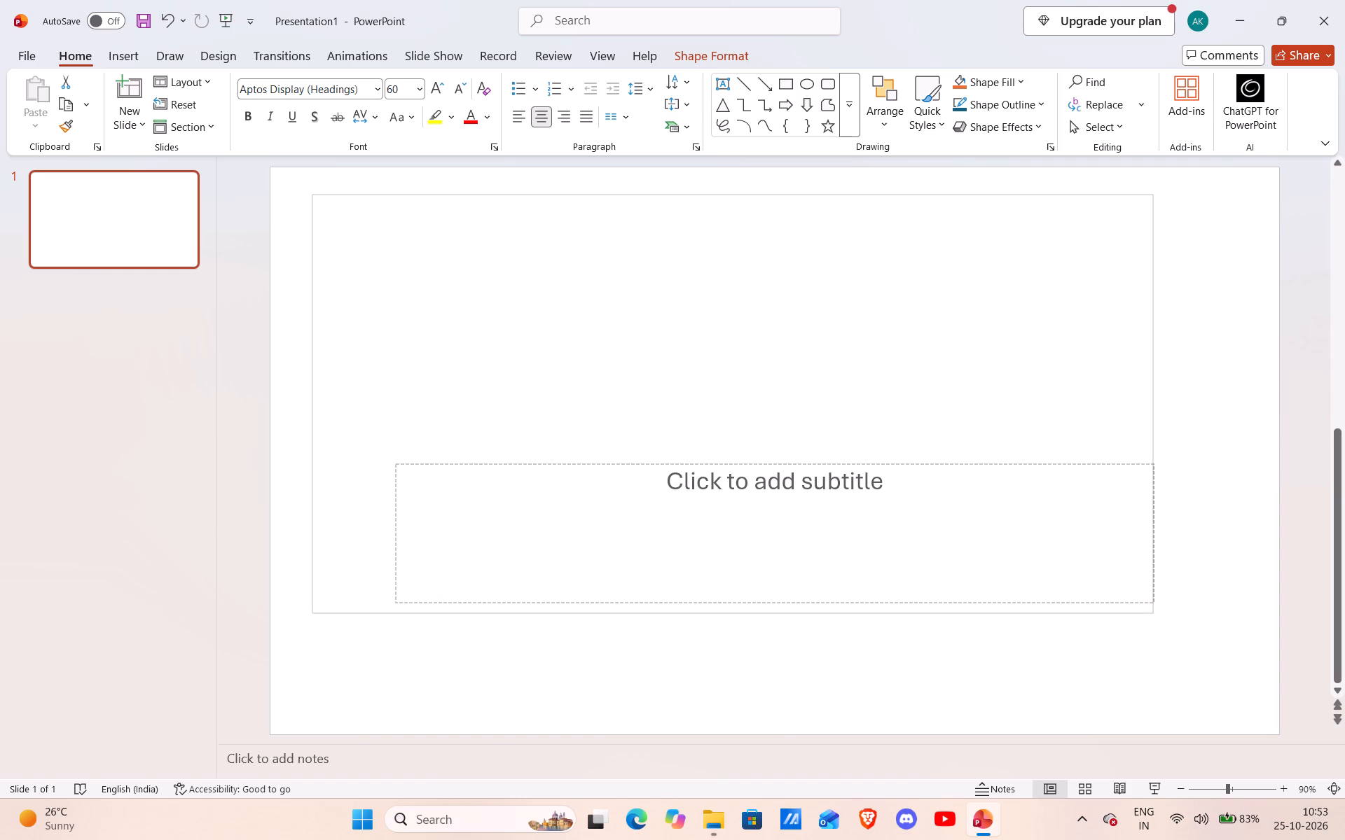
pyautogui.moveTo(313, 618); pyautogui.dragTo(308, 706)
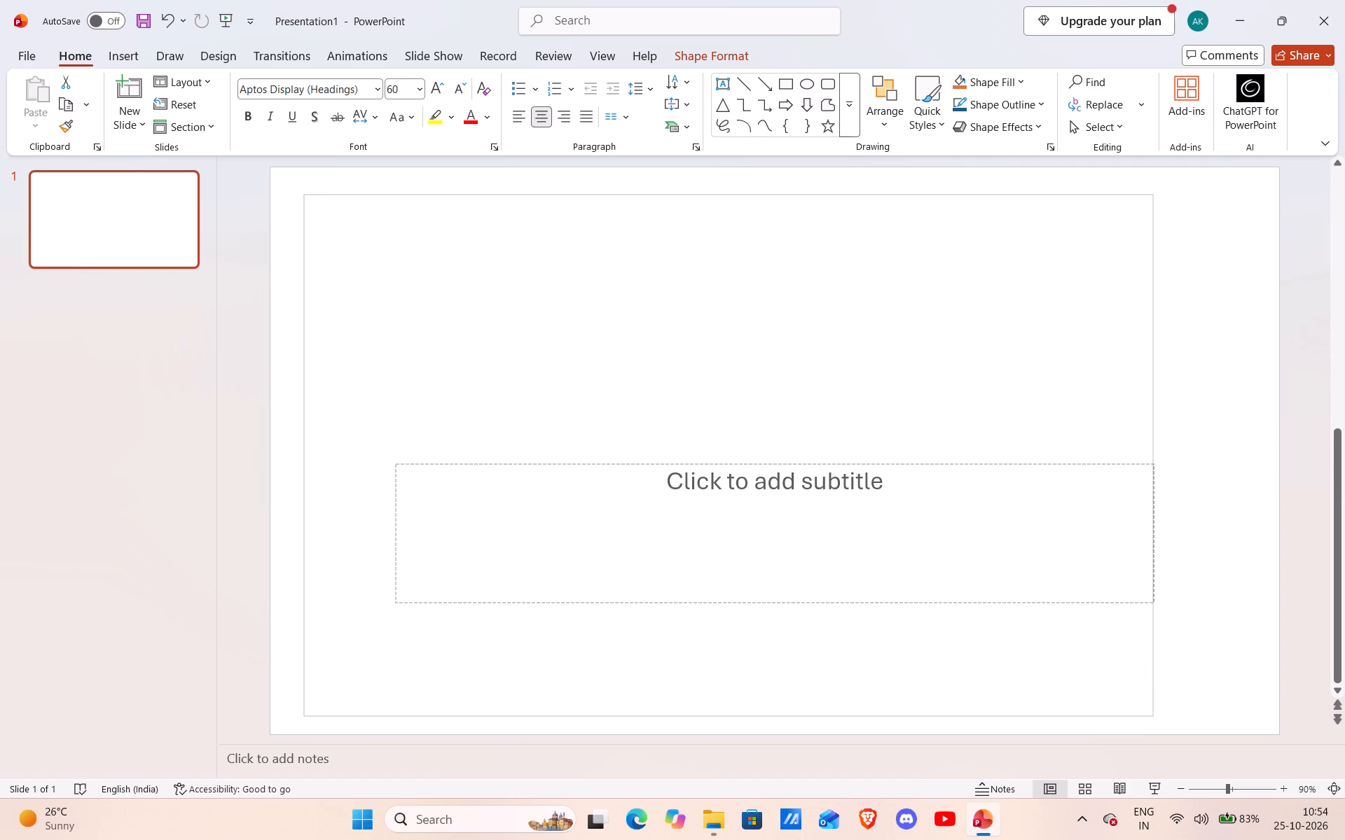
pyautogui.moveTo(308, 706); pyautogui.dragTo(308, 703)
pyautogui.moveTo(1152, 716); pyautogui.dragTo(1159, 713)
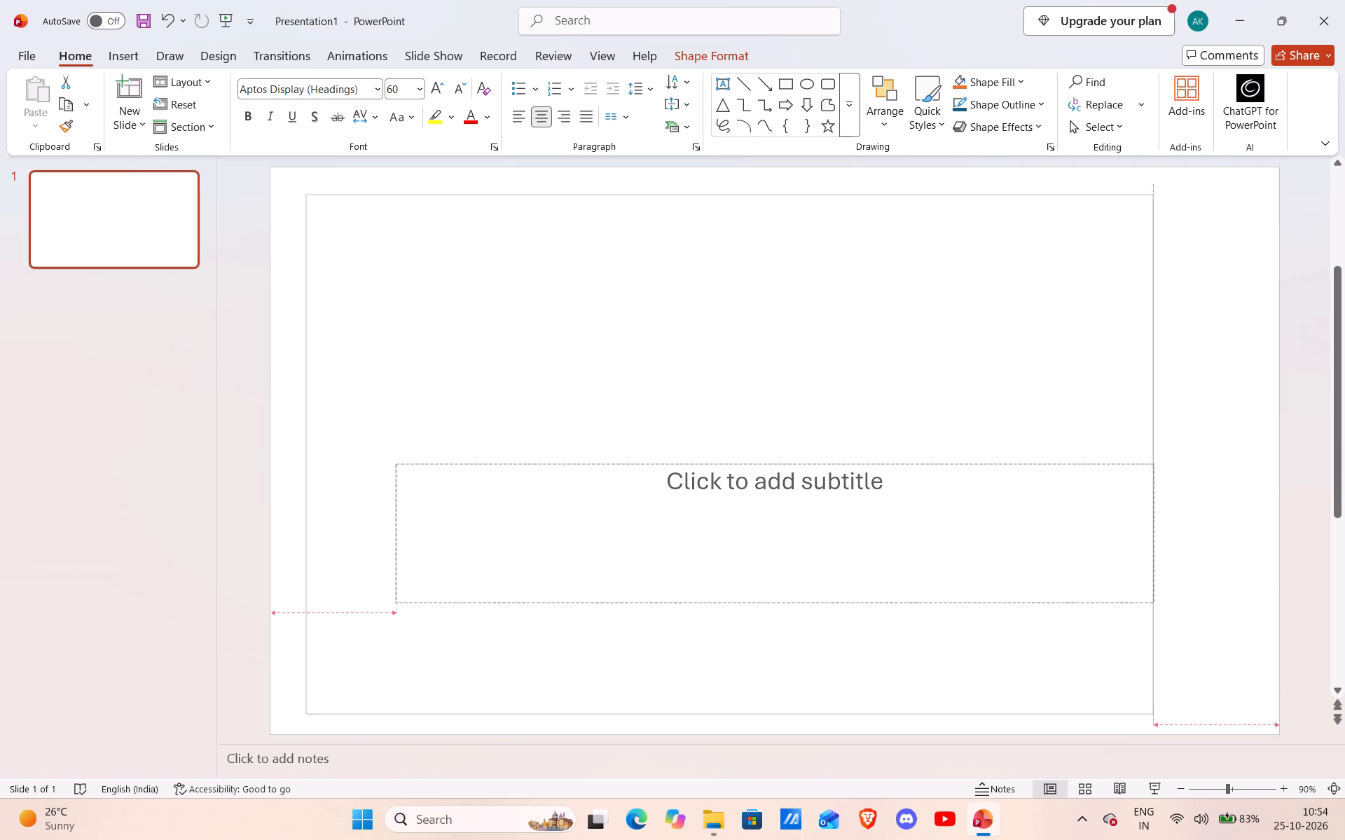
pyautogui.moveTo(1159, 713); pyautogui.dragTo(1252, 707)
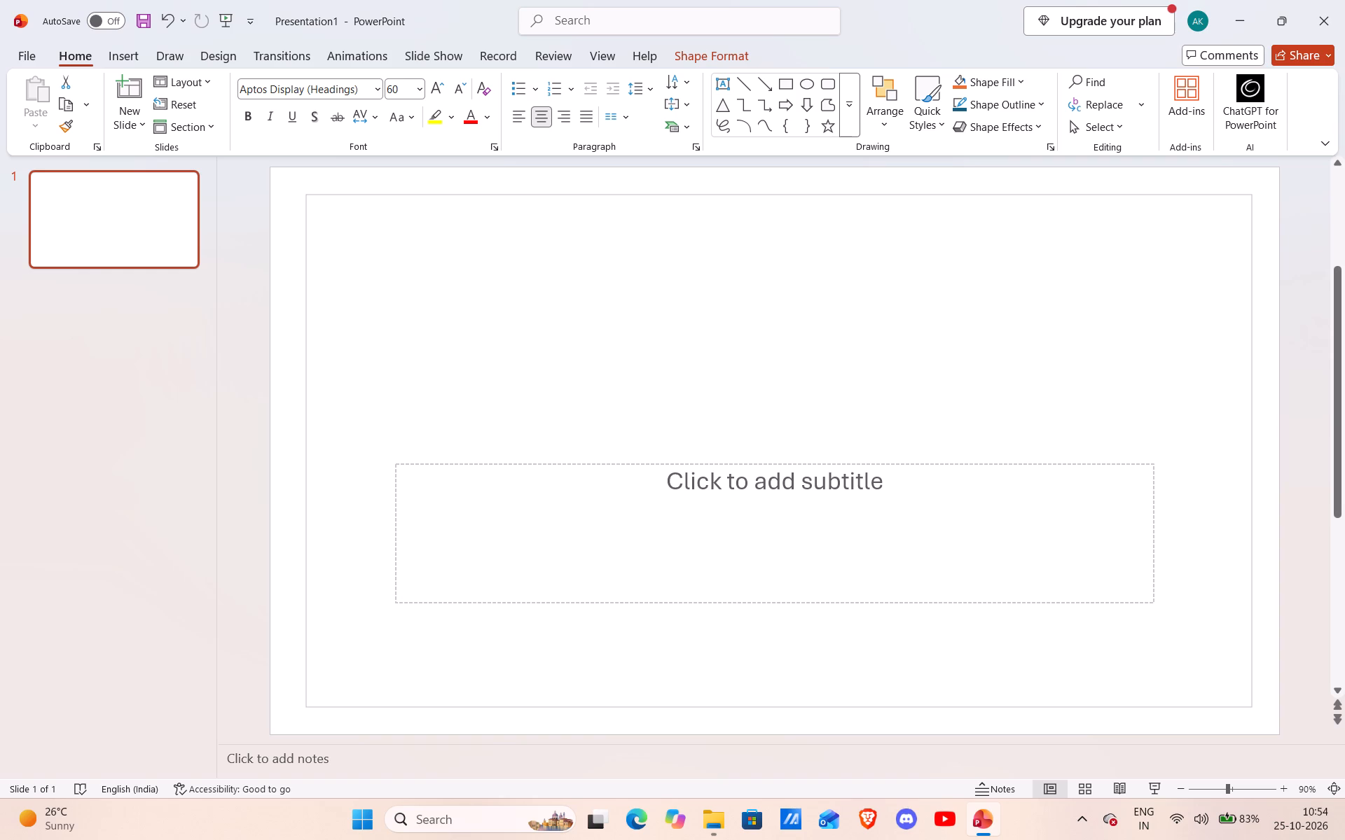
pyautogui.moveTo(1252, 707); pyautogui.dragTo(1249, 713)
# Stretch the subtitle placeholder vertically, from just inside the title box's top edge down to the title prompt text.
pyautogui.moveTo(770, 516); pyautogui.dragTo(776, 460)
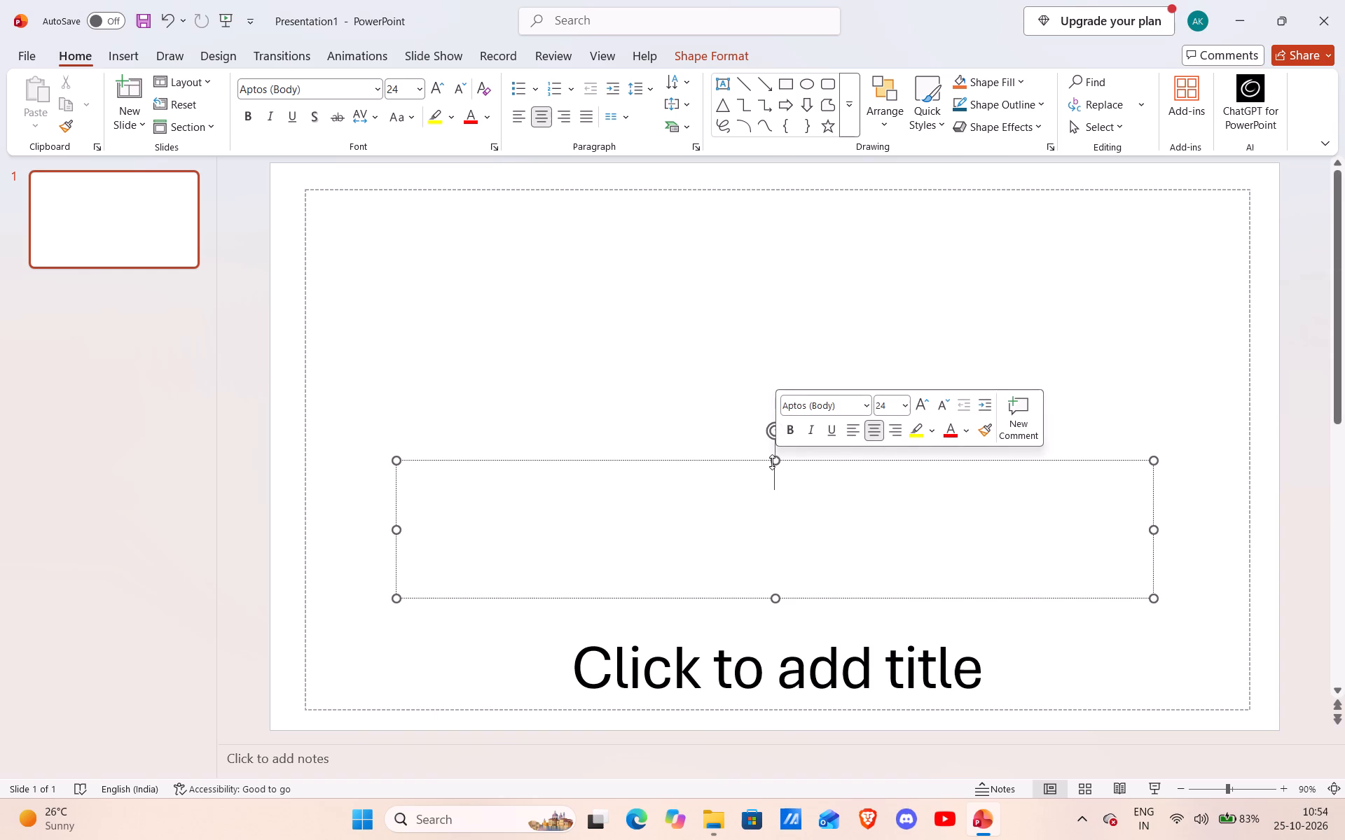
pyautogui.moveTo(774, 461); pyautogui.dragTo(792, 224)
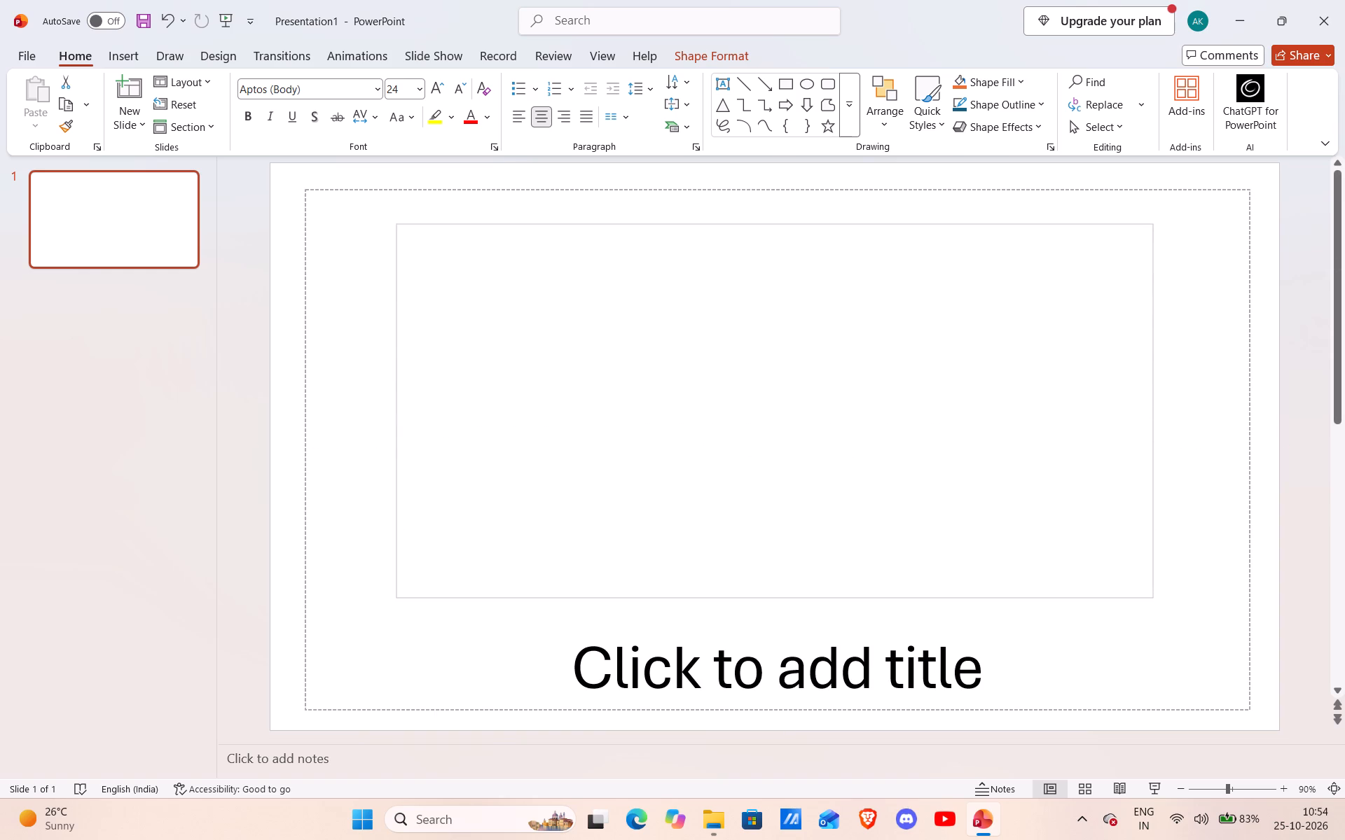
pyautogui.moveTo(792, 224); pyautogui.dragTo(793, 212)
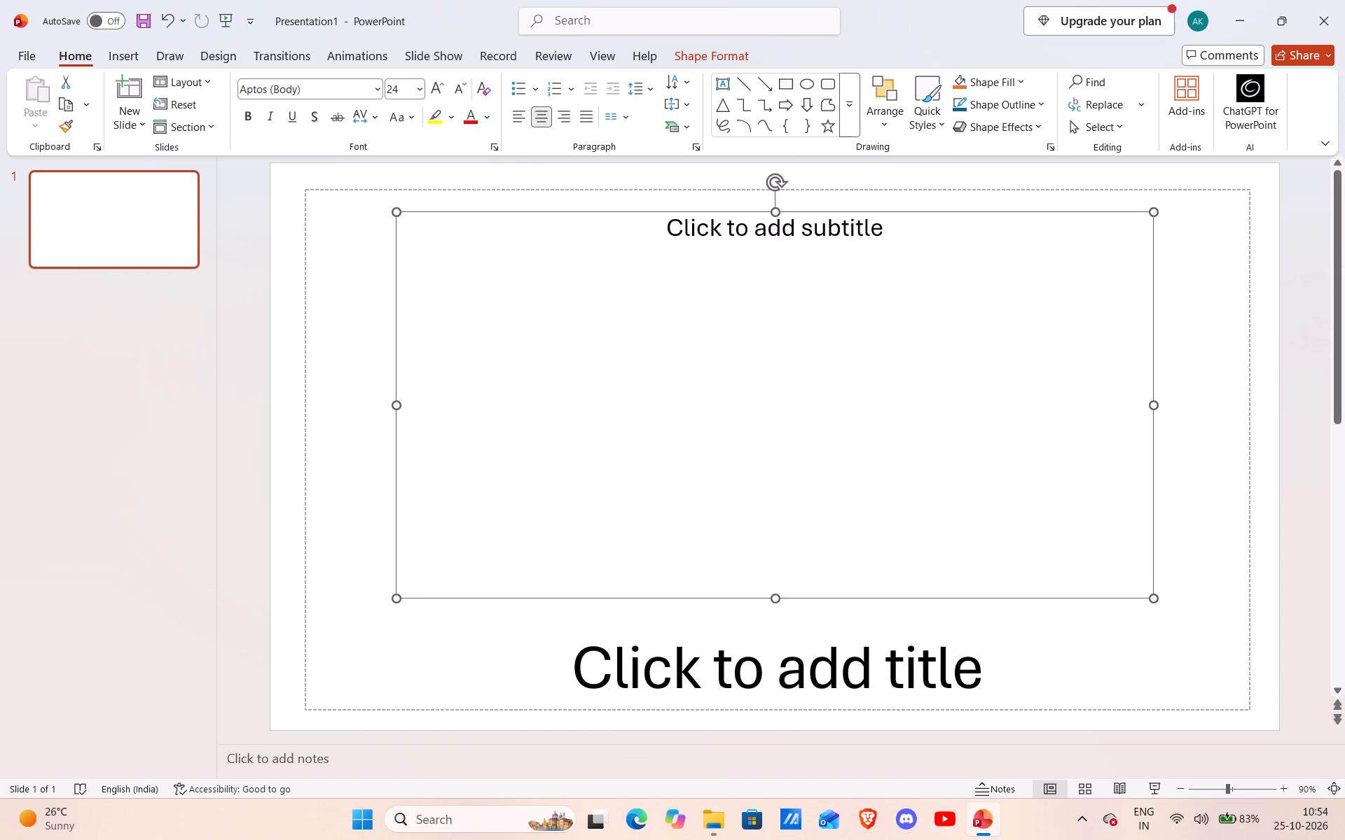
pyautogui.moveTo(775, 599); pyautogui.dragTo(789, 529)
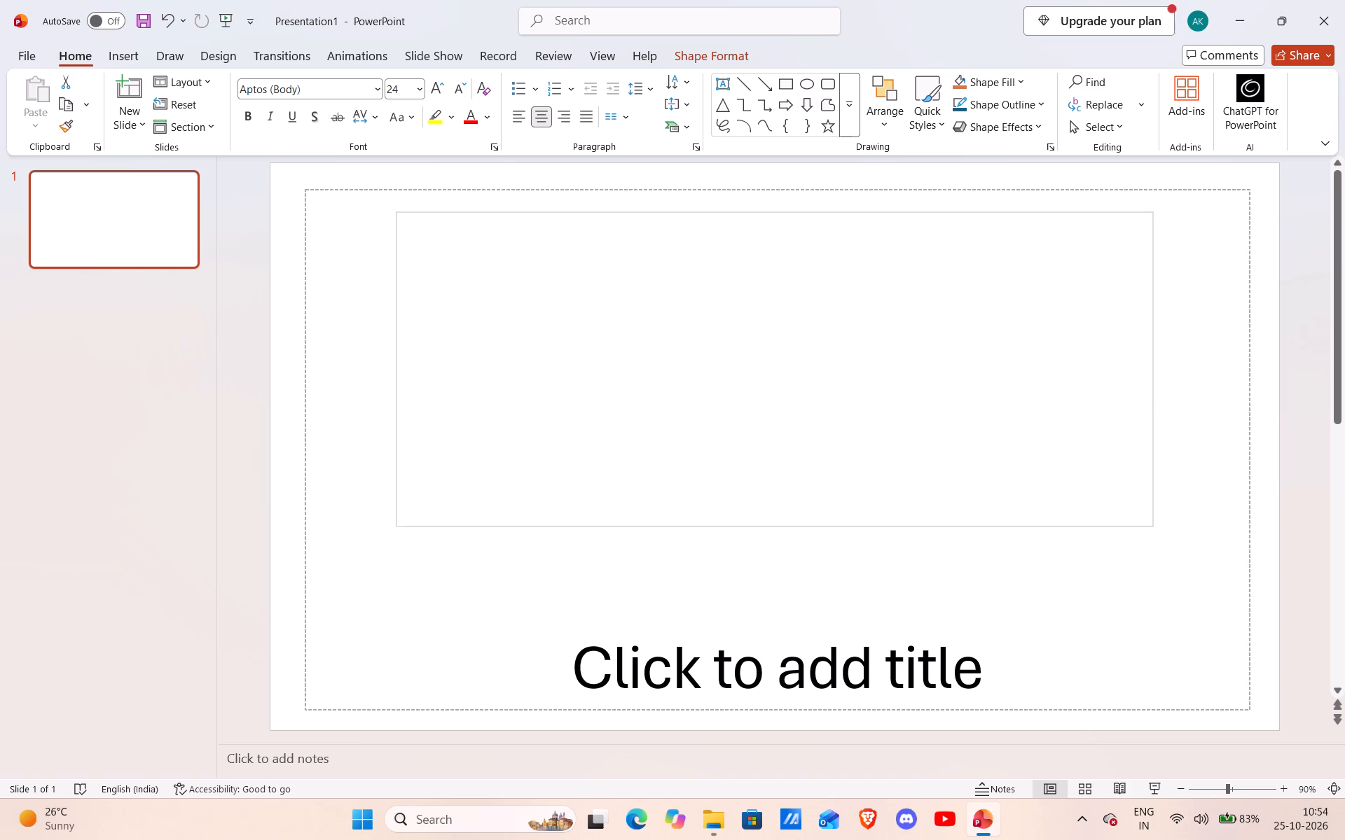
pyautogui.moveTo(789, 529); pyautogui.dragTo(790, 656)
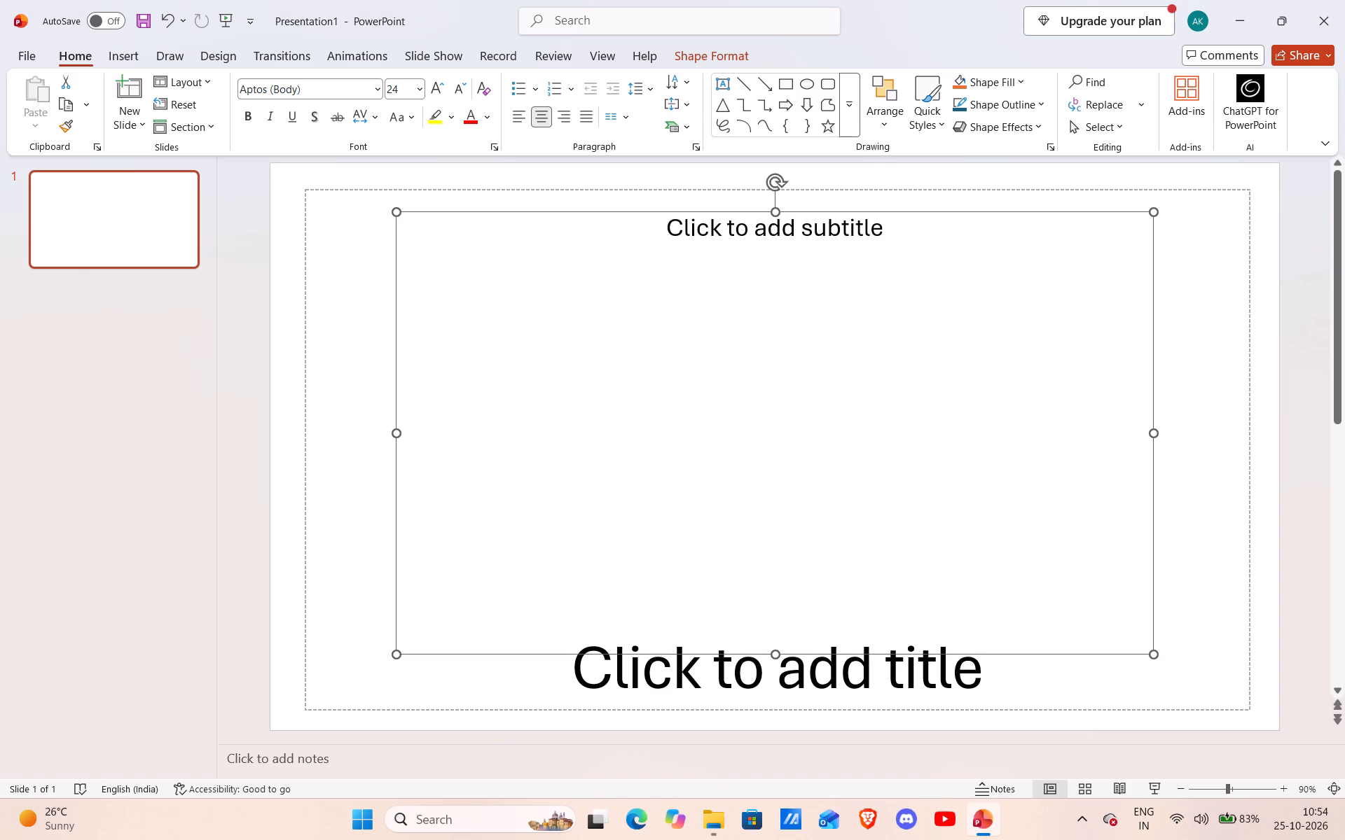
# Shrink the title placeholder's height to a single-line band along the top of the slide.
pyautogui.moveTo(782, 707); pyautogui.dragTo(785, 683)
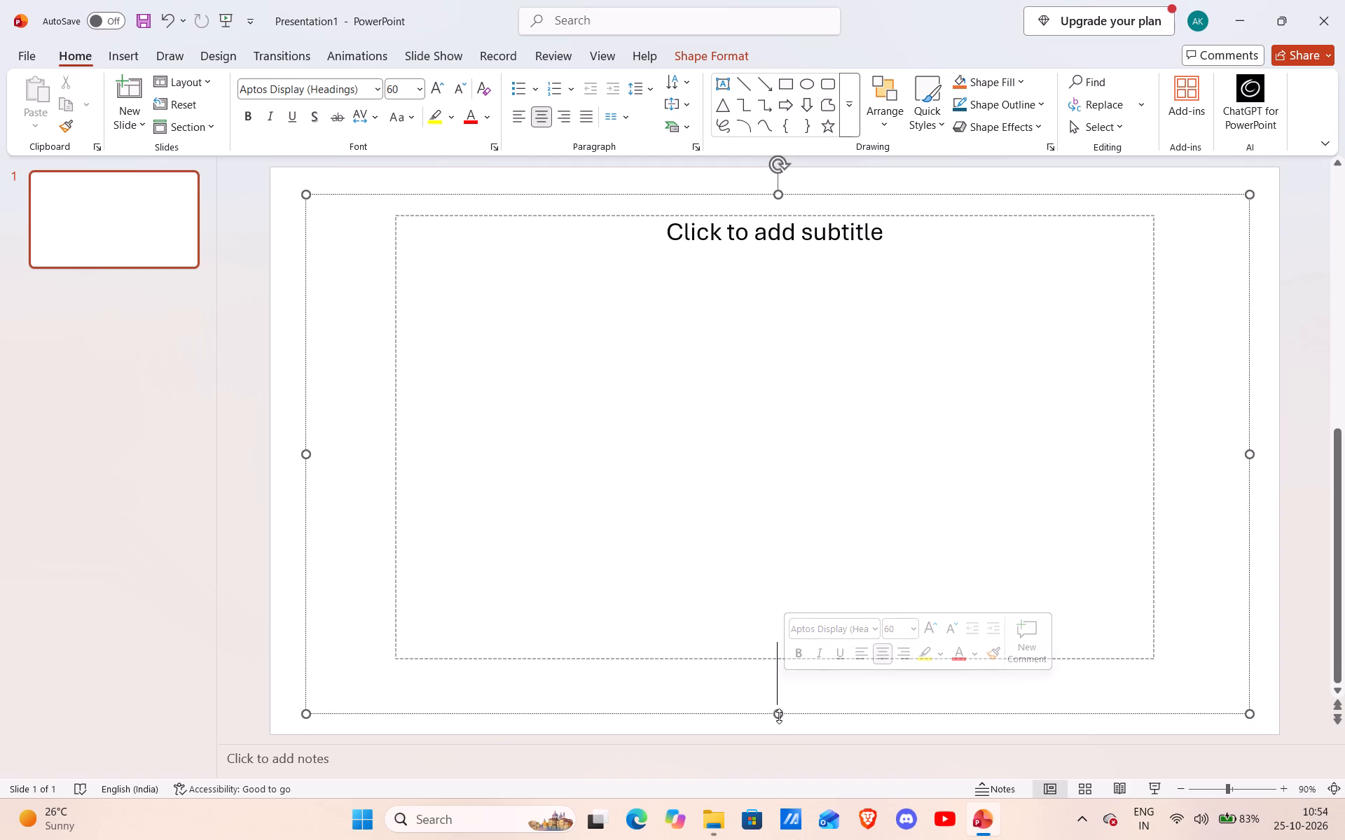
pyautogui.moveTo(779, 714); pyautogui.dragTo(806, 252)
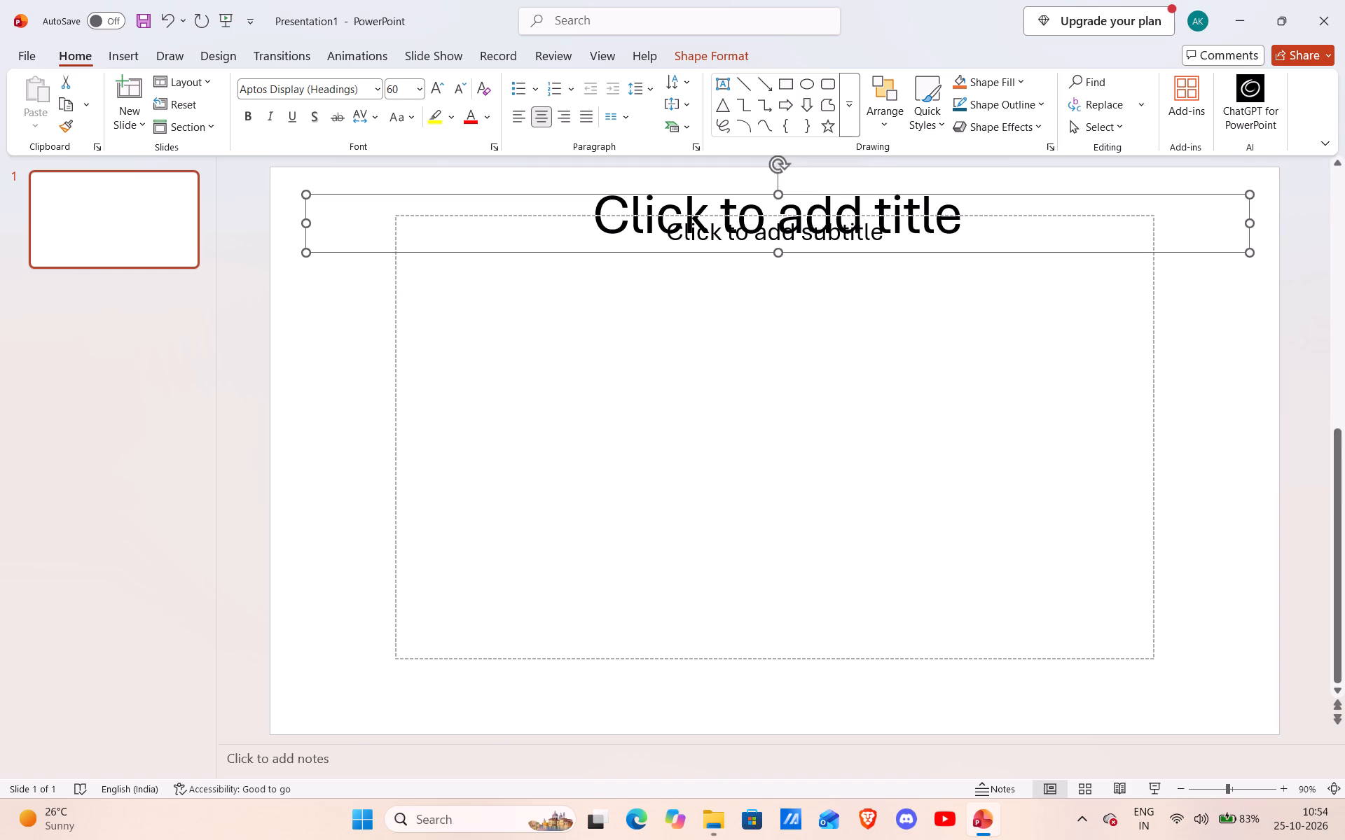
pyautogui.moveTo(731, 213); pyautogui.dragTo(728, 289)
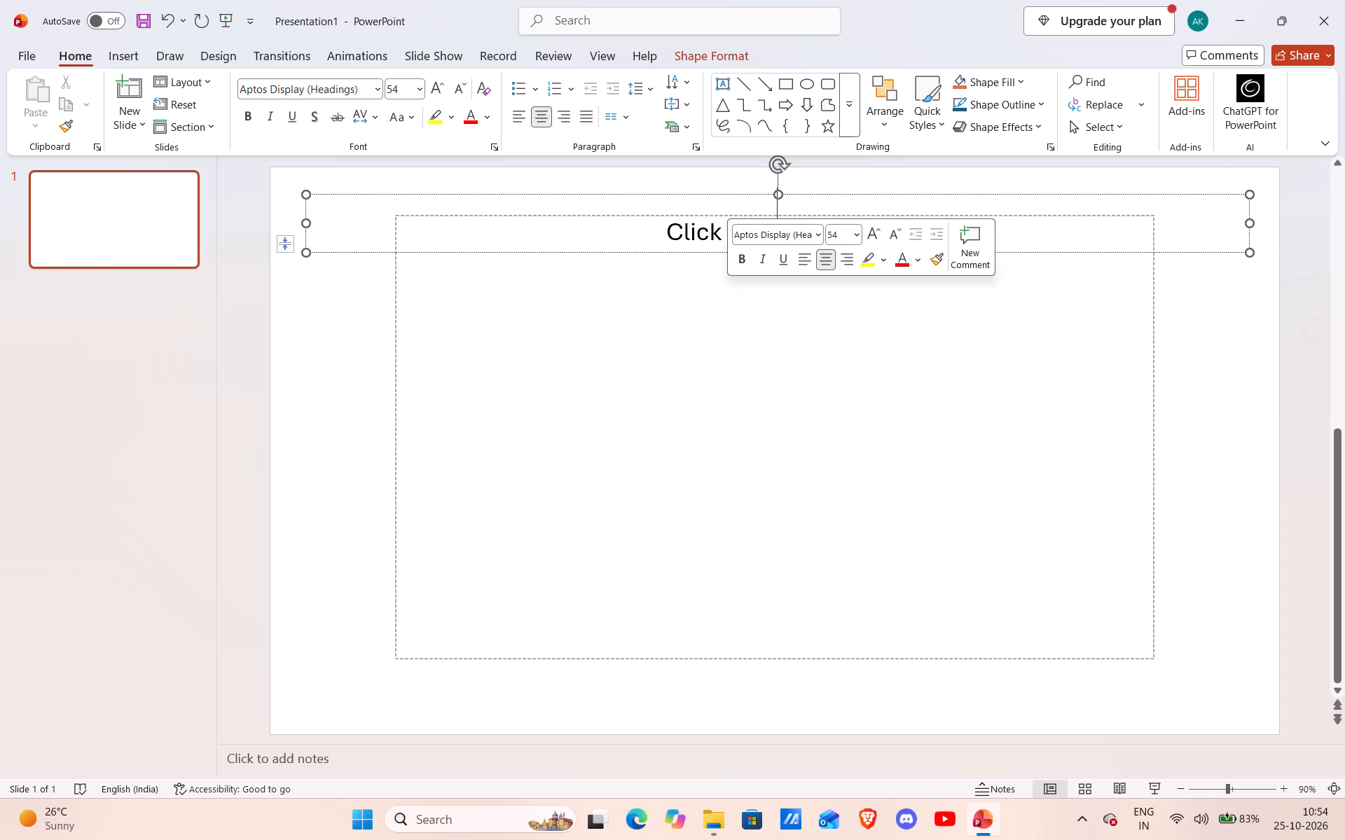
# Lower the subtitle placeholder's top edge so the box starts clear below the title band.
pyautogui.click(657, 218)
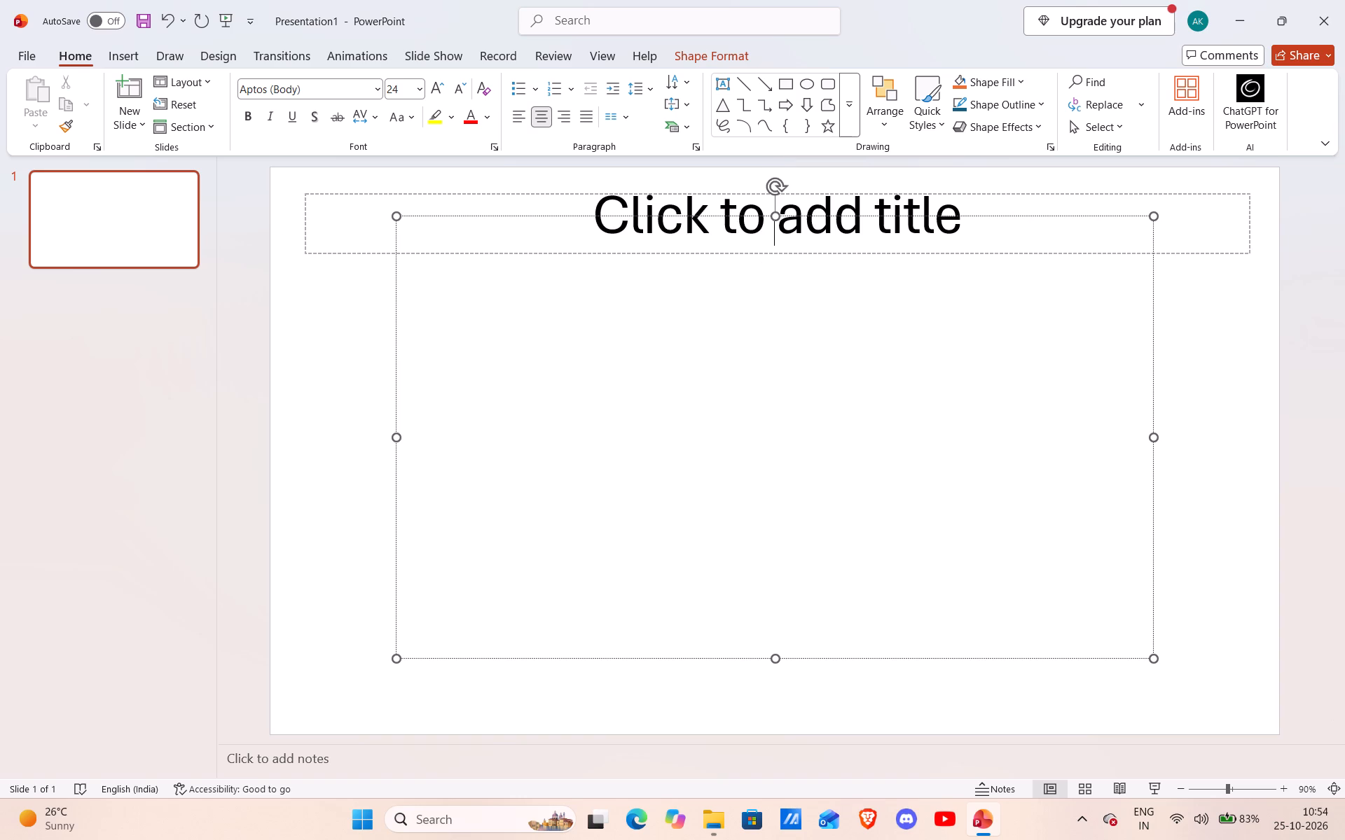
pyautogui.moveTo(776, 215); pyautogui.dragTo(744, 301)
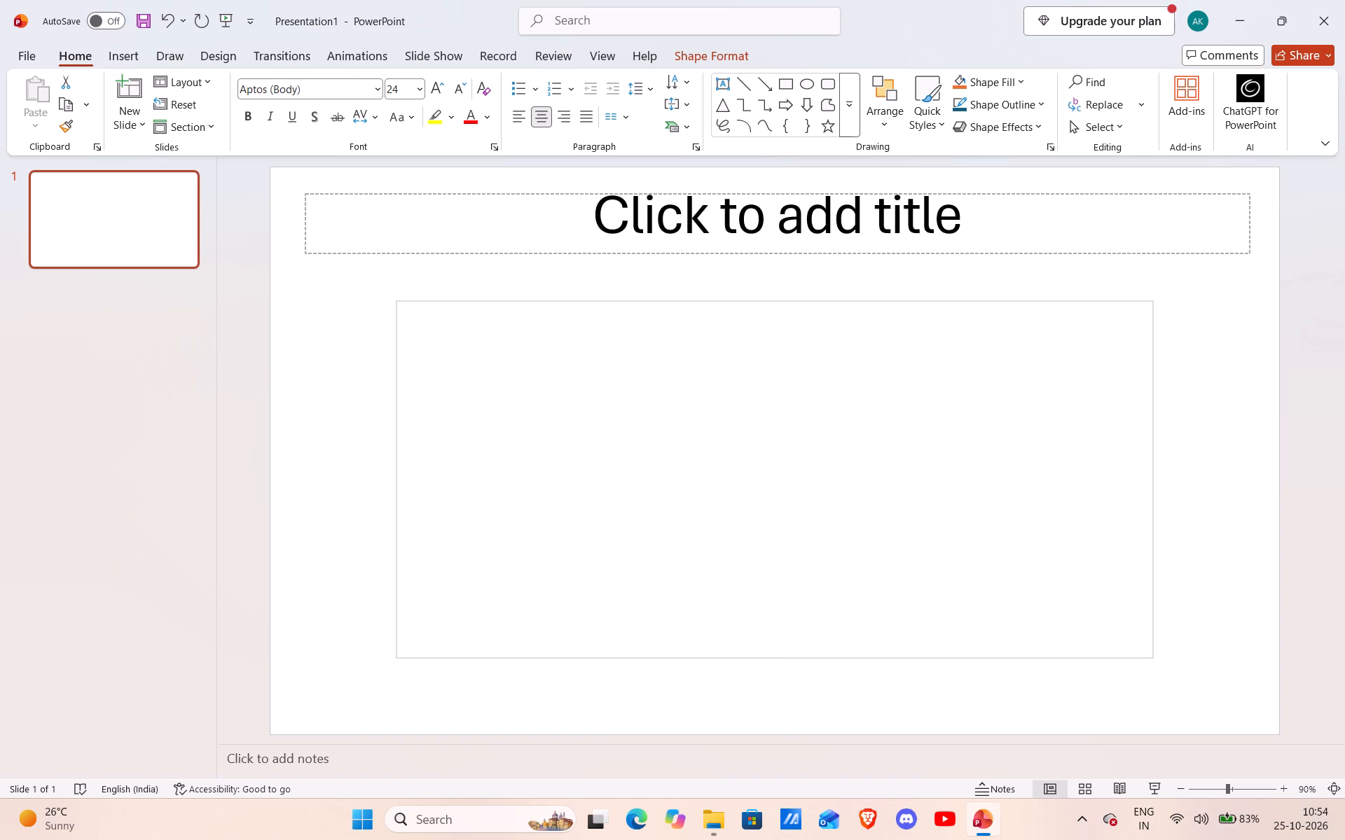
pyautogui.moveTo(744, 301); pyautogui.dragTo(744, 300)
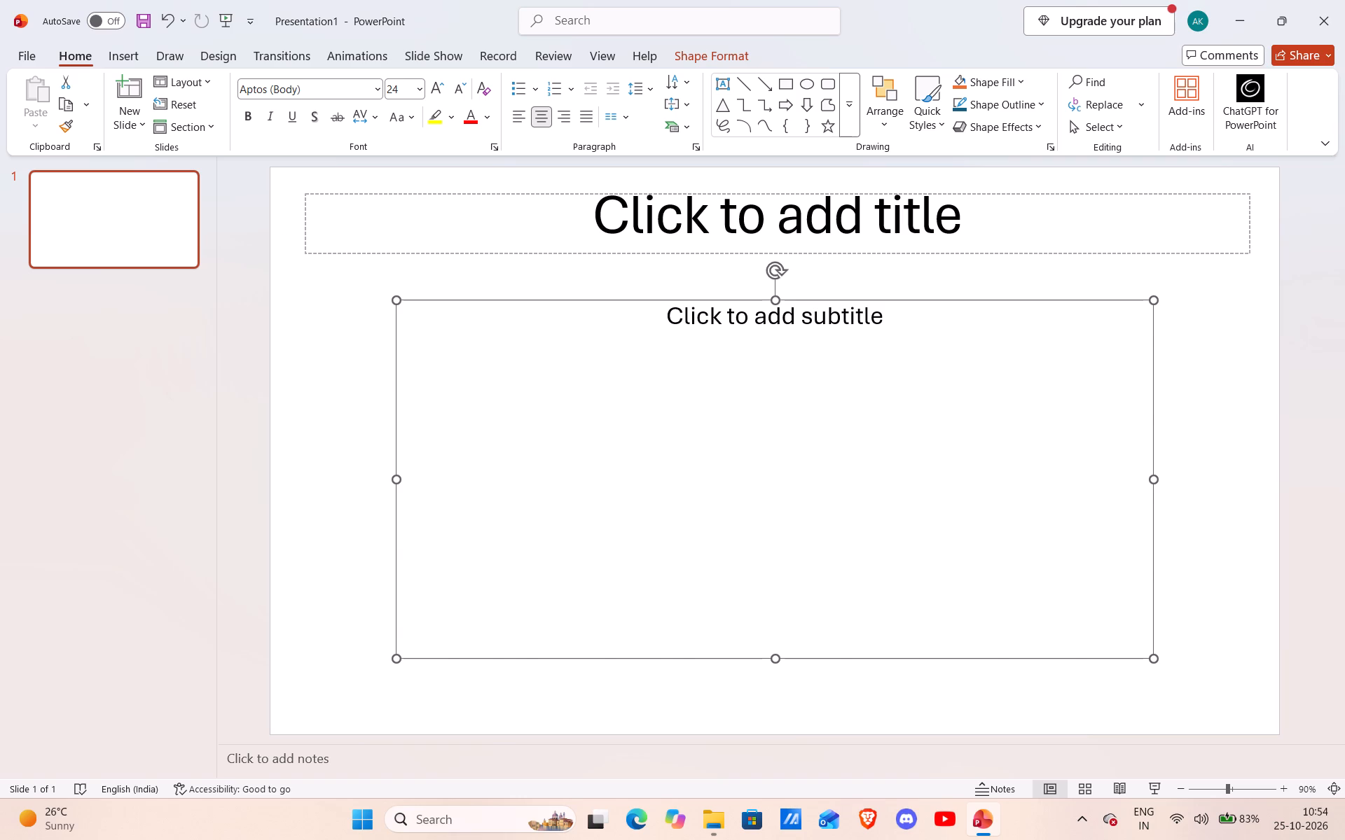
# Enter the title text "1.Jamadoba Washery – Tata steel" in the title placeholder.
pyautogui.click(396, 222)
pyautogui.click(356, 219)
pyautogui.click(332, 221)
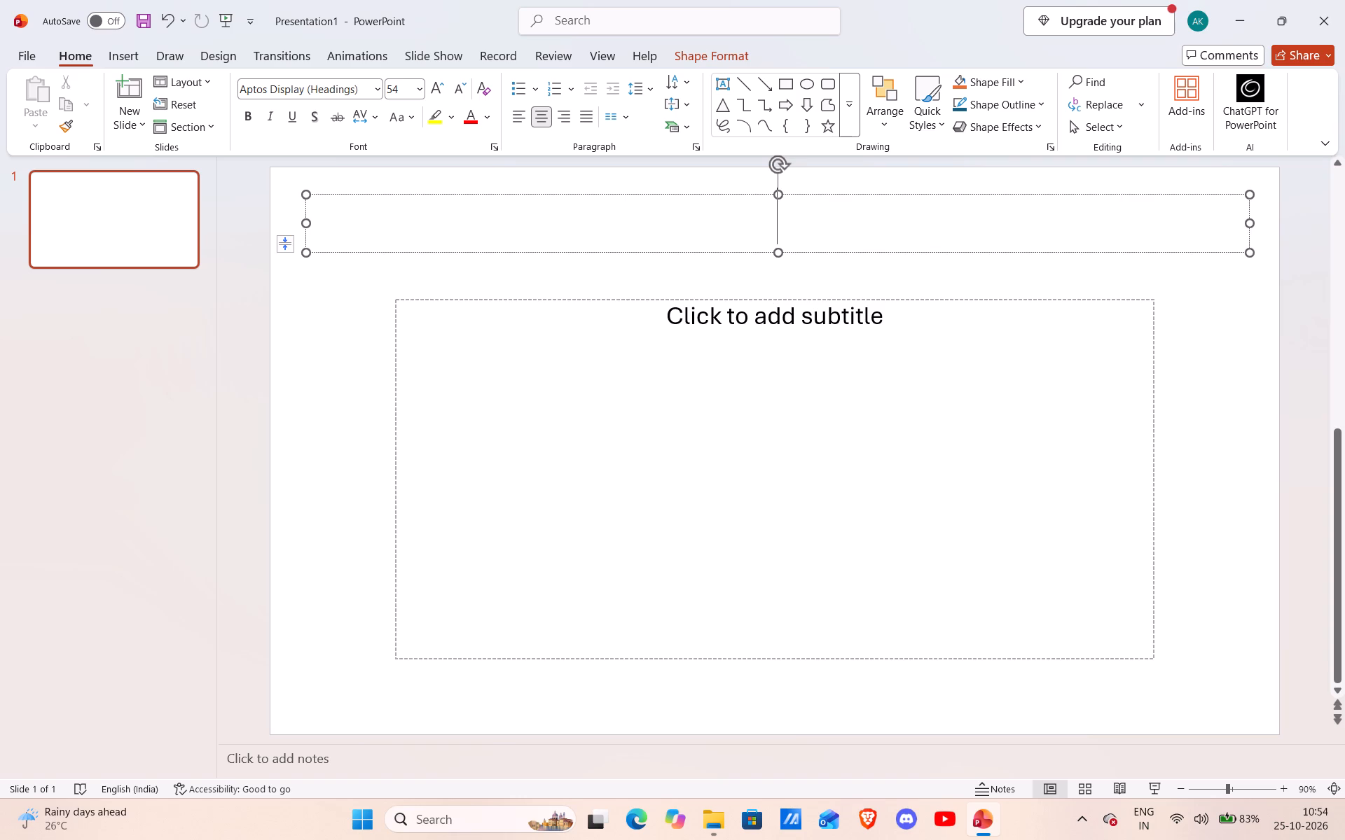
pyautogui.press('1')
pyautogui.press(',')
pyautogui.press('BackSpace')
pyautogui.press('.')
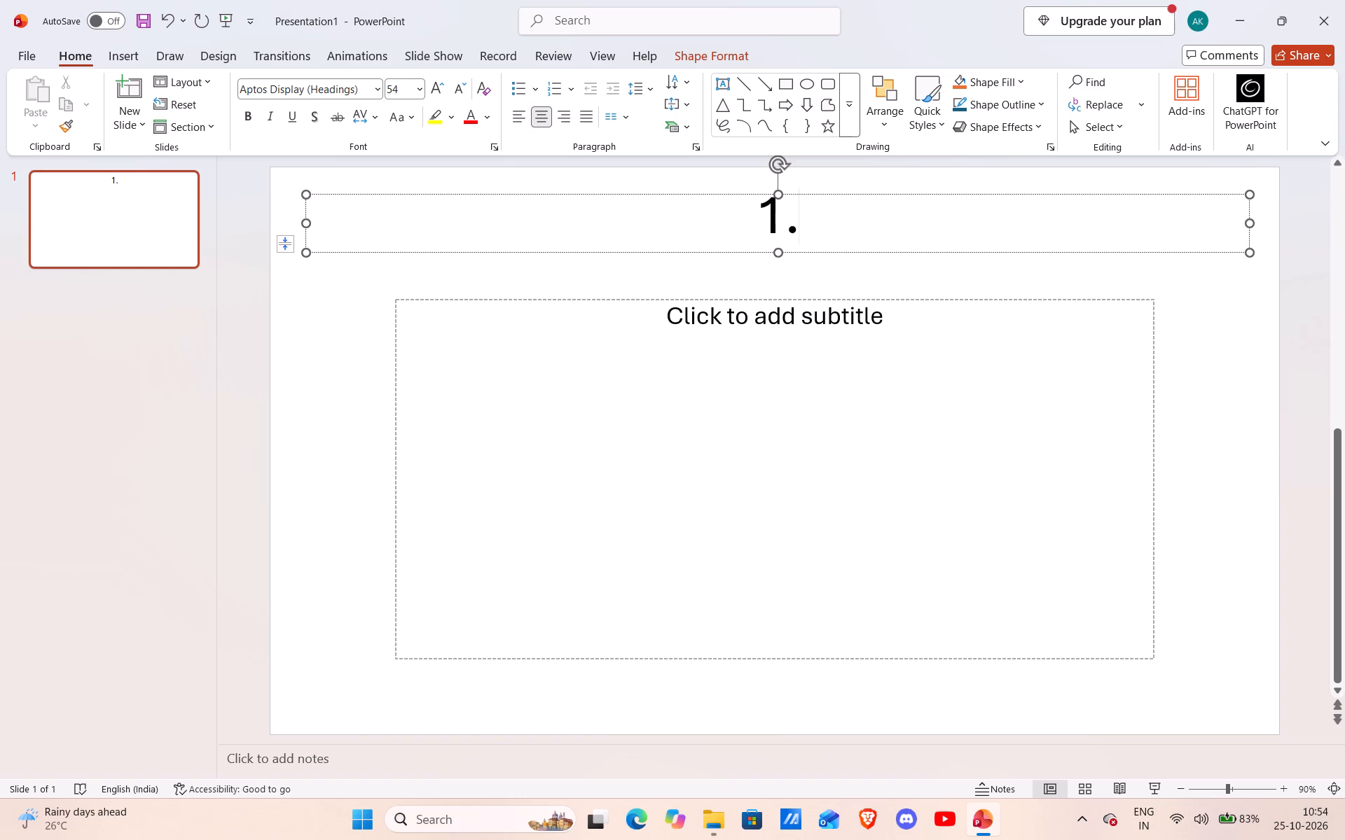
pyautogui.hotkey('shift', 'j')
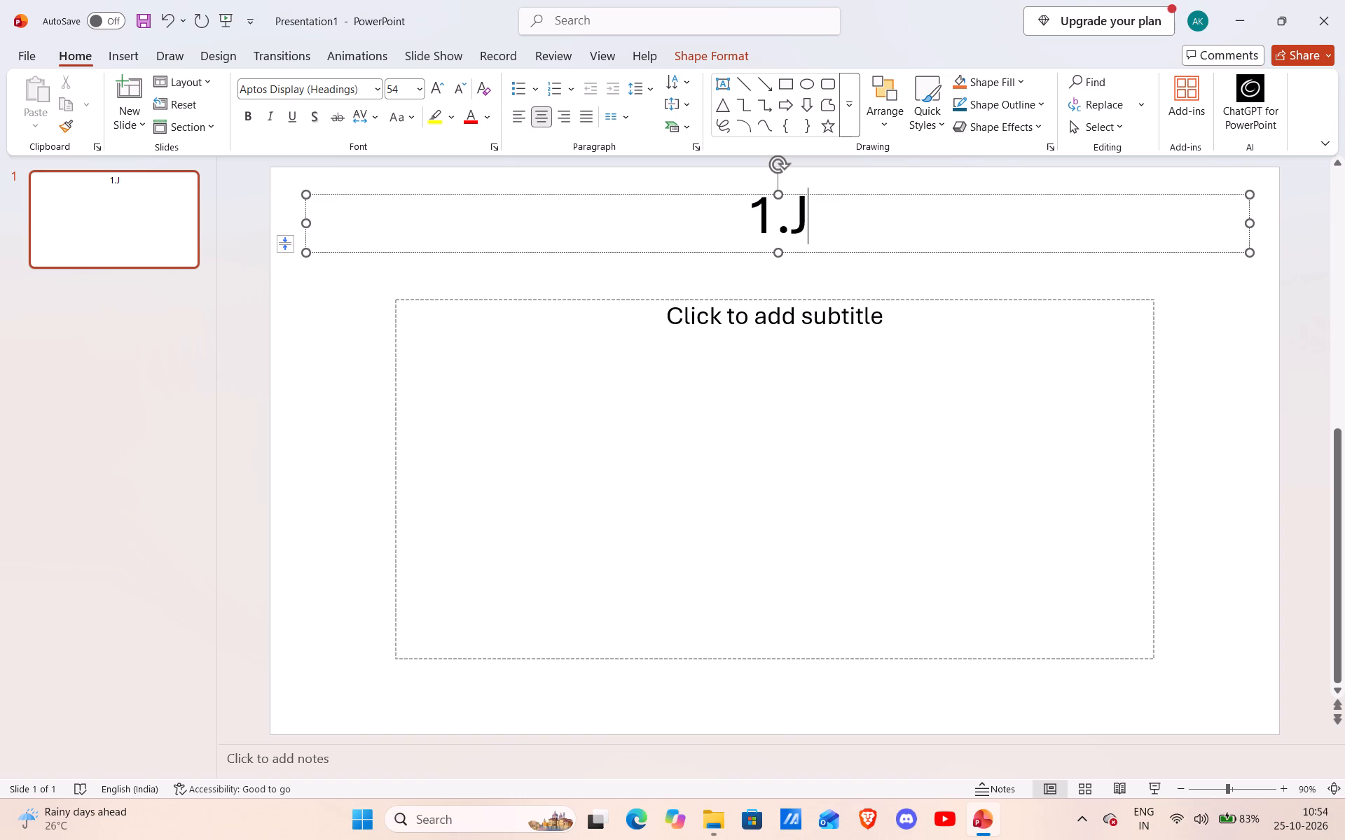
pyautogui.write('ama')
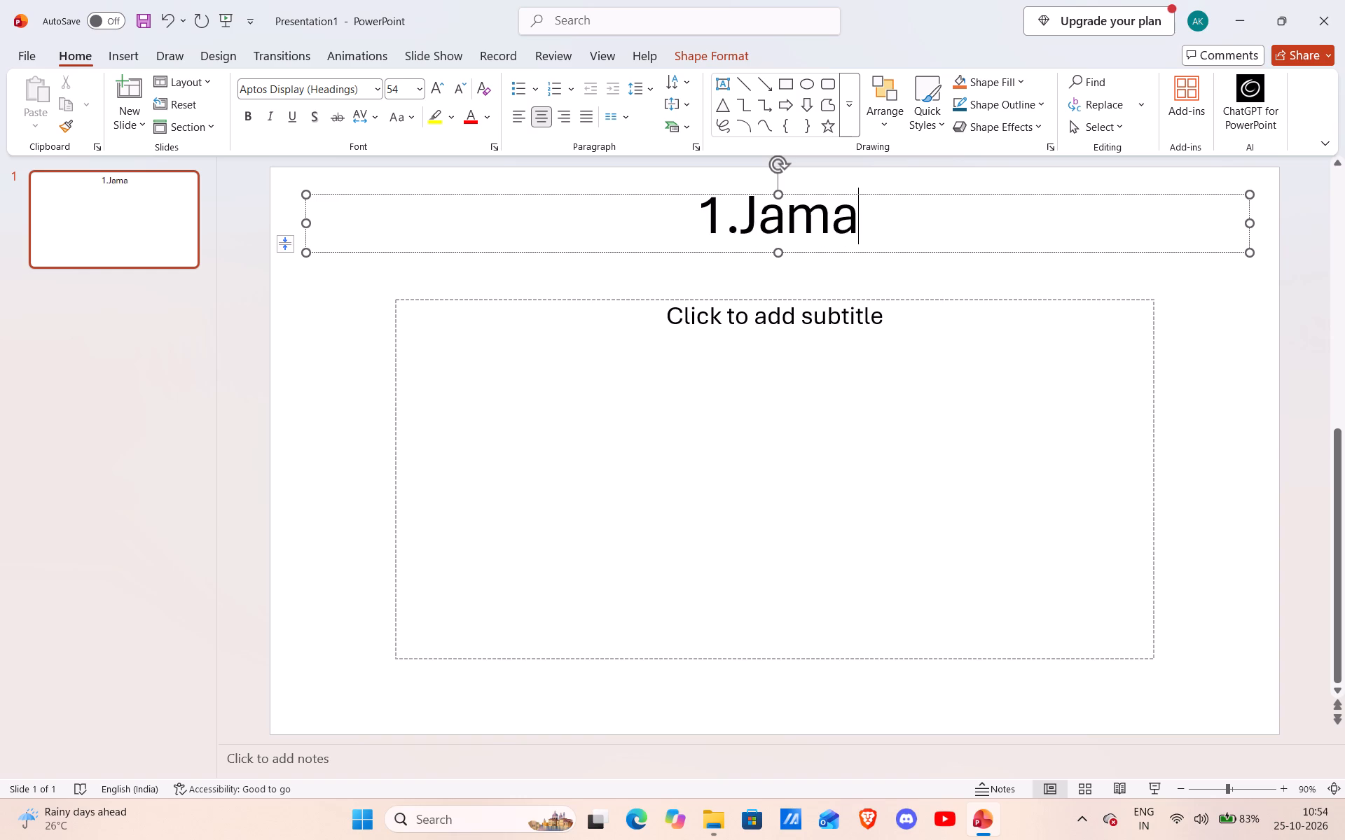
pyautogui.write('doba')
pyautogui.press('space')
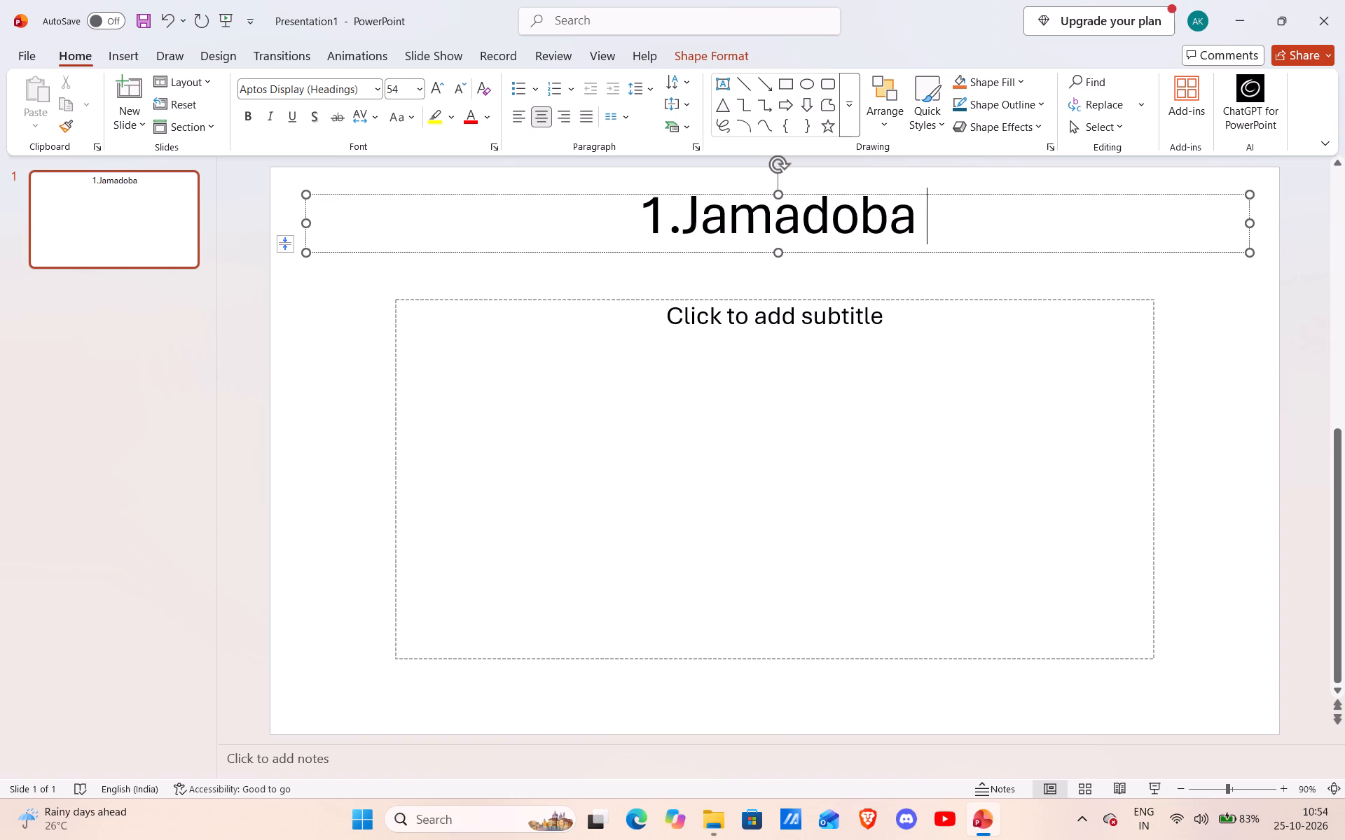
pyautogui.write('Washery')
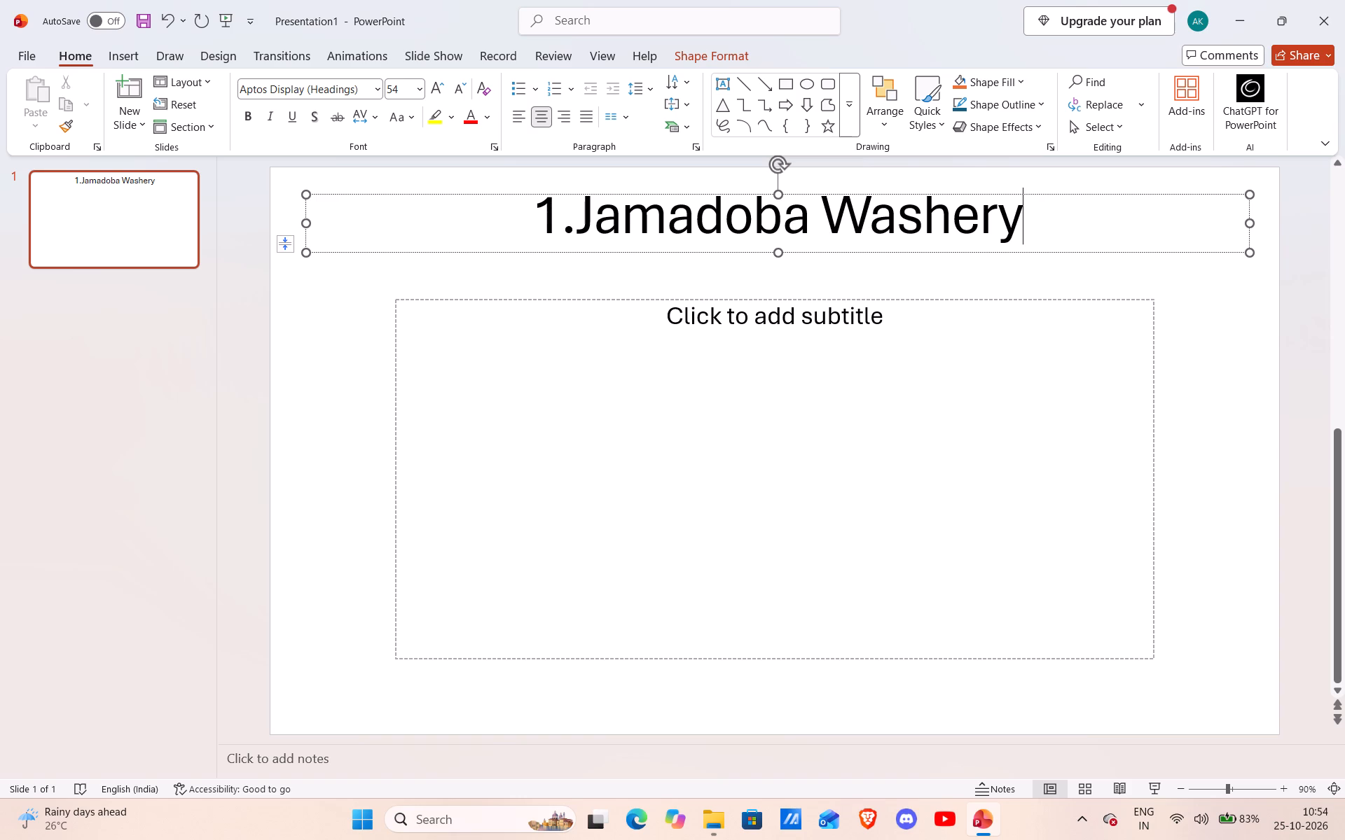
pyautogui.hotkey('shift', '_')
pyautogui.press('BackSpace')
pyautogui.press('space')
pyautogui.press('-')
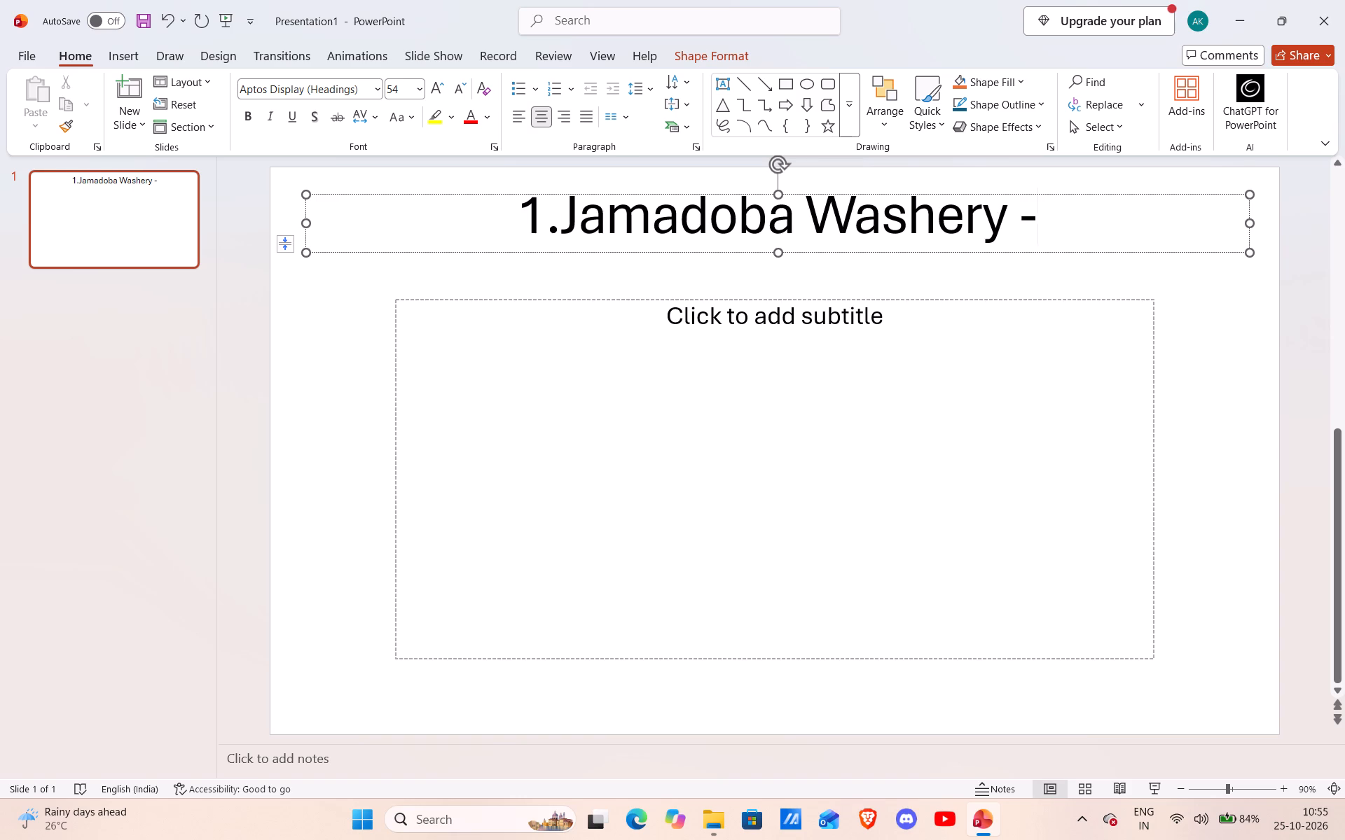
pyautogui.press('space')
pyautogui.write('Ta')
pyautogui.write('ta steel')
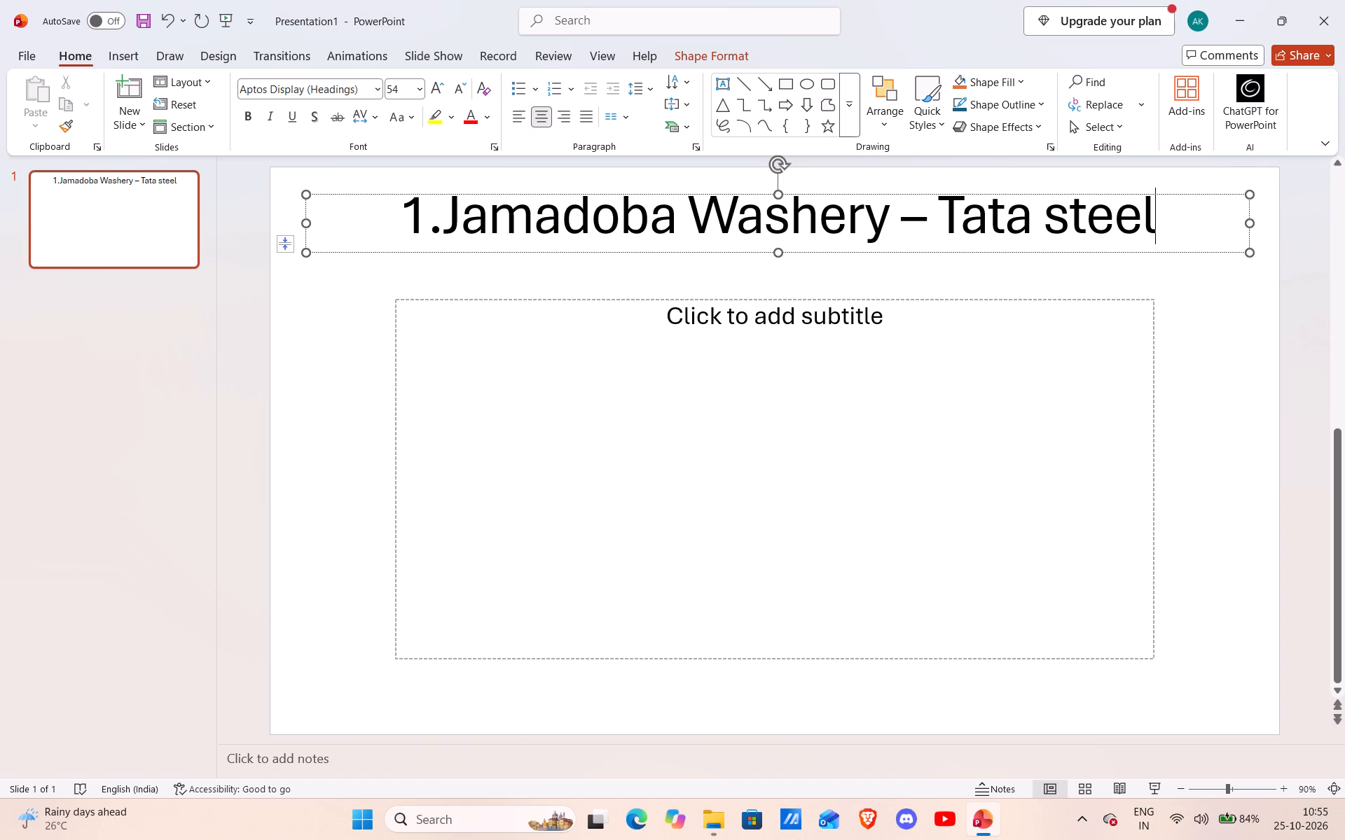
# Insert a space after "1." in the title so it reads "1. Jamadoba Washery – Tata steel".
pyautogui.click(440, 228)
pyautogui.press('Left')
pyautogui.press('BackSpace')
pyautogui.press('1')
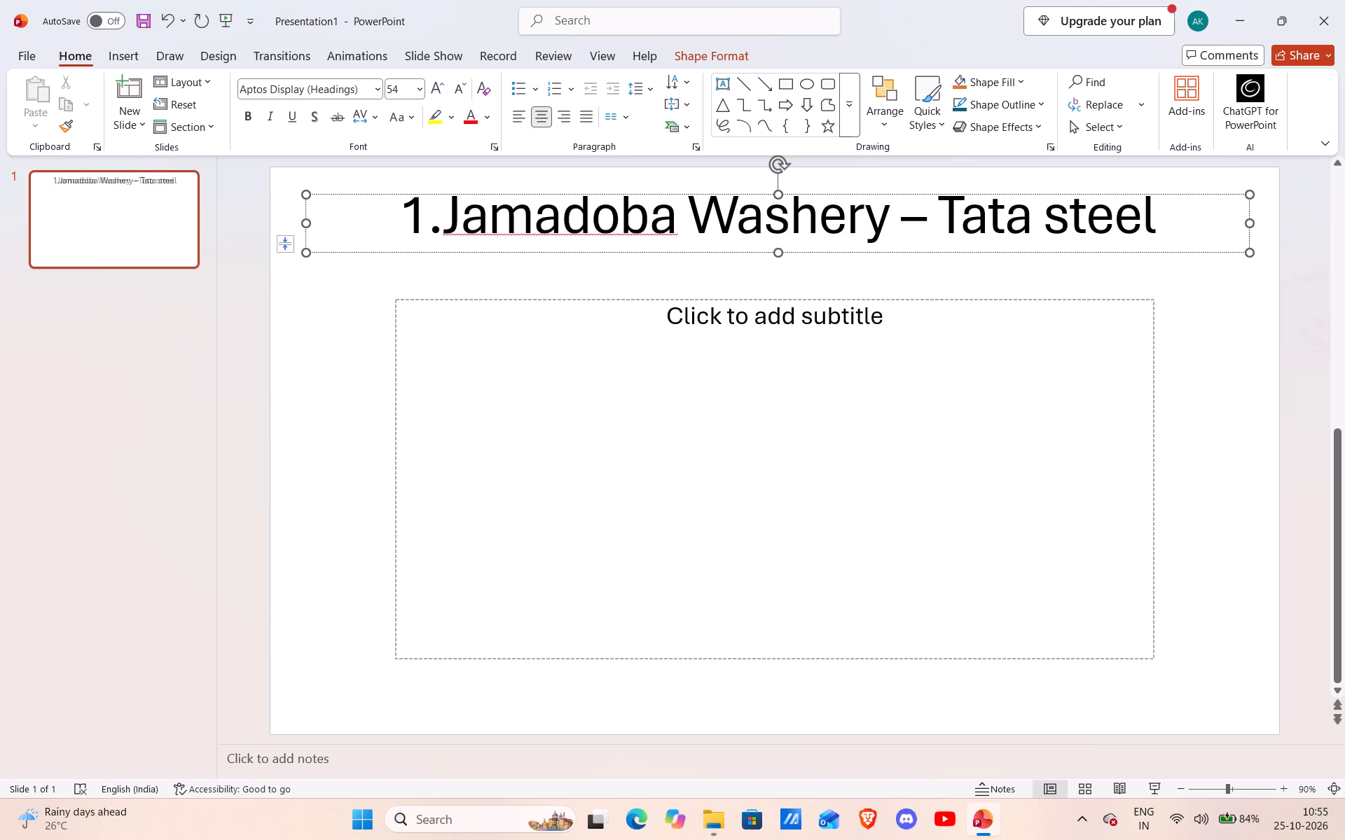
pyautogui.press('Right')
pyautogui.press('space')
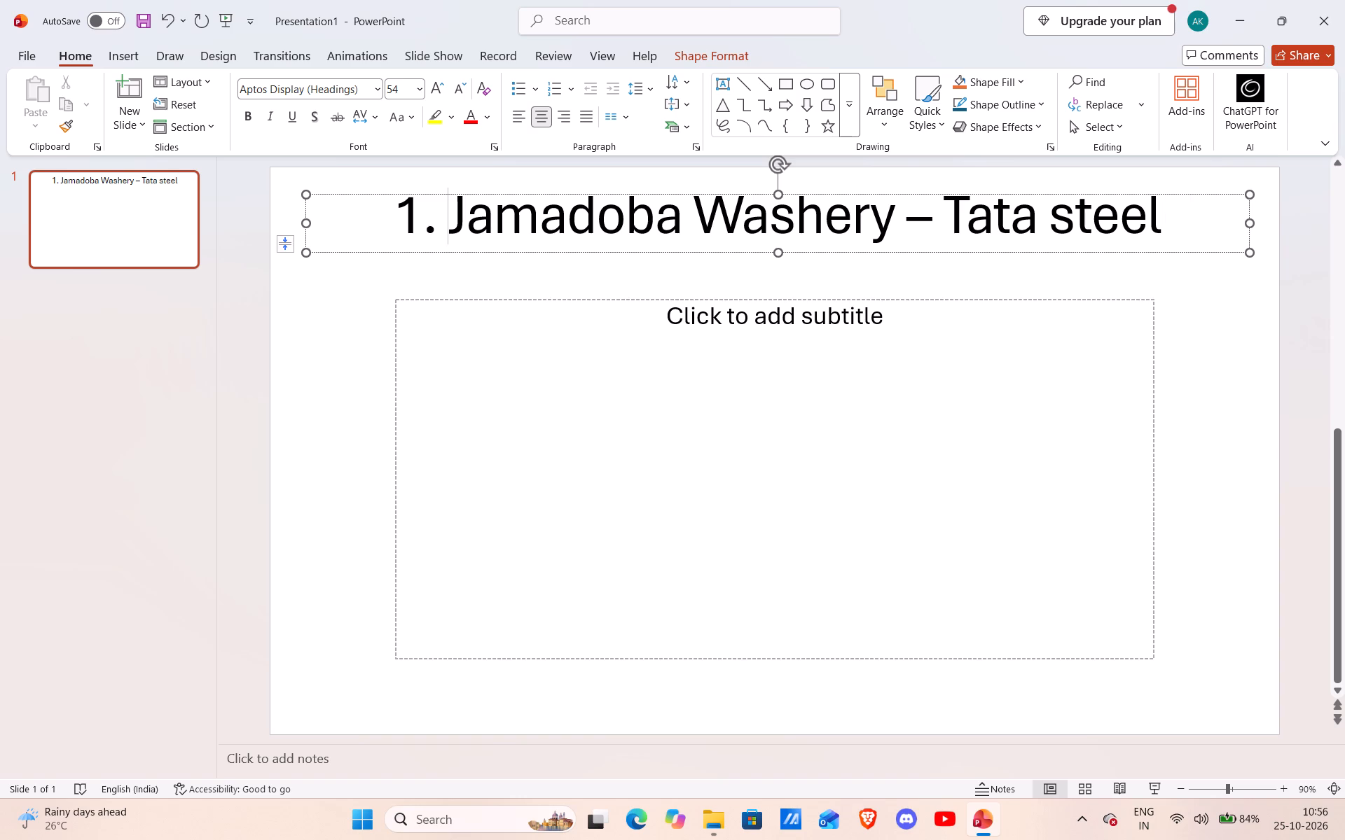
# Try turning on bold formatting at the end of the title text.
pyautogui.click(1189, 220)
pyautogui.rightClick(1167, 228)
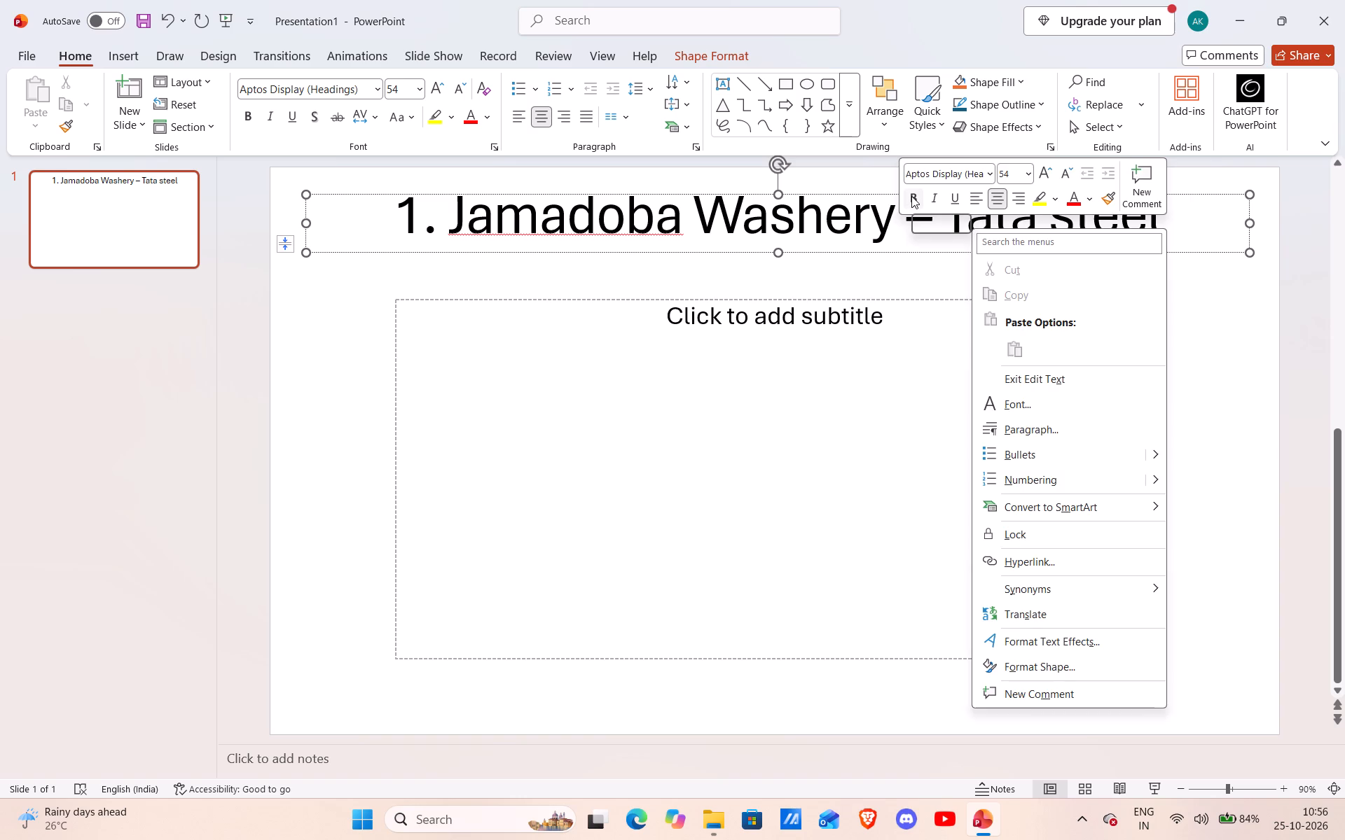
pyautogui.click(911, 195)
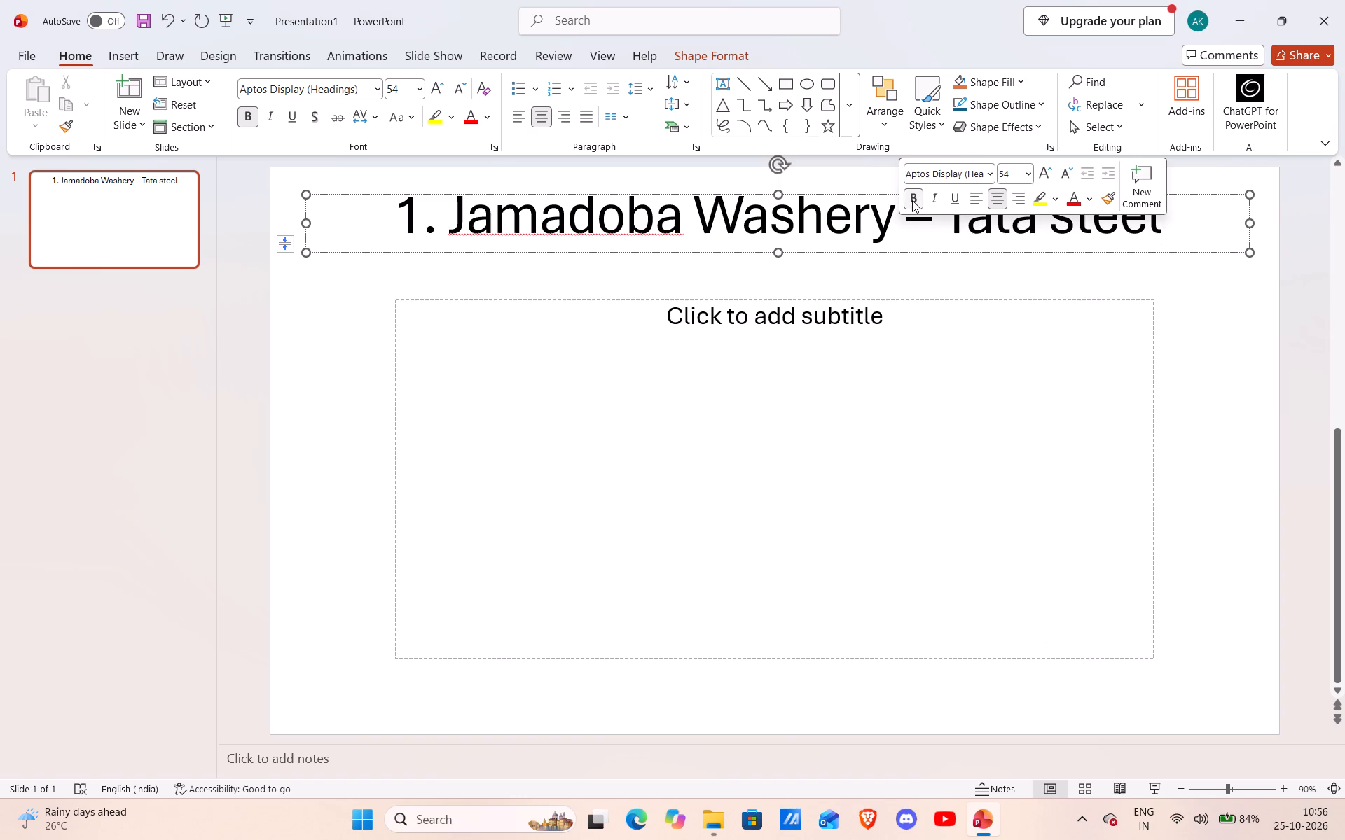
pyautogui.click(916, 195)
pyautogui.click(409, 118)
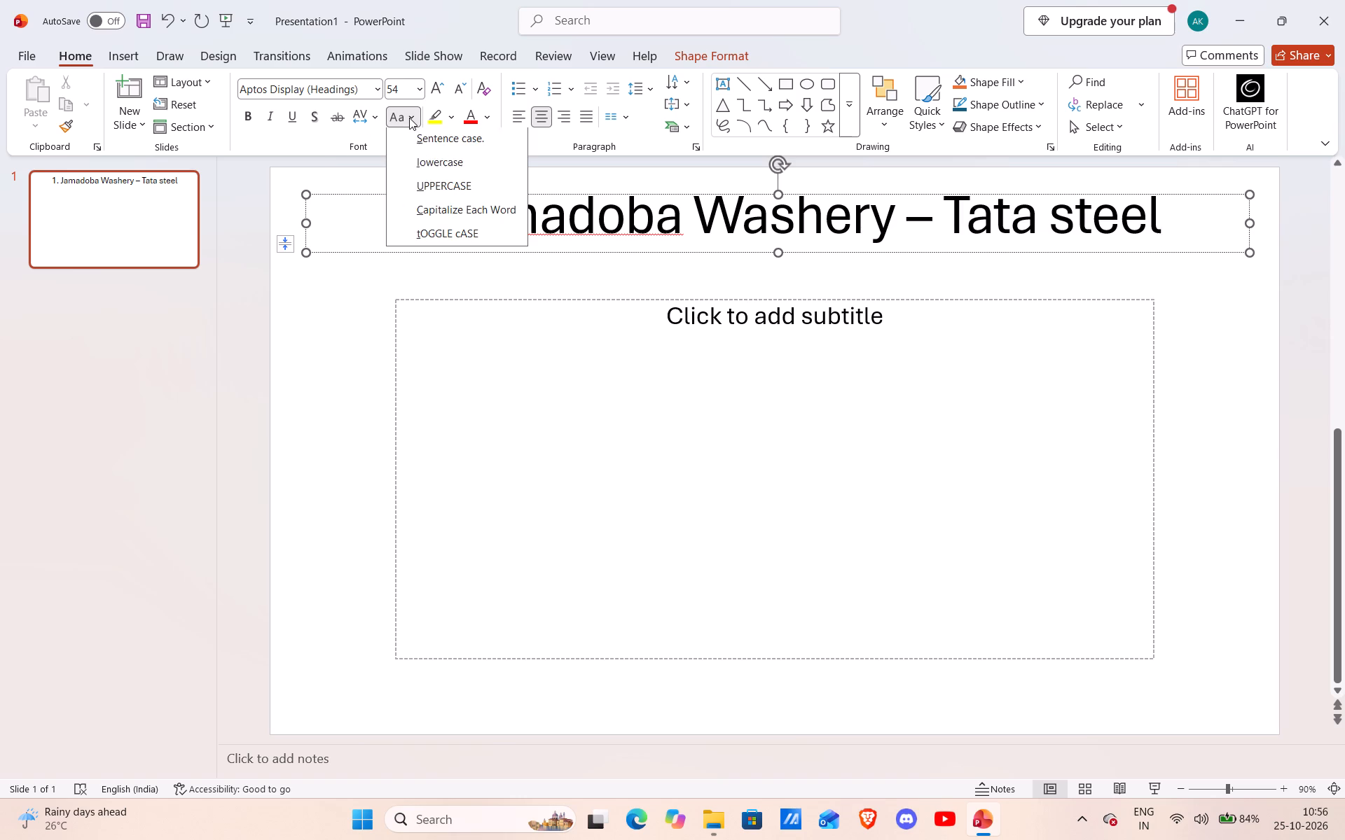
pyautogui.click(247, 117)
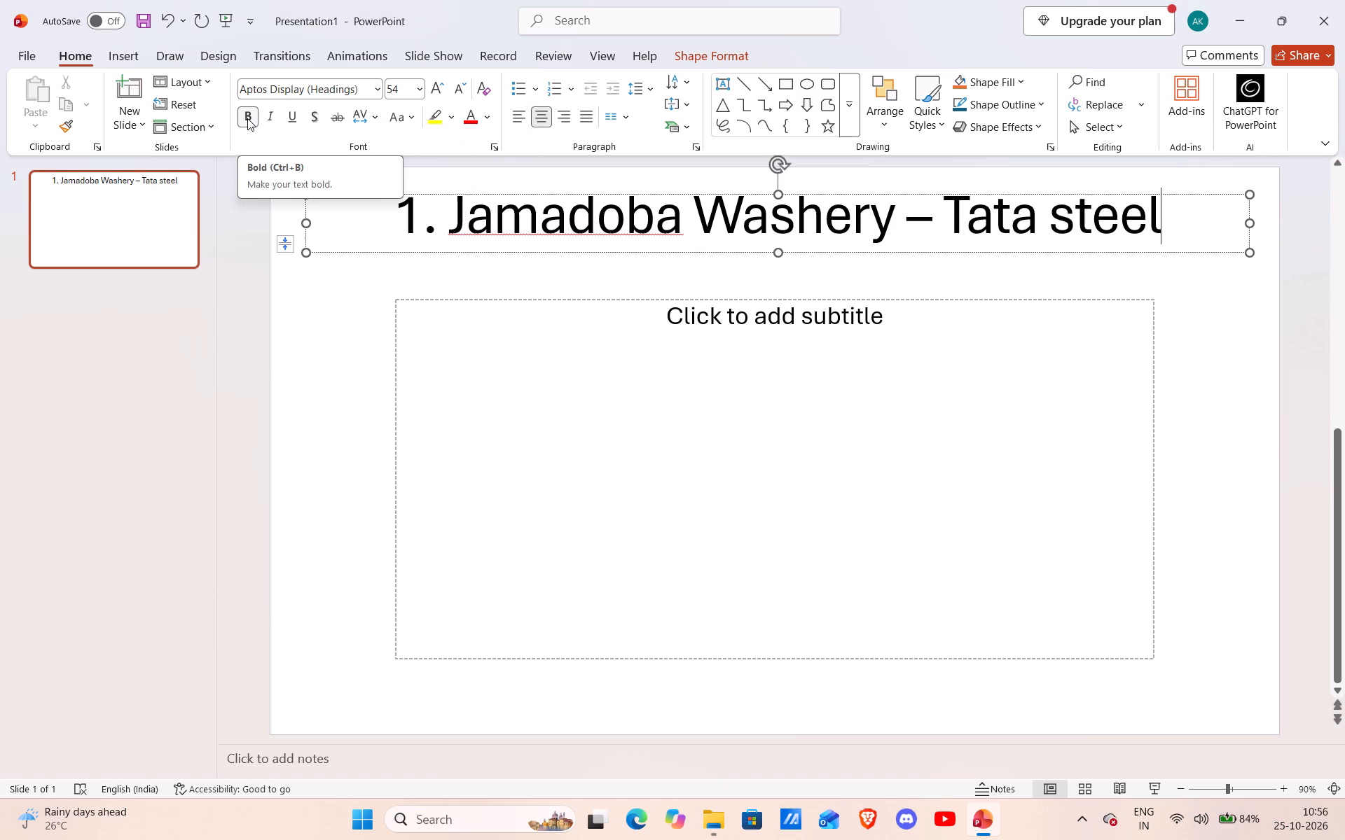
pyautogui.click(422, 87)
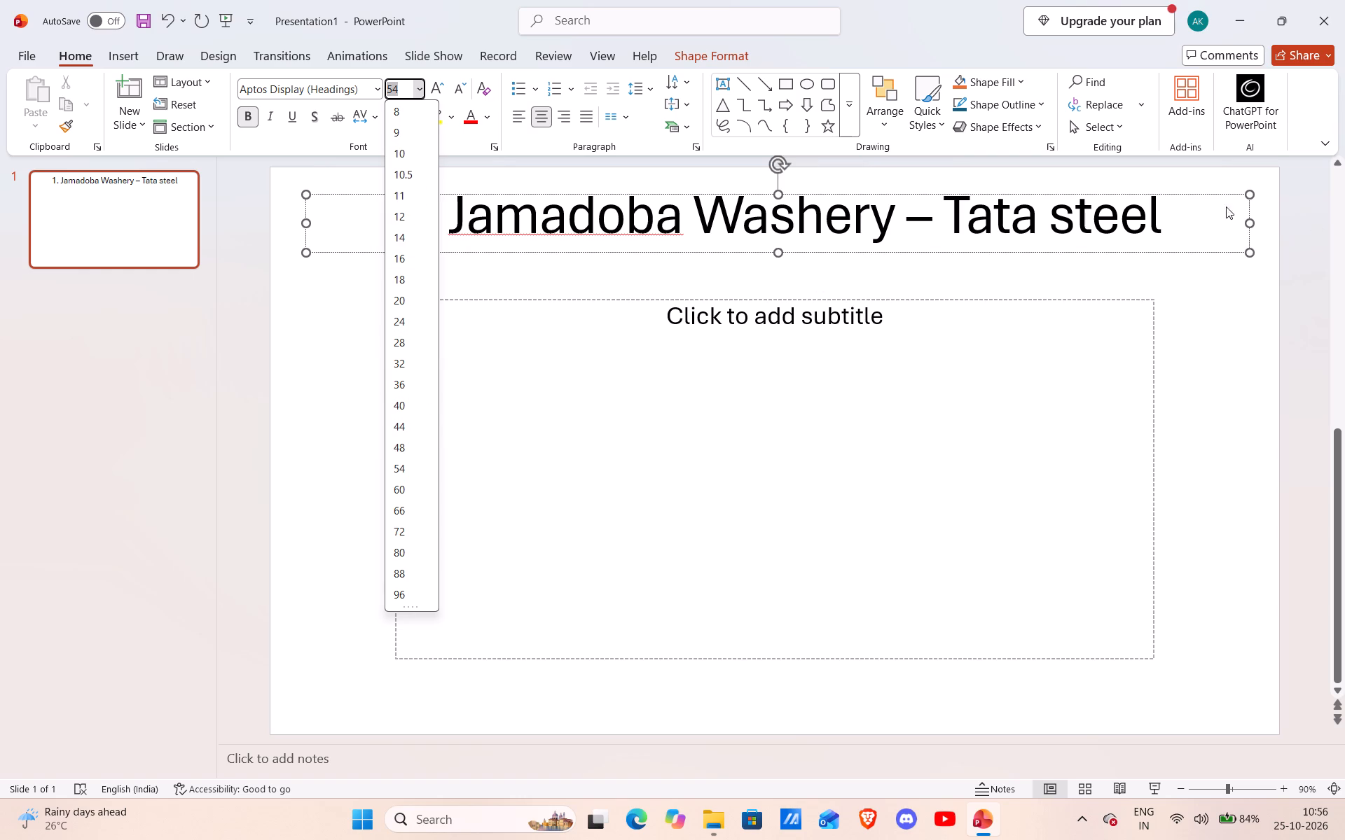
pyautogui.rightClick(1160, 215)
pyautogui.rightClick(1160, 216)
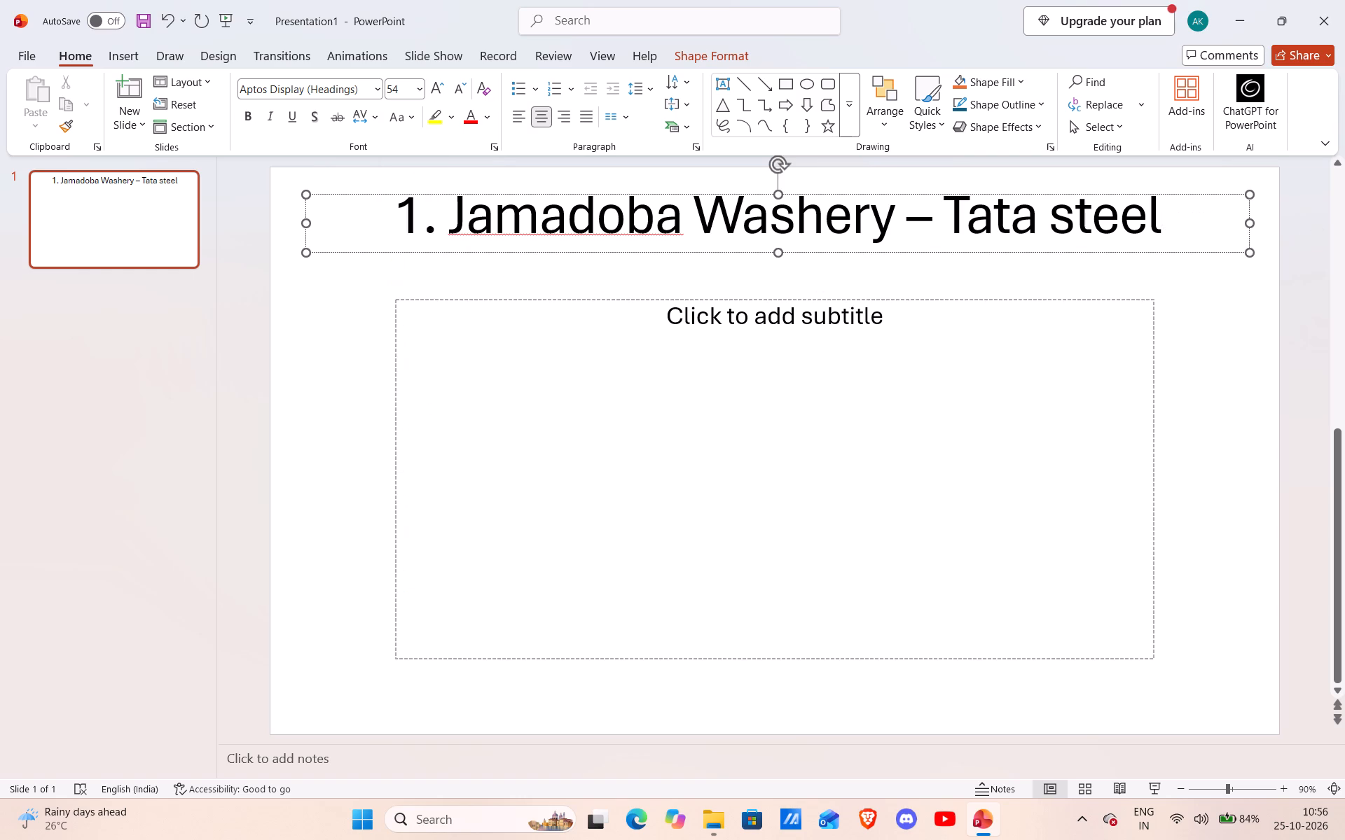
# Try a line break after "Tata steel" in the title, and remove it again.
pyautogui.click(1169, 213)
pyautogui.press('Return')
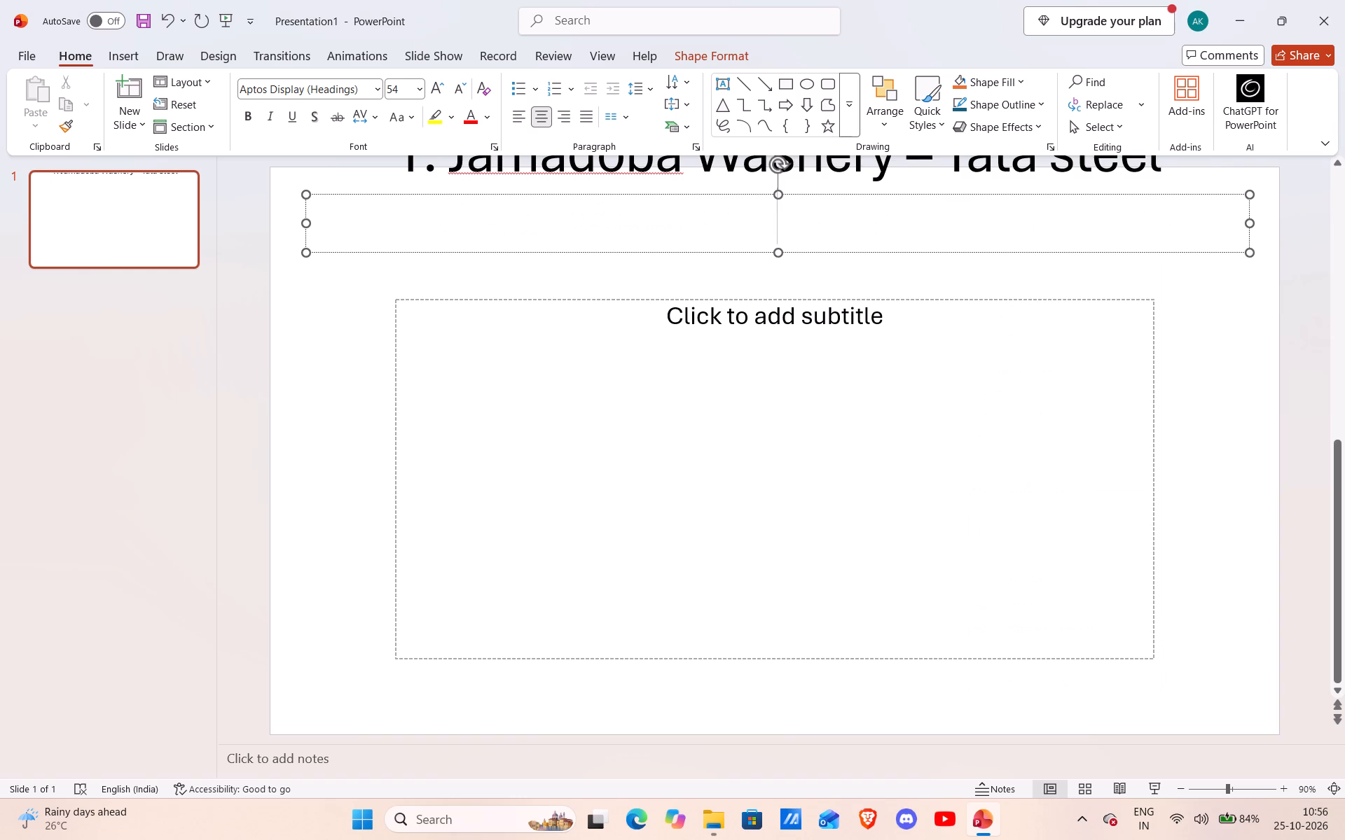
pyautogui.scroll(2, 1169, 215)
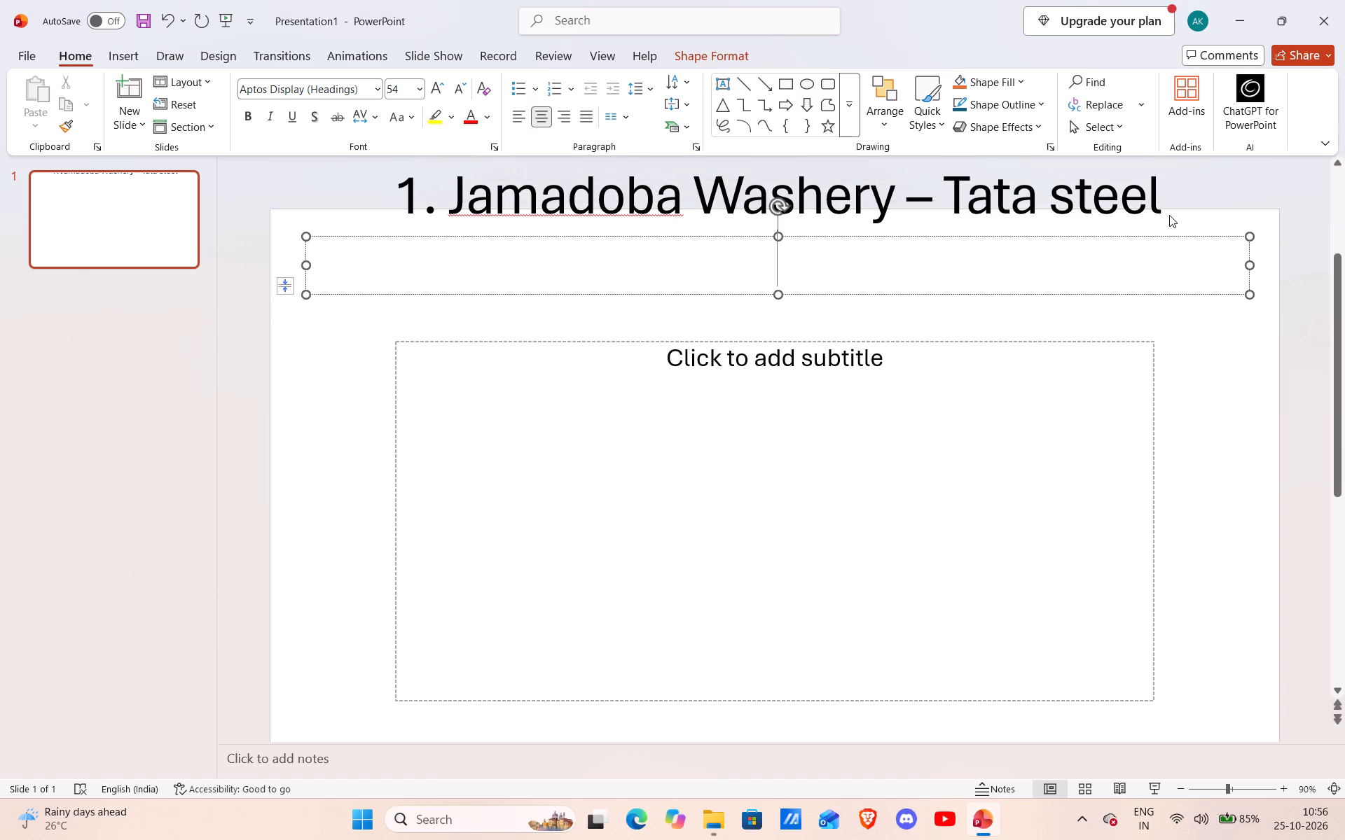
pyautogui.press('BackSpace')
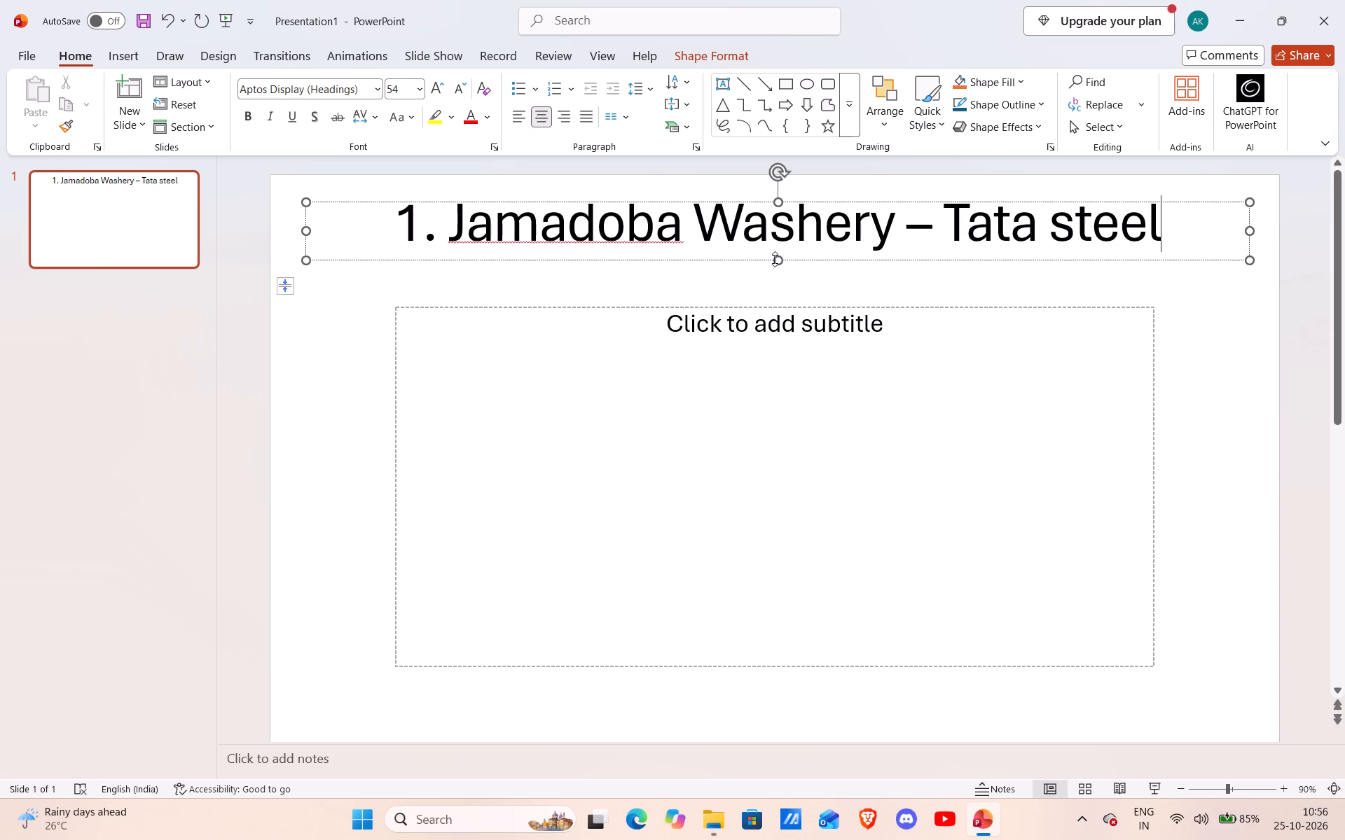
# Make the title placeholder about two lines tall by extending it downward, lowering the subtitle placeholder's top edge to make room.
pyautogui.moveTo(776, 259); pyautogui.dragTo(777, 286)
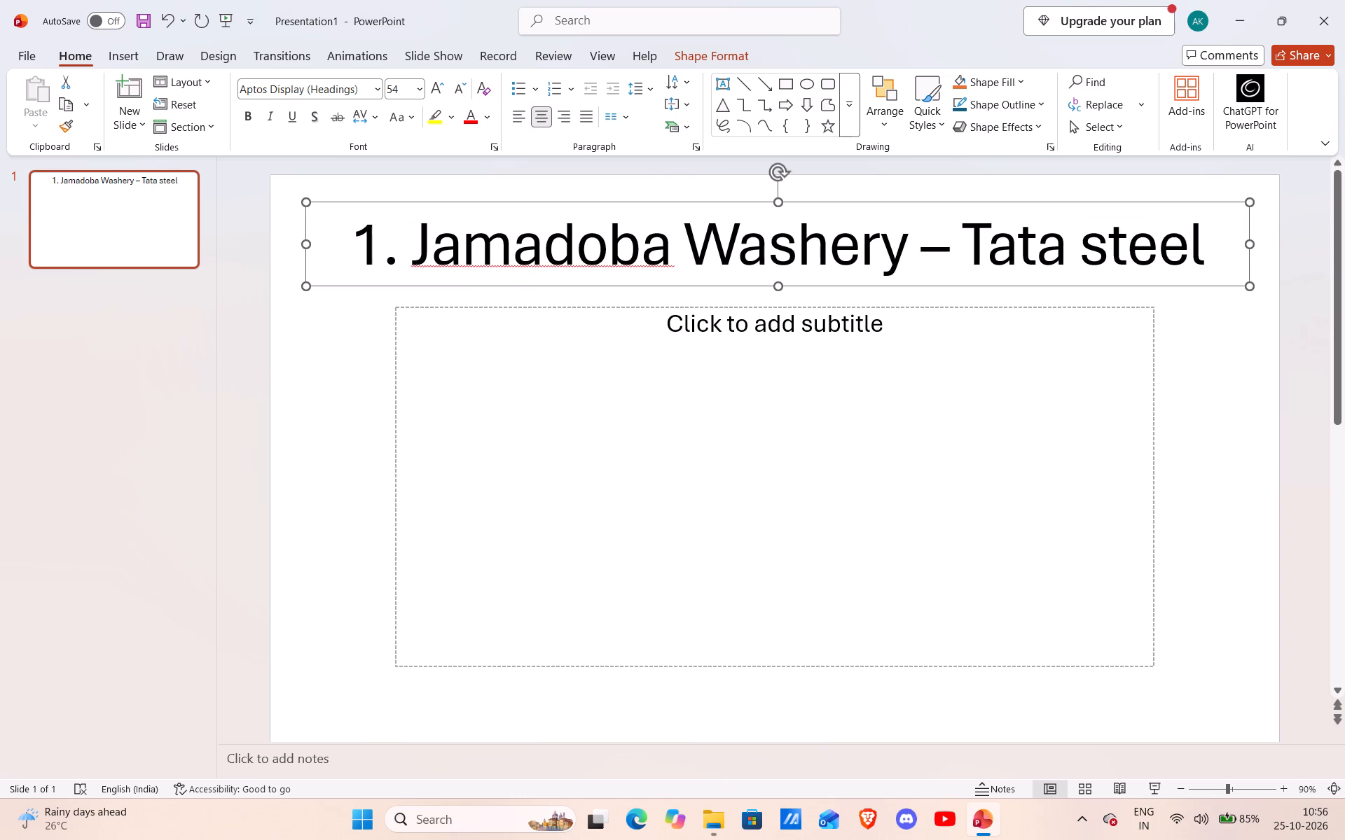
pyautogui.click(778, 314)
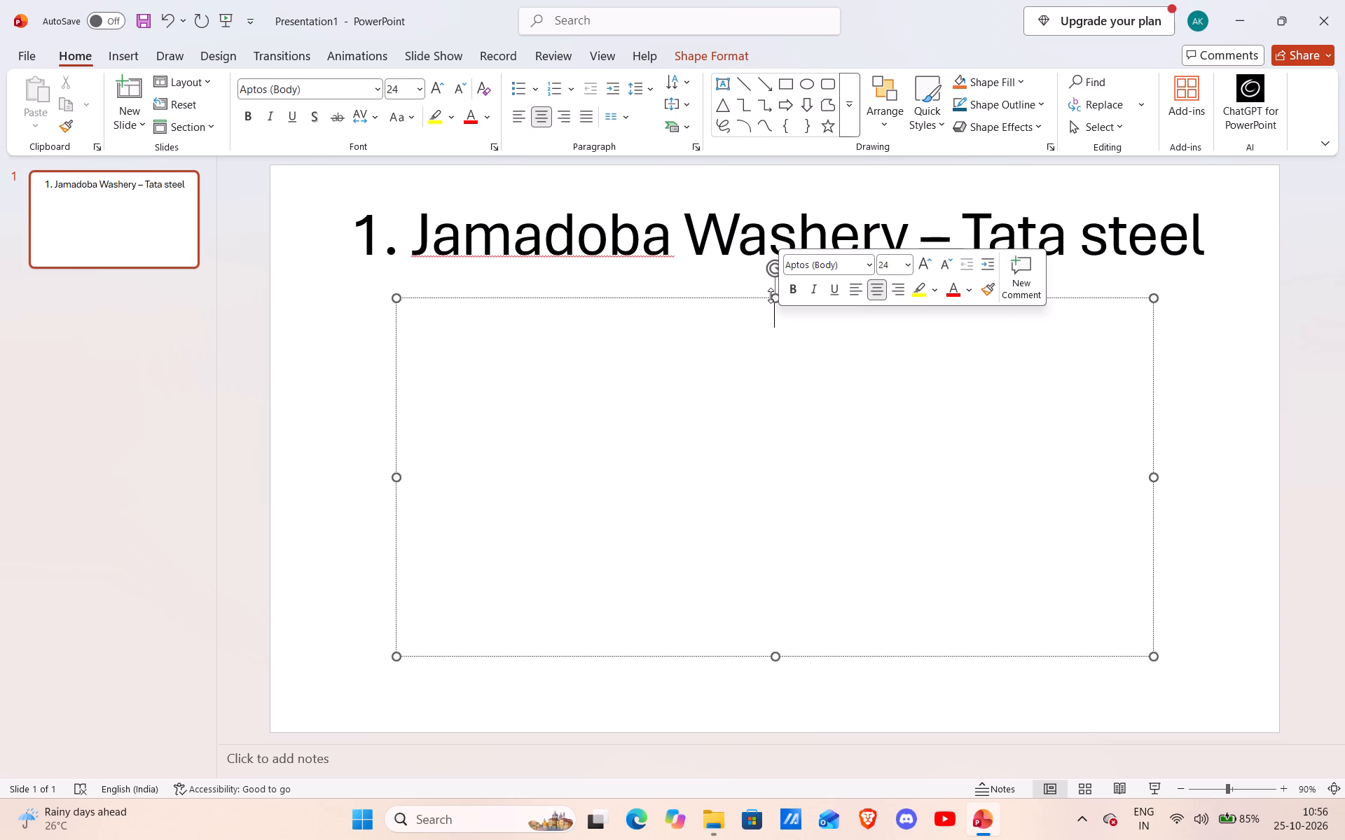
pyautogui.moveTo(773, 295); pyautogui.dragTo(774, 381)
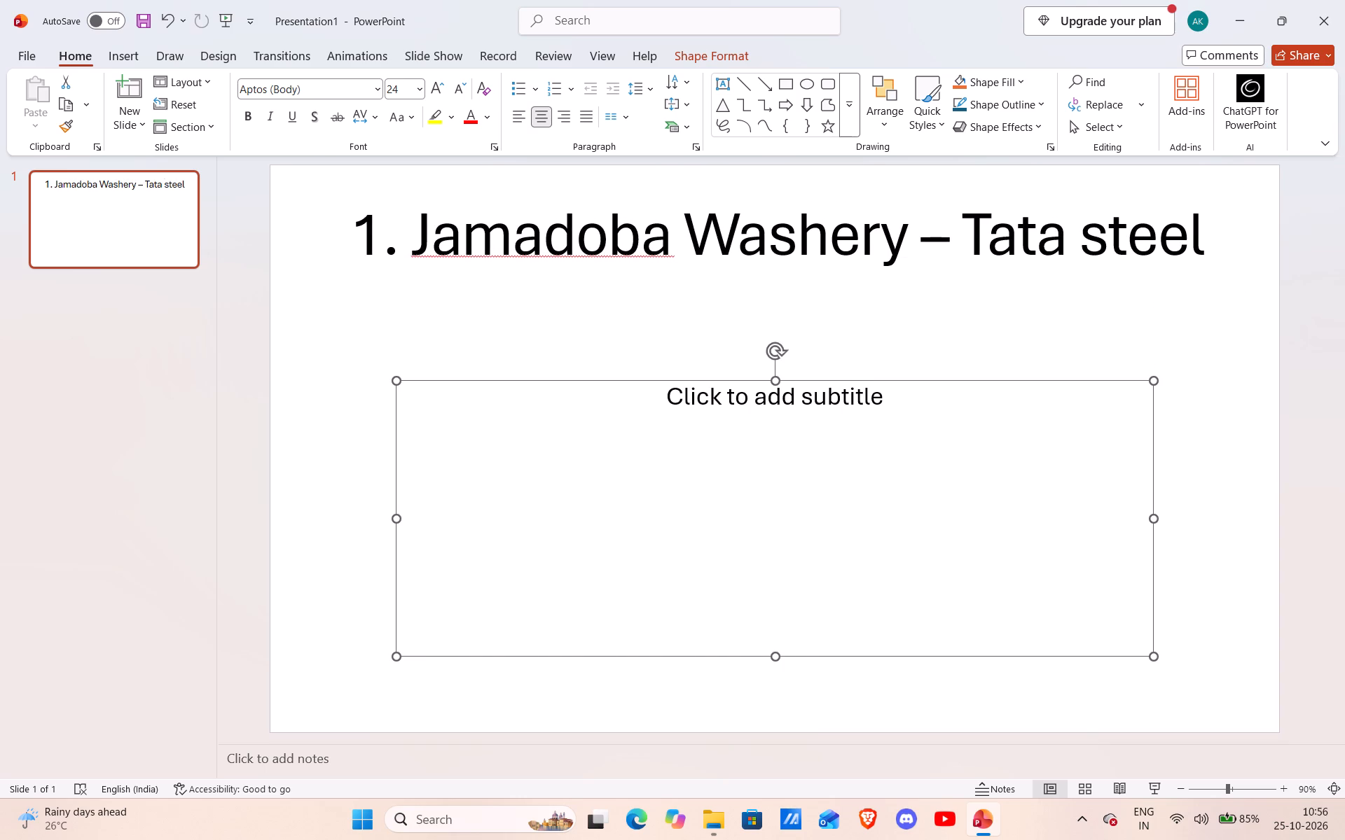
pyautogui.click(730, 230)
pyautogui.moveTo(778, 278); pyautogui.dragTo(778, 282)
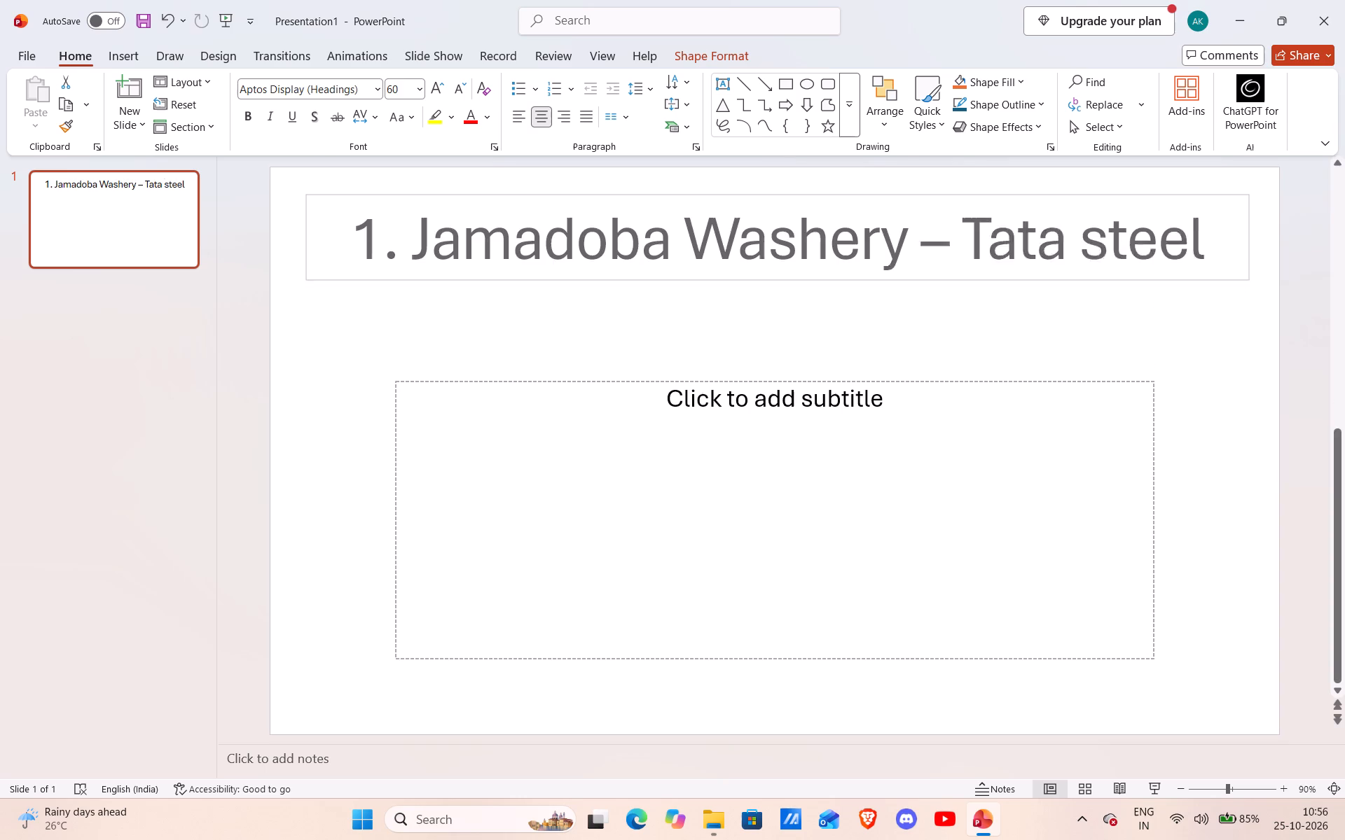
pyautogui.moveTo(778, 282); pyautogui.dragTo(775, 339)
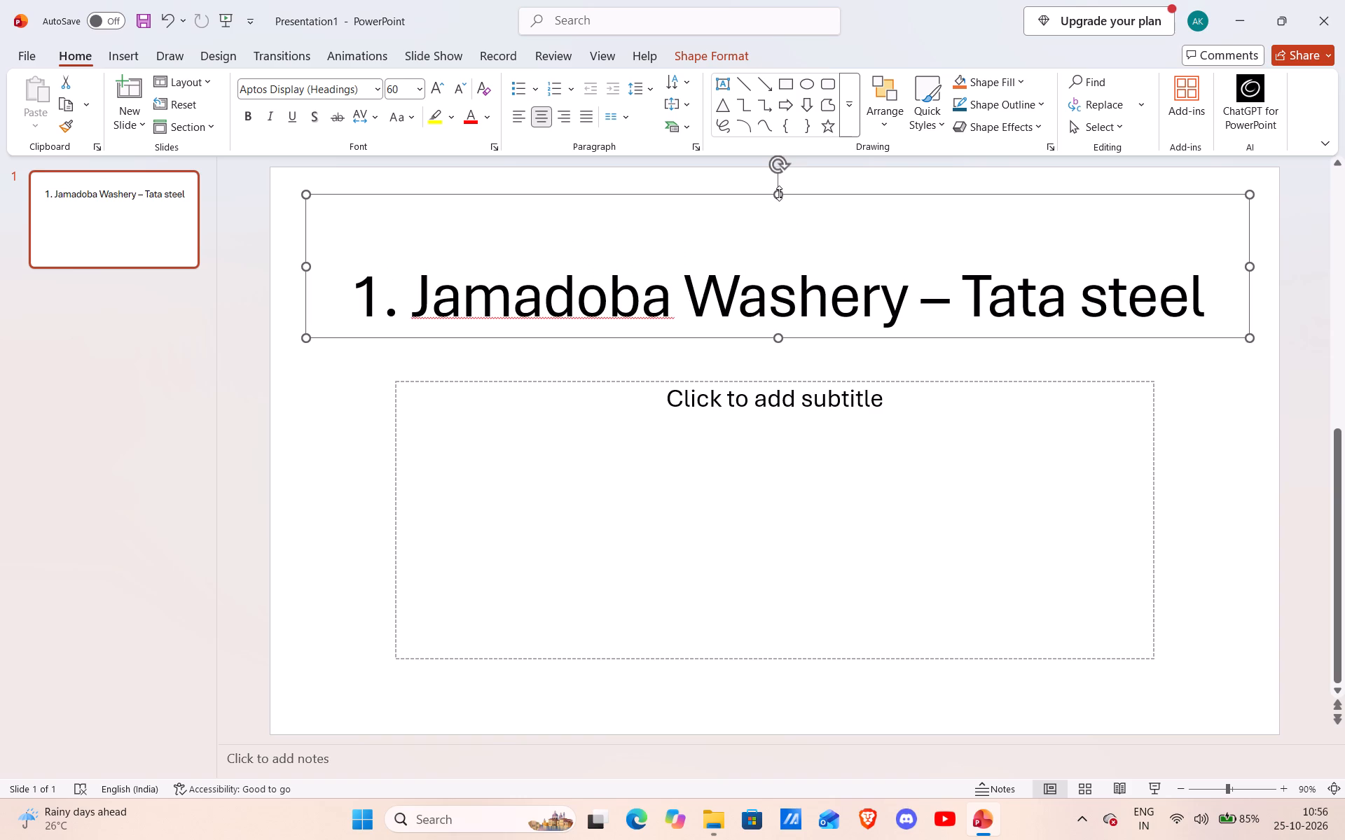
# Adjust the title placeholder's top edge, first down to the title text, finally up close to the slide's upper edge.
pyautogui.moveTo(779, 192); pyautogui.dragTo(778, 262)
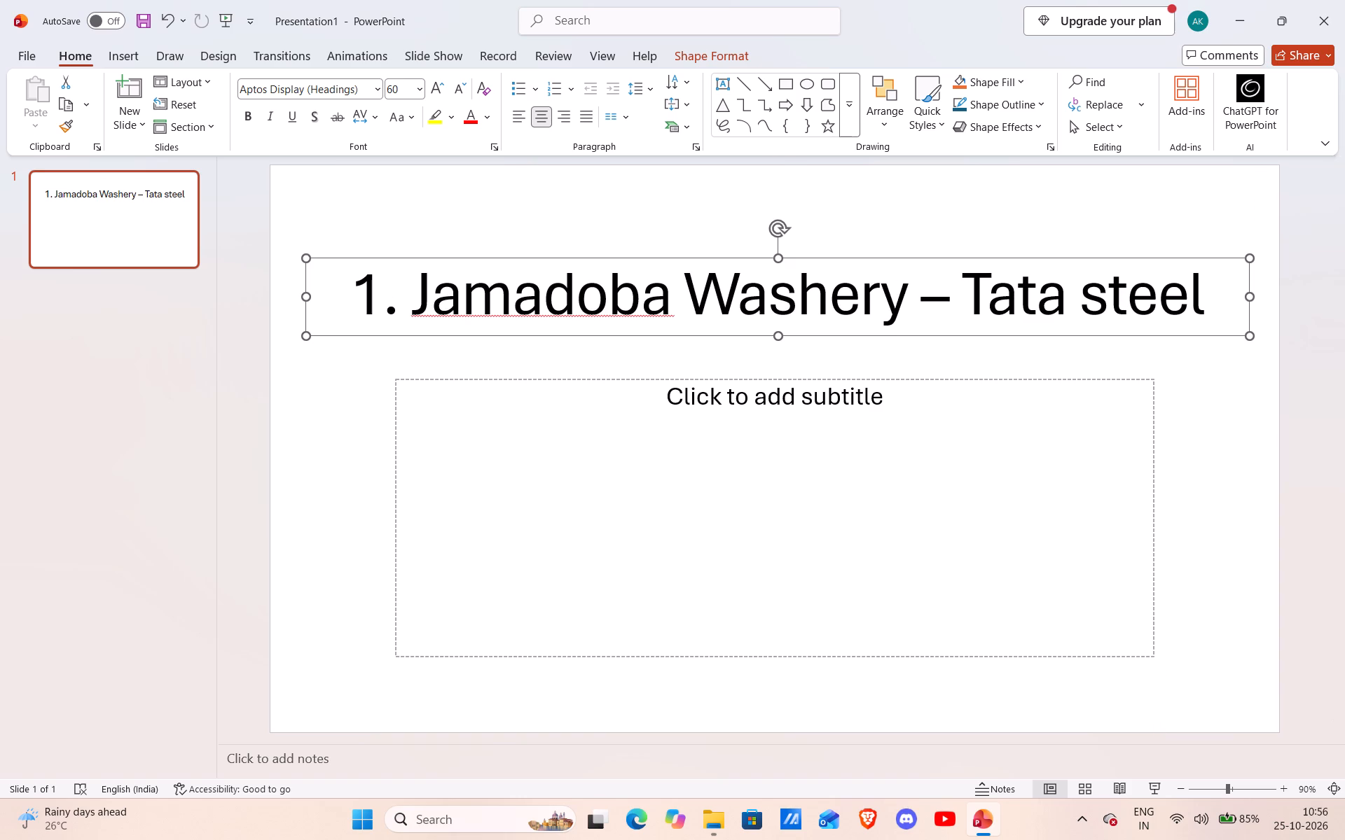
pyautogui.moveTo(780, 252); pyautogui.dragTo(793, 180)
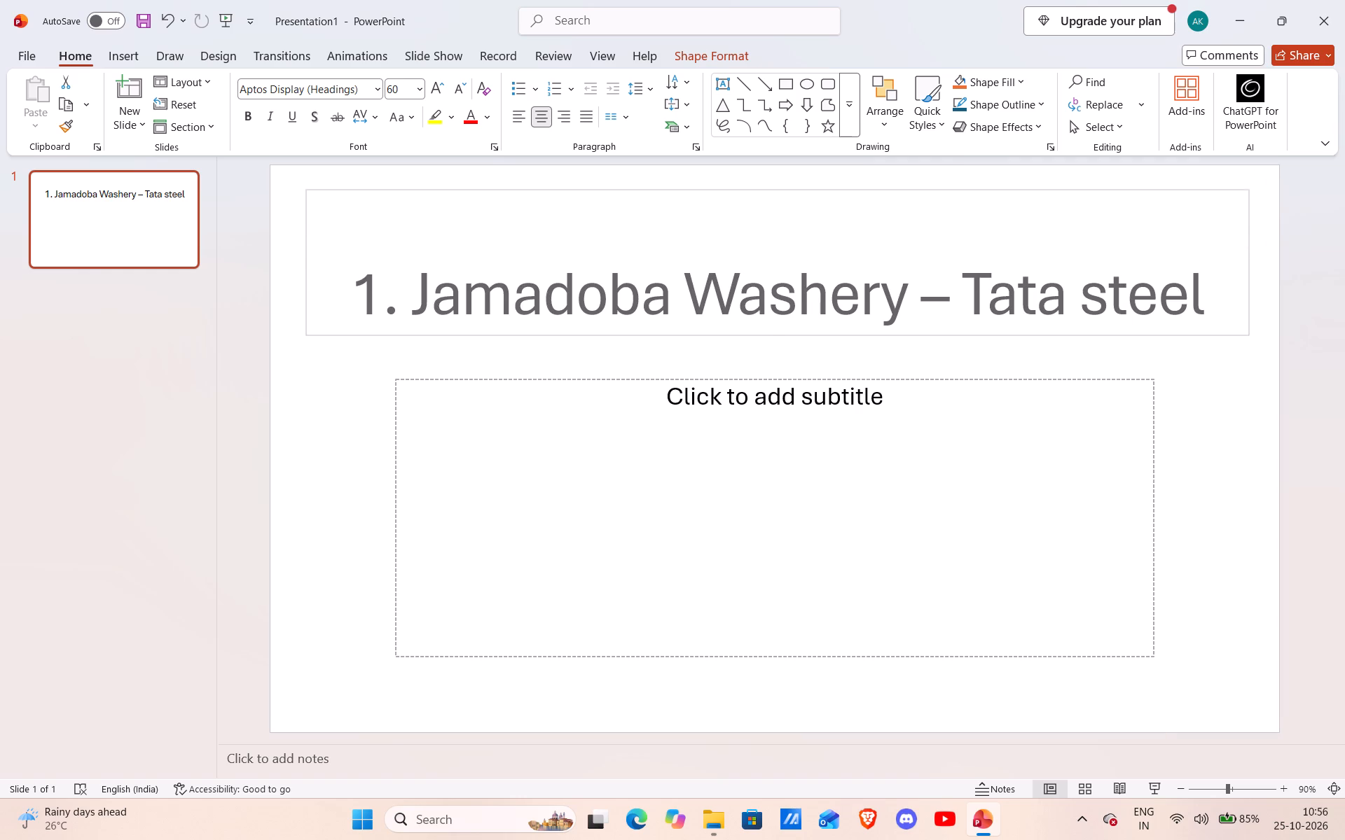
pyautogui.moveTo(793, 180); pyautogui.dragTo(793, 179)
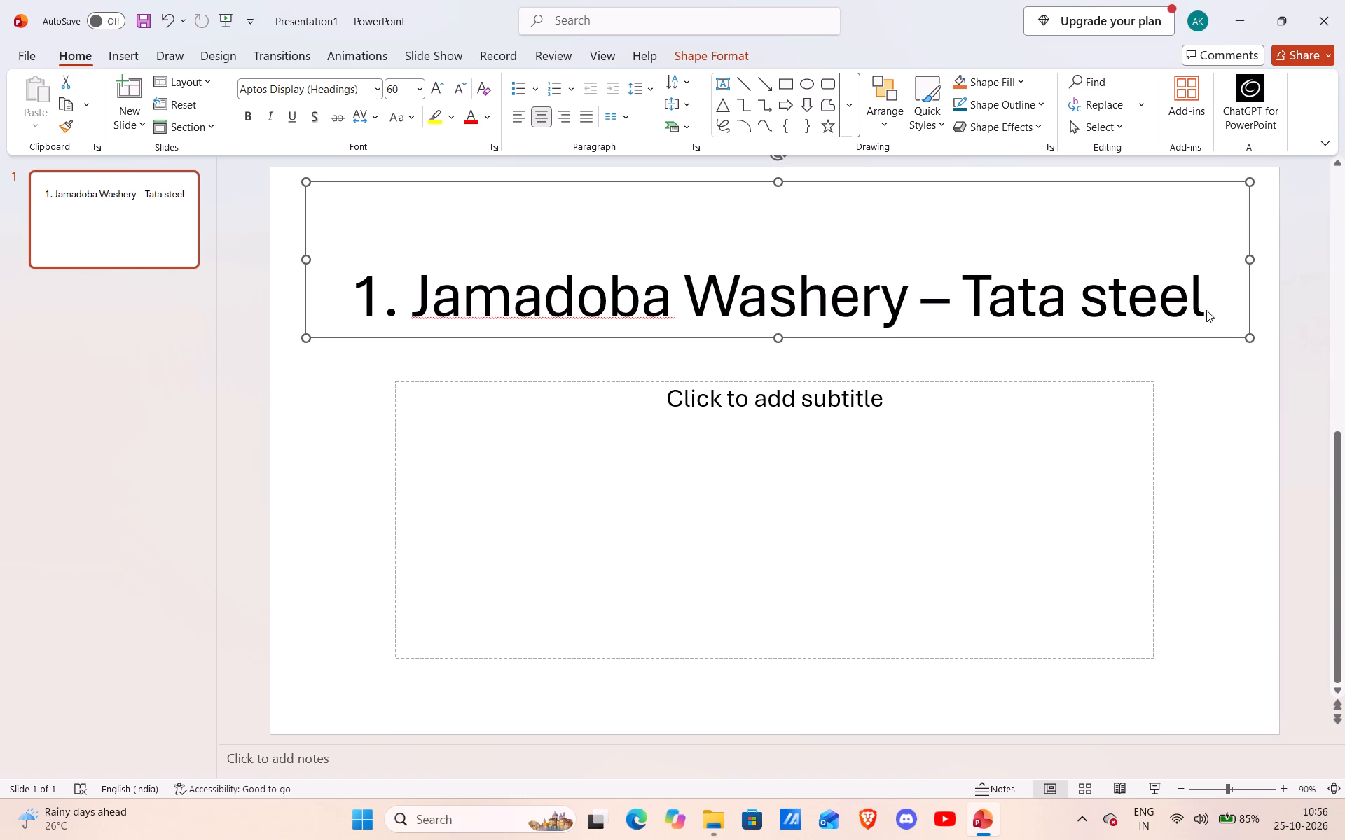
# Start a second line below "1. Jamadoba Washery – Tata steel" in the title placeholder.
pyautogui.click(1200, 300)
pyautogui.press('Return')
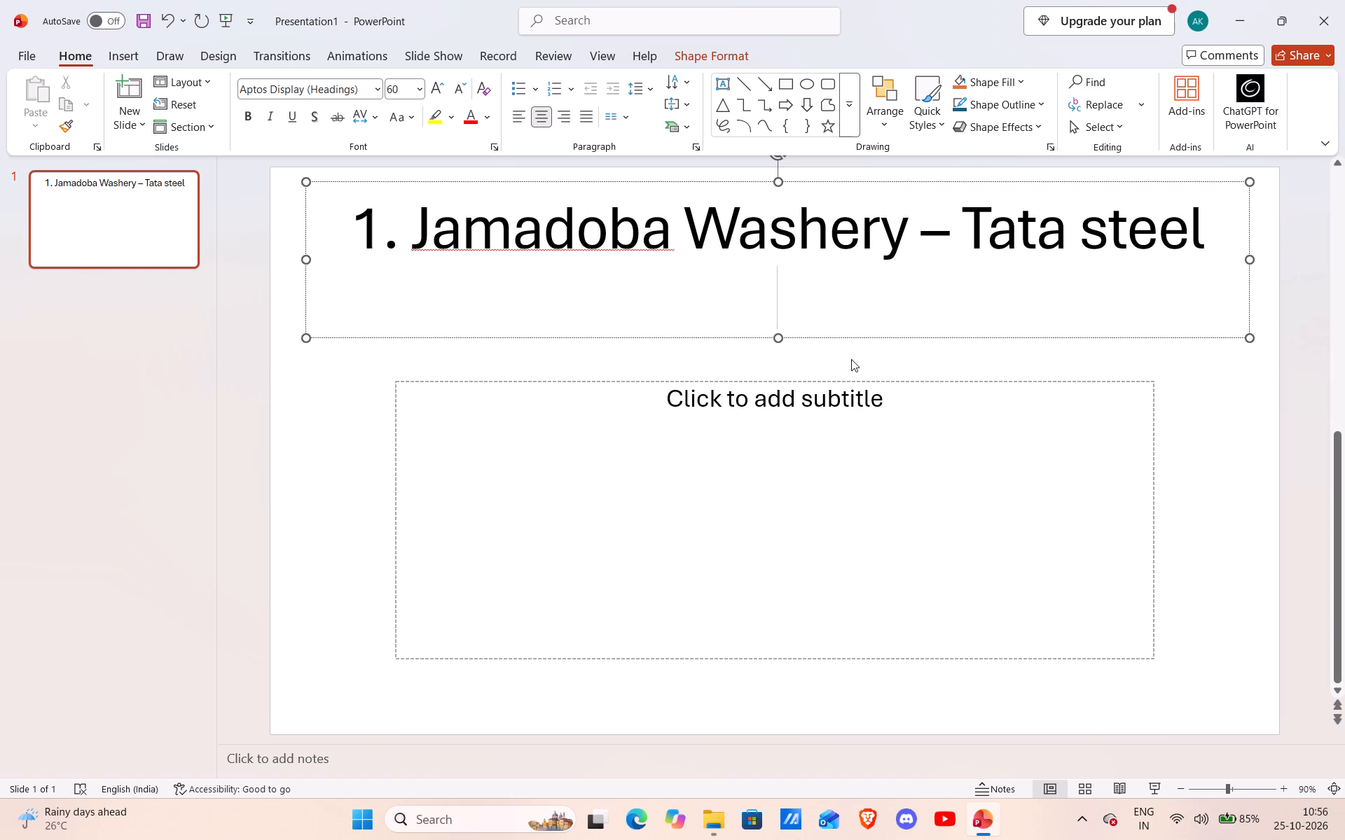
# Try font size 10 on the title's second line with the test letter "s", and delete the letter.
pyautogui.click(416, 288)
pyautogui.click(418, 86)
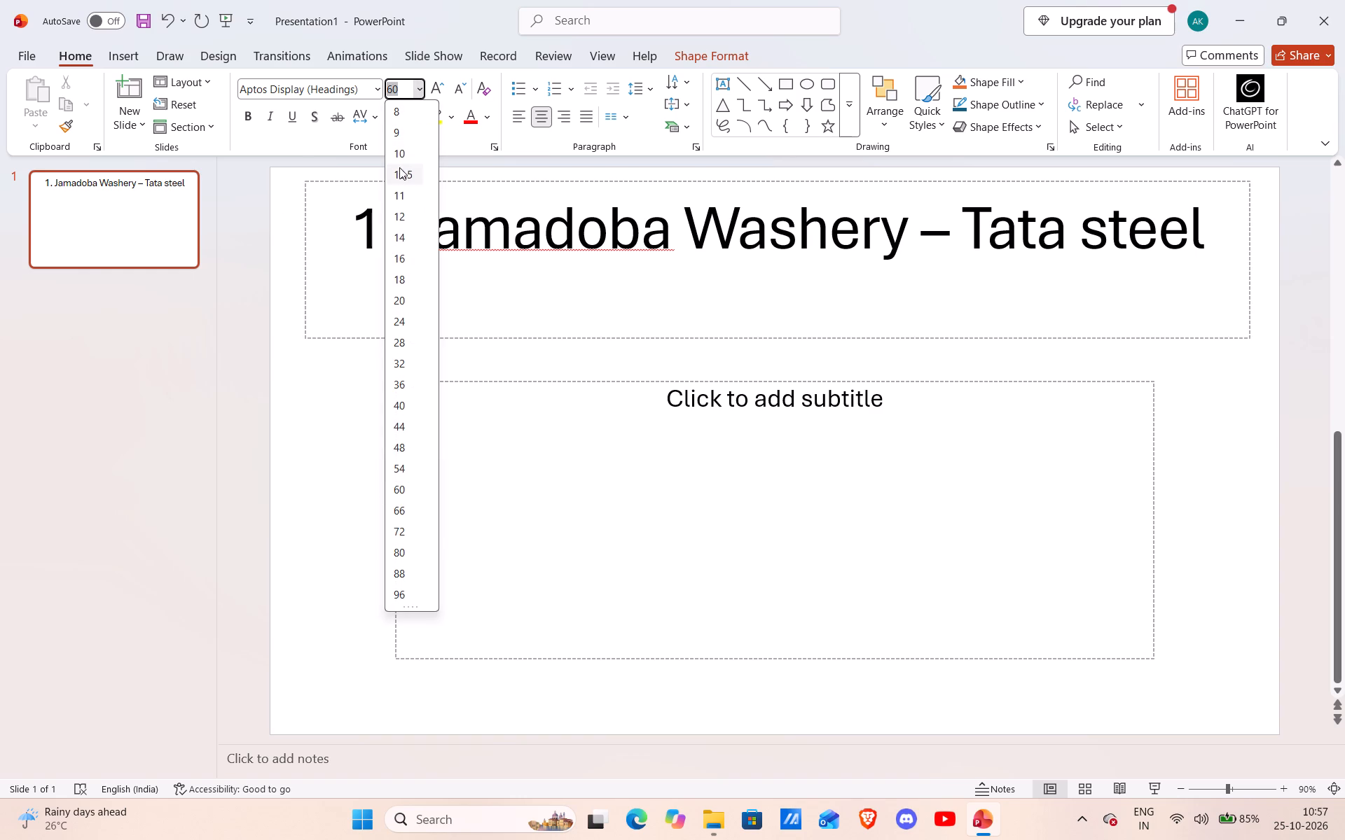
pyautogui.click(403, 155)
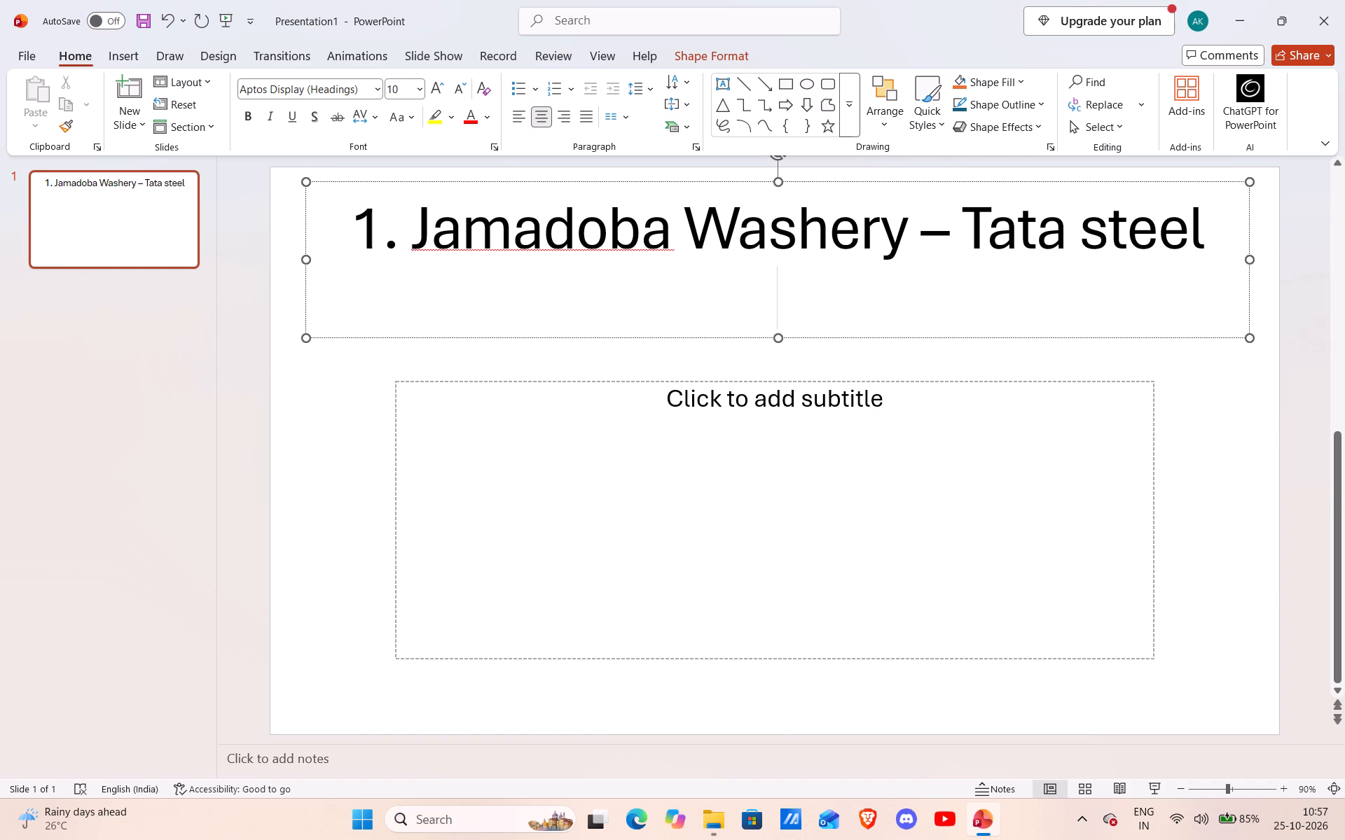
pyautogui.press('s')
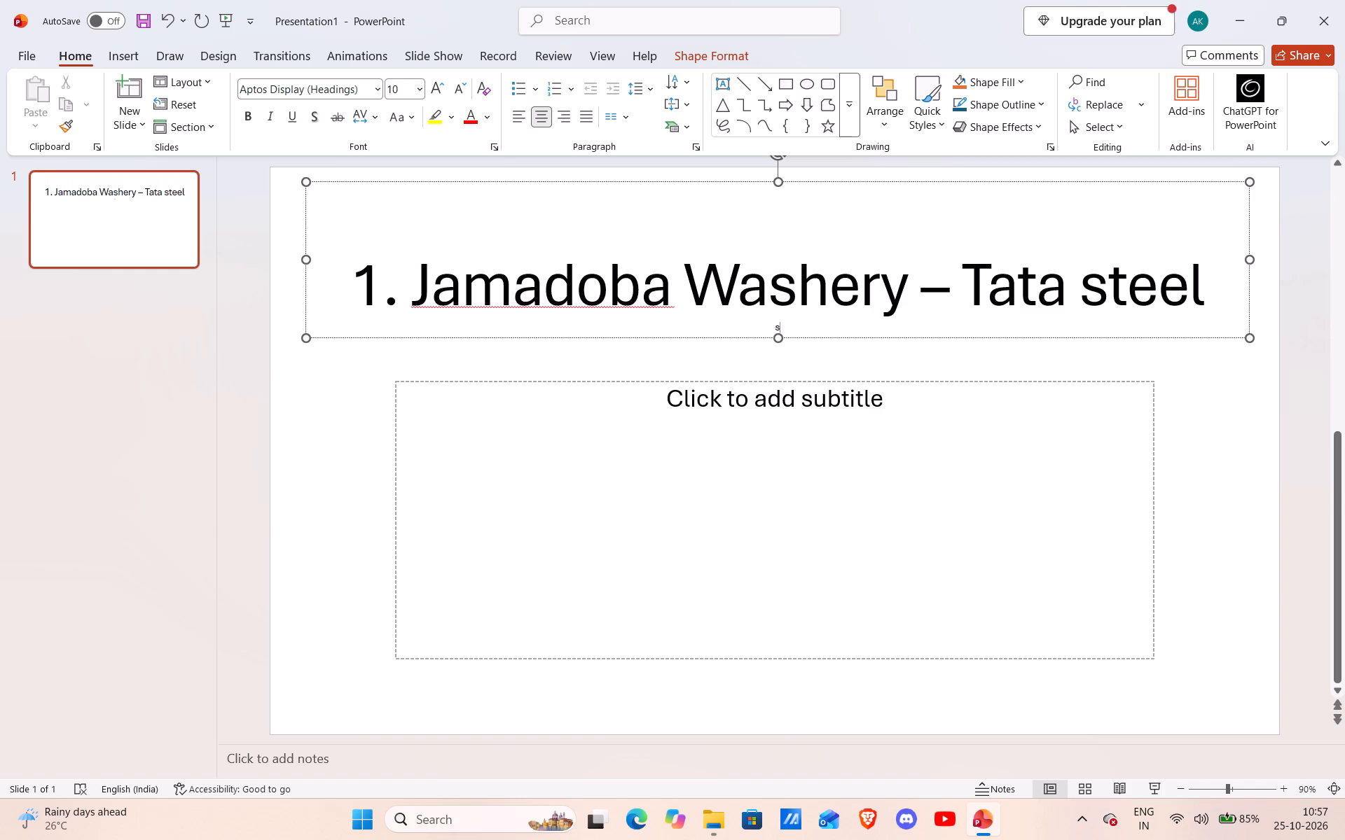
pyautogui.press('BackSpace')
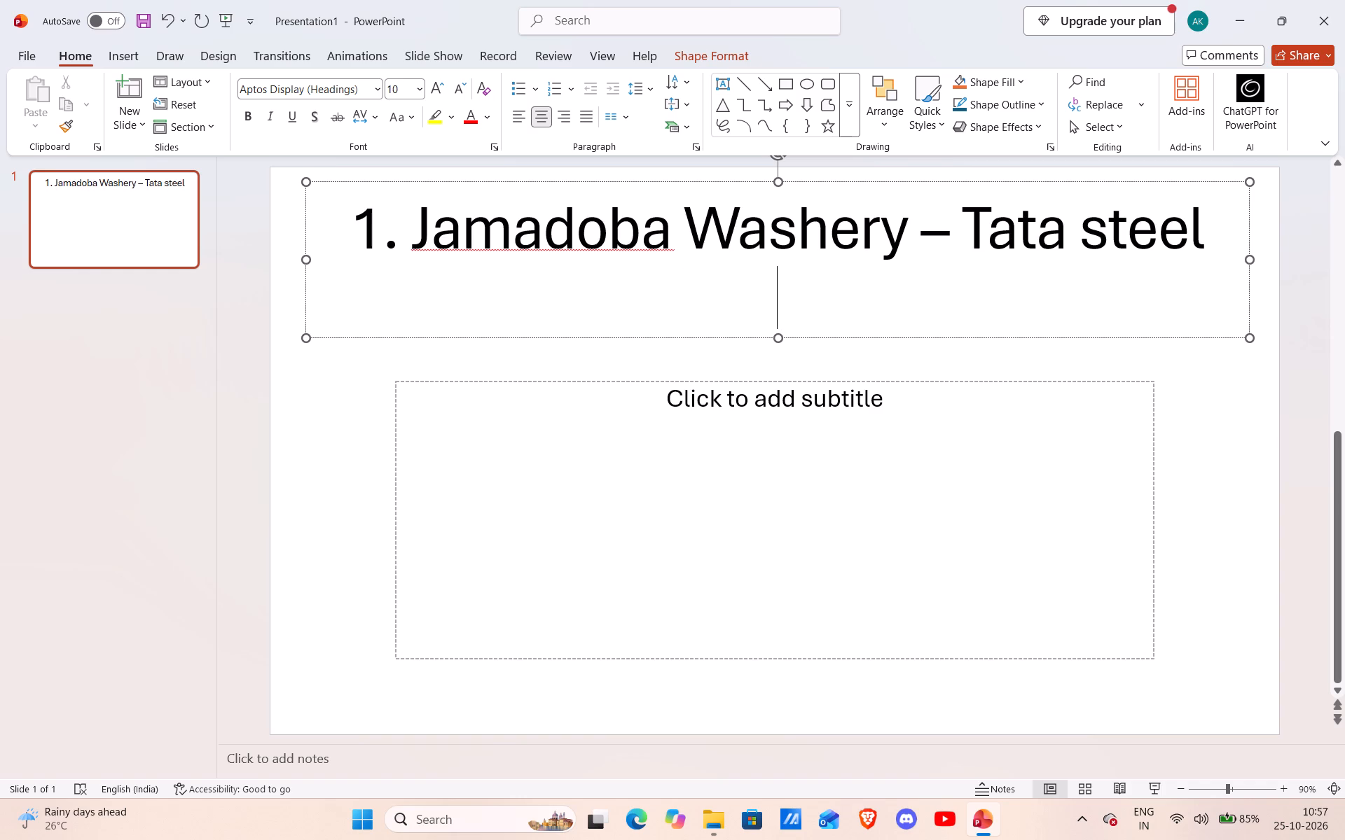
# Enter "Dhanbad, " at font size 36 on the title placeholder's second line.
pyautogui.click(419, 88)
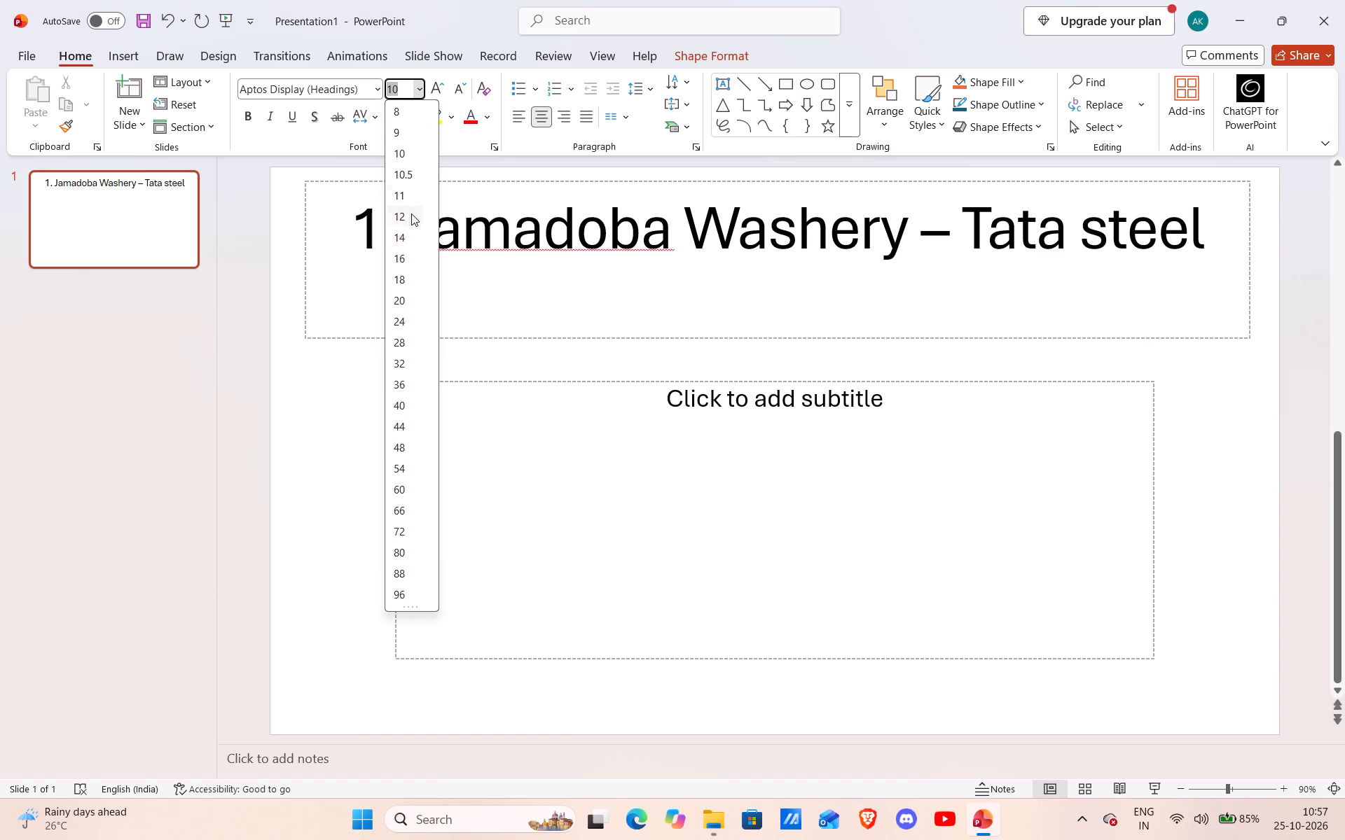
pyautogui.click(397, 379)
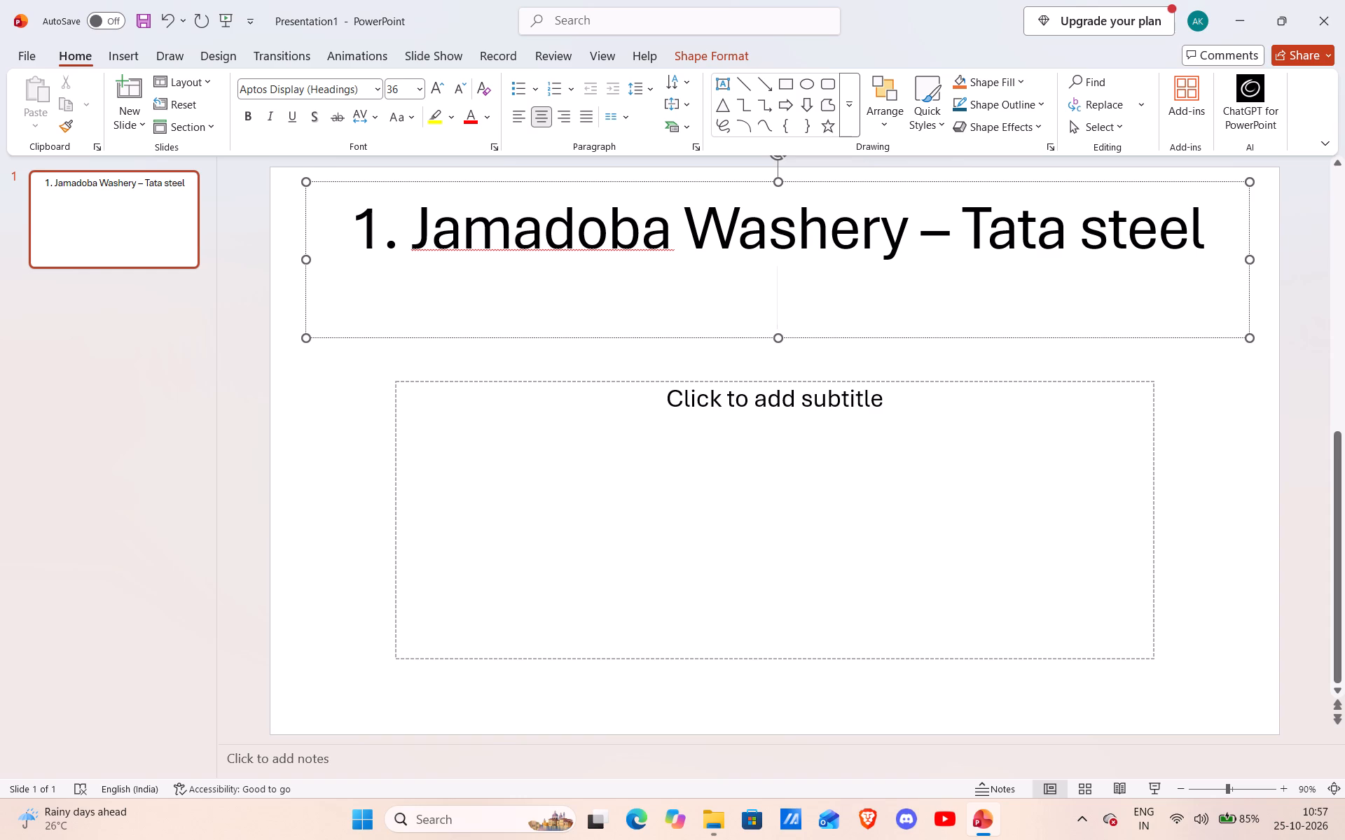
pyautogui.hotkey('shift', 'd')
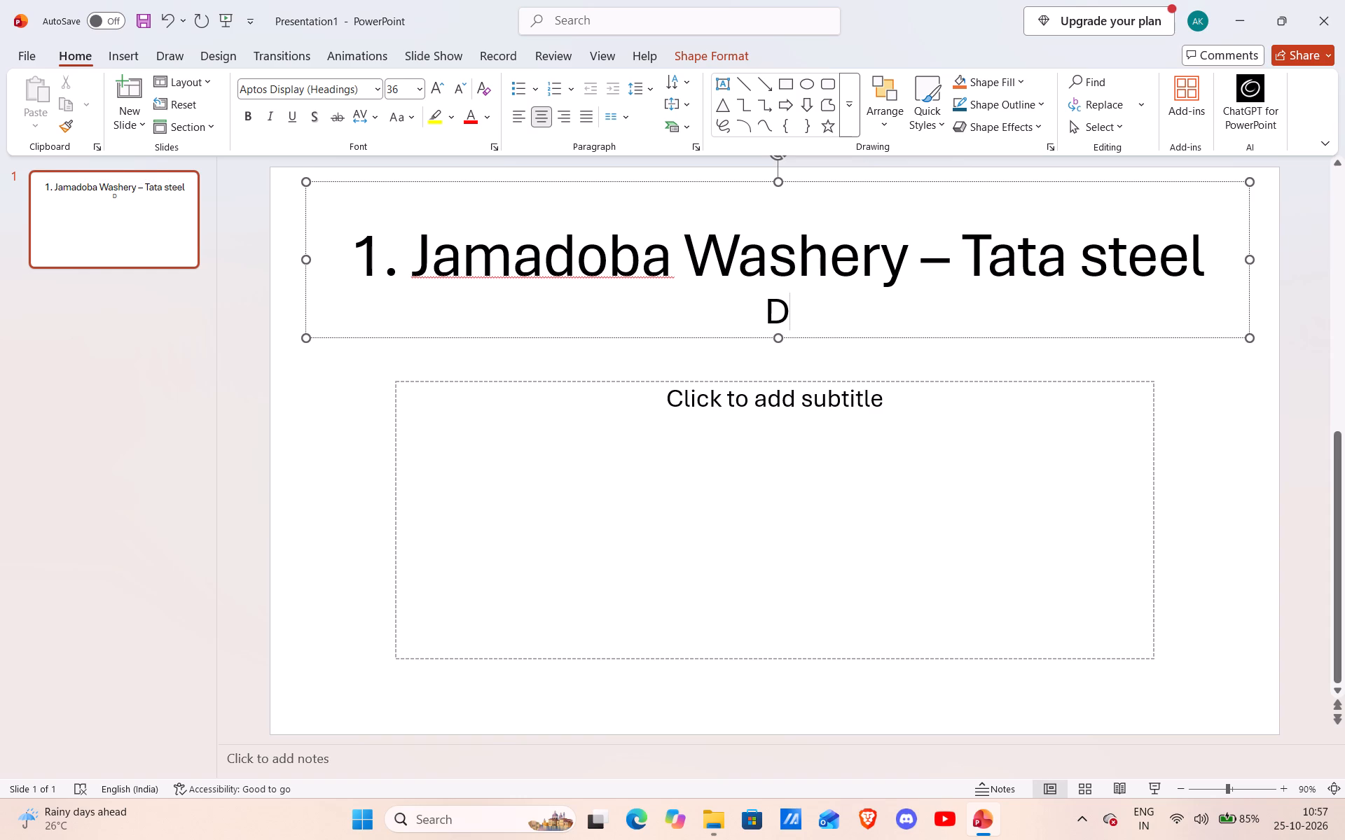
pyautogui.write('han')
pyautogui.write('ba')
pyautogui.press('d')
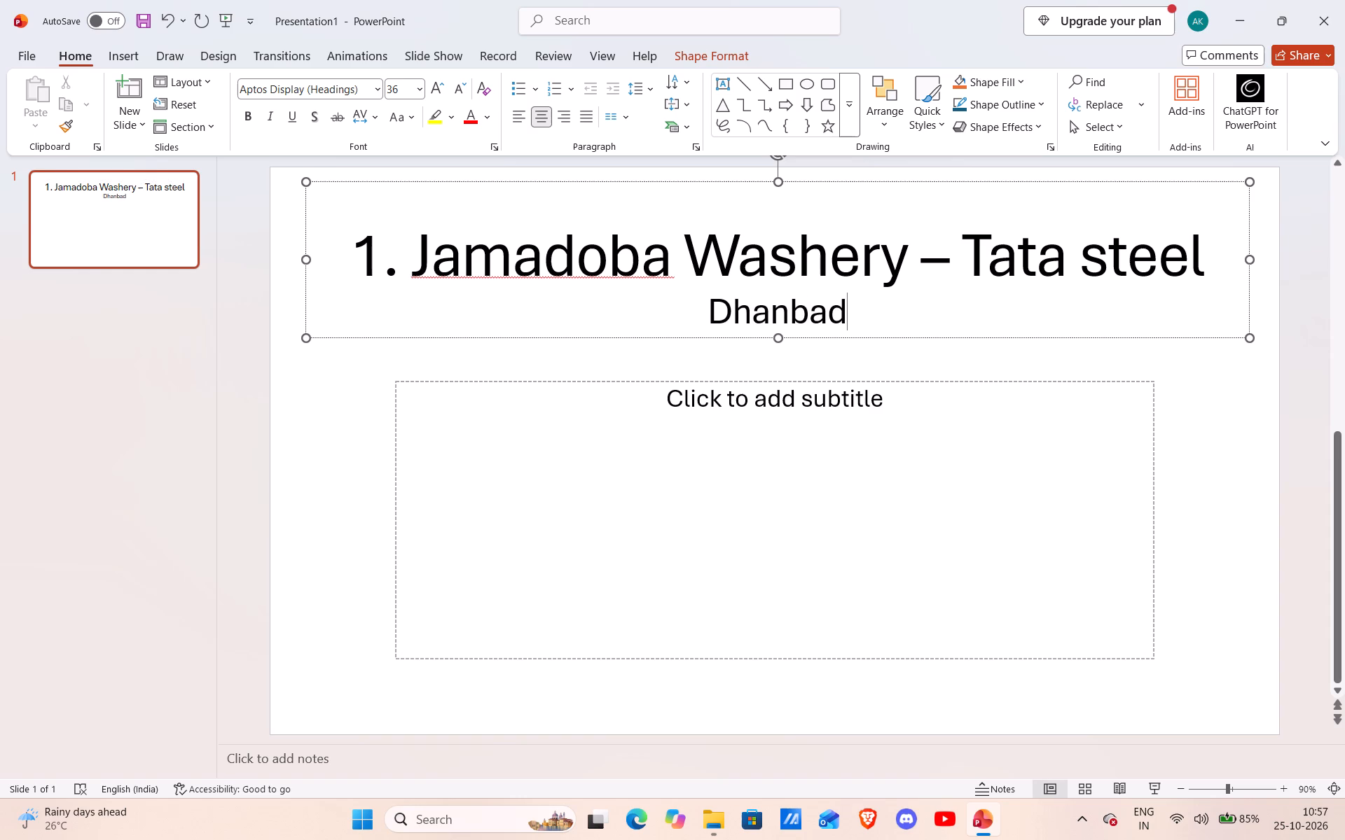
pyautogui.write(',')
pyautogui.press('space')
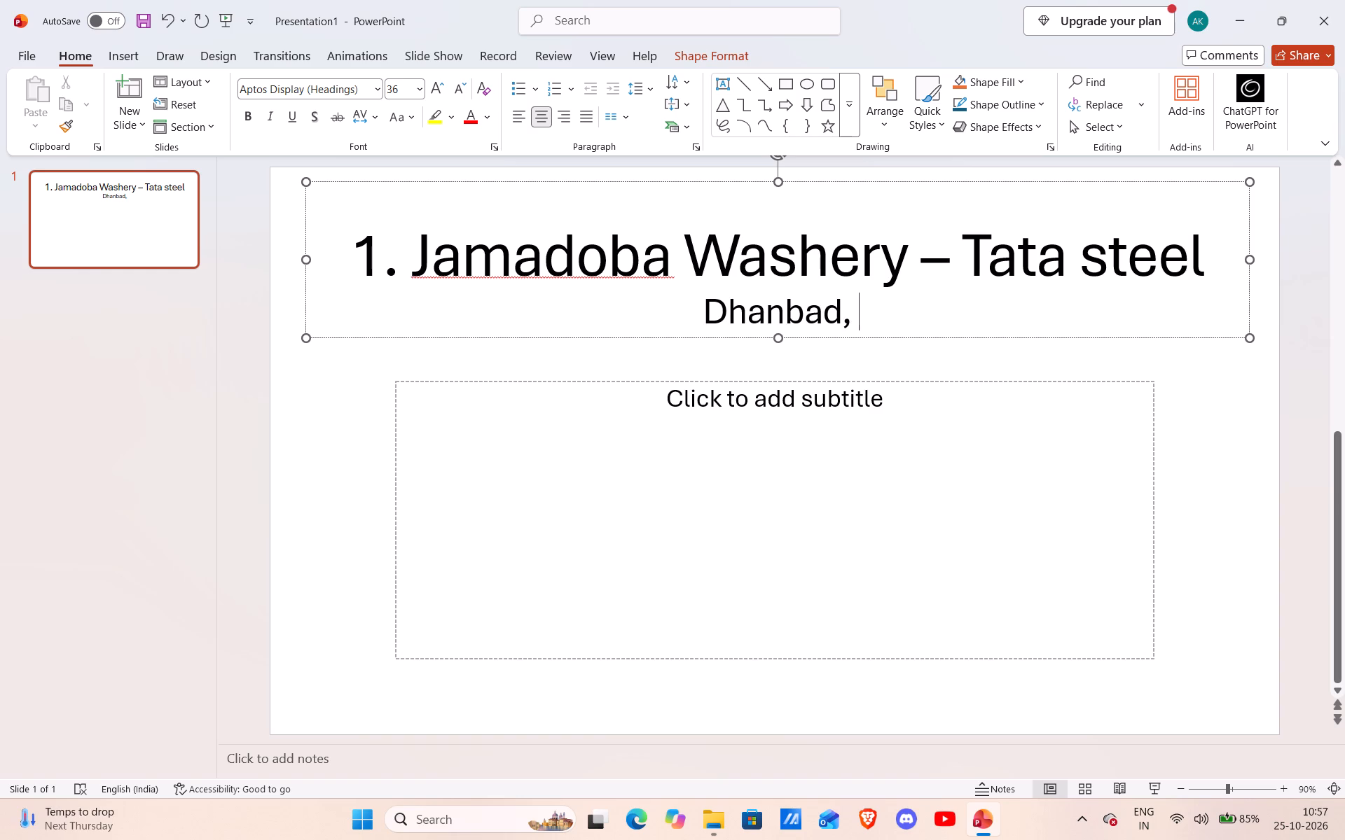
# Complete the location line under the title with the state name so it reads "Dhanbad, Jharkhand".
pyautogui.hotkey('shift', 'h')
pyautogui.write('gar')
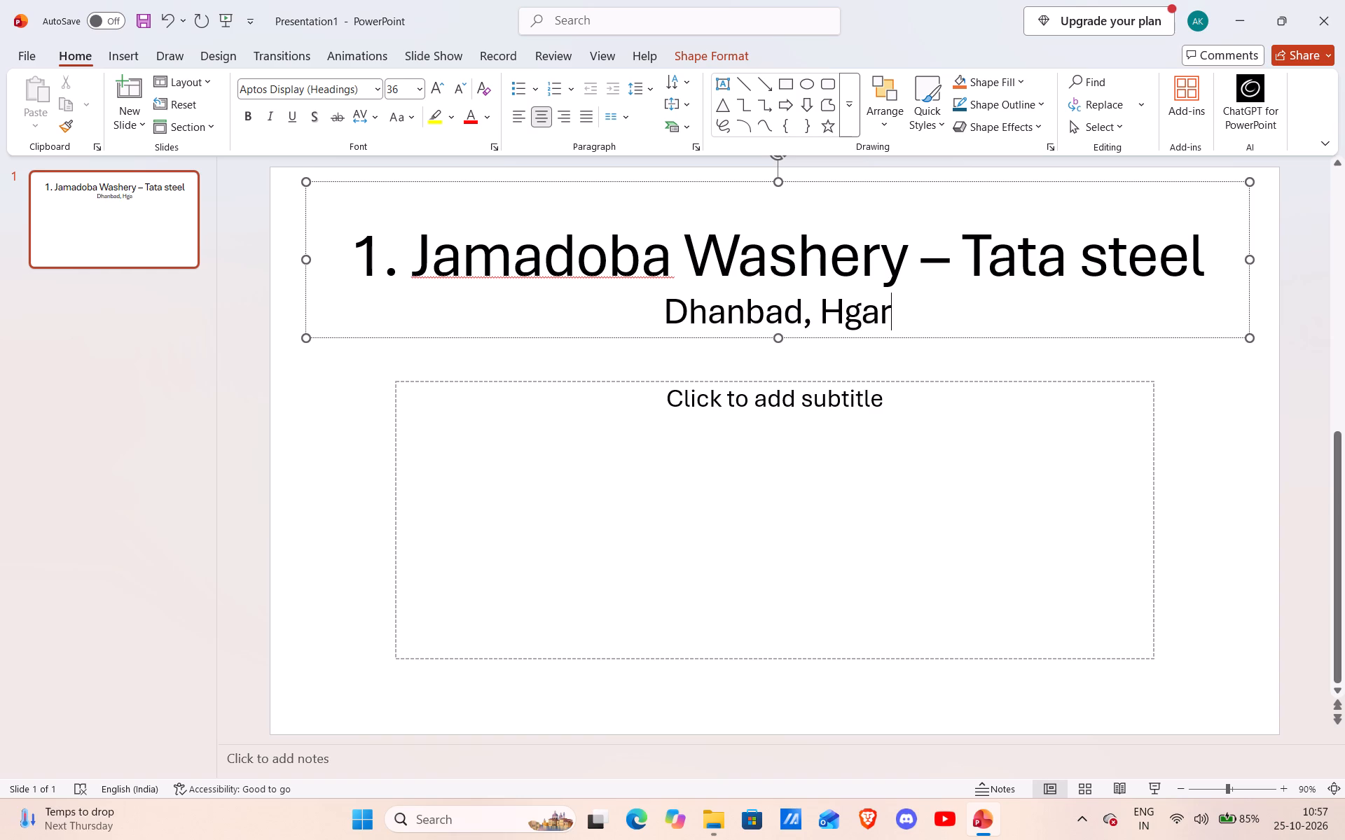
pyautogui.press('BackSpace')
pyautogui.press('BackSpace')
pyautogui.press('BackSpace')
pyautogui.press('BackSpace')
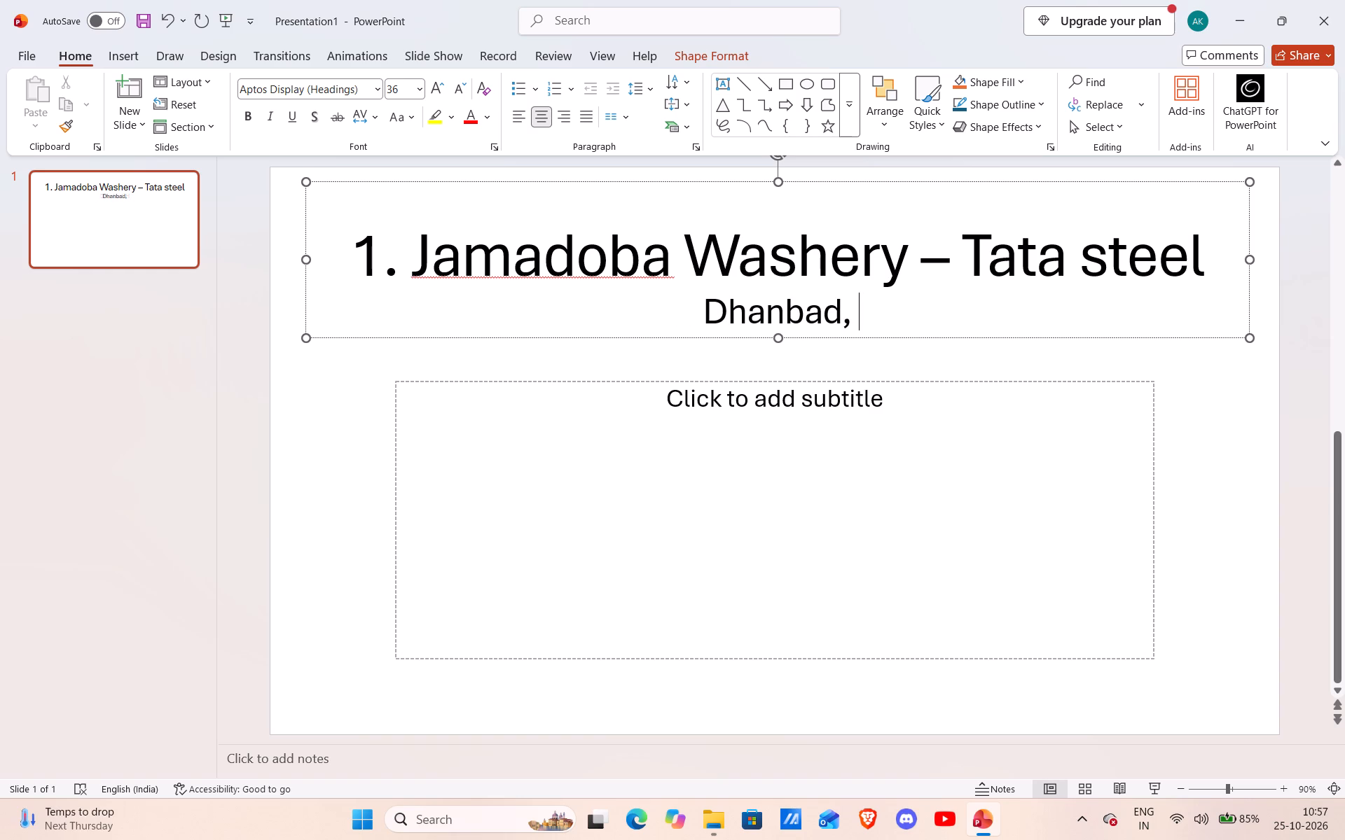
pyautogui.press('j')
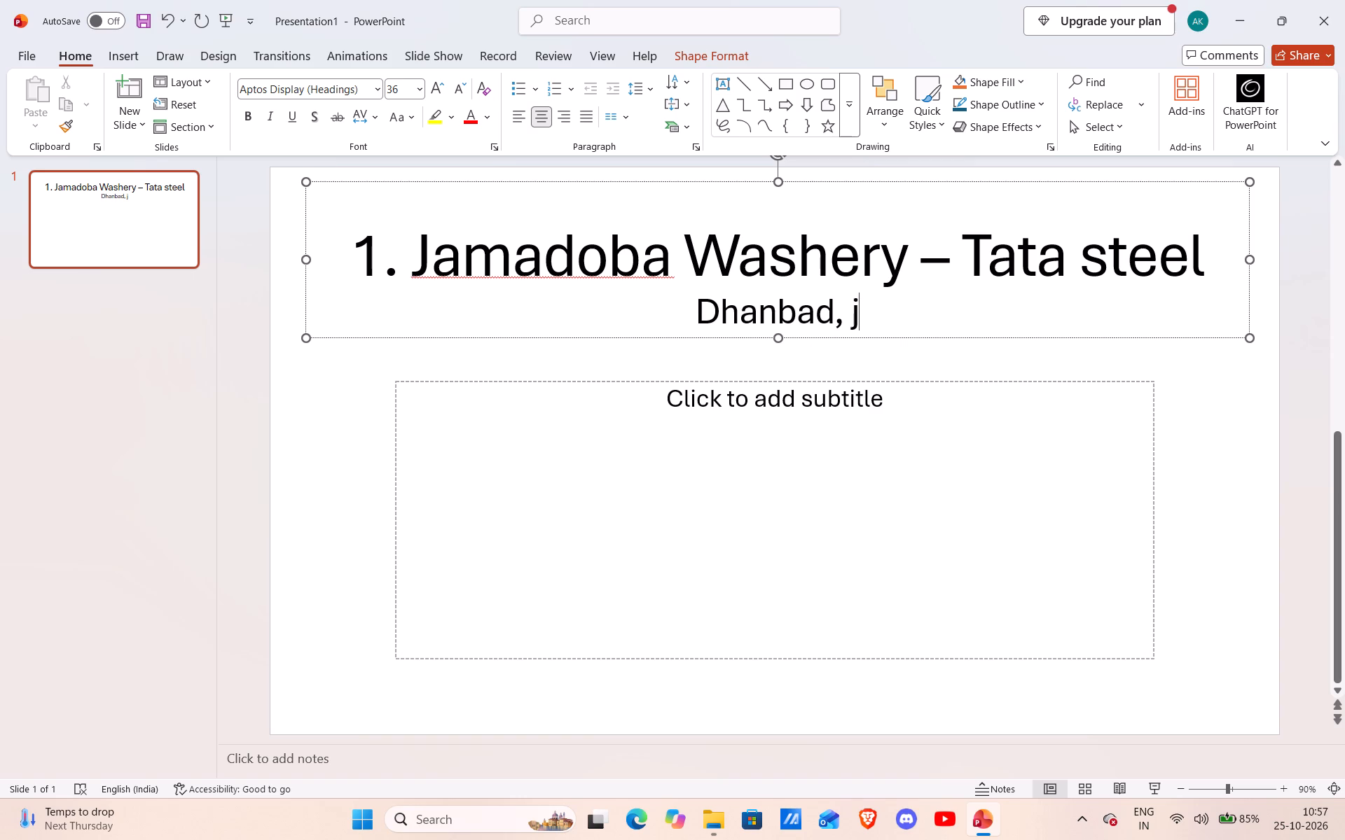
pyautogui.press('BackSpace')
pyautogui.hotkey('shift', 'h')
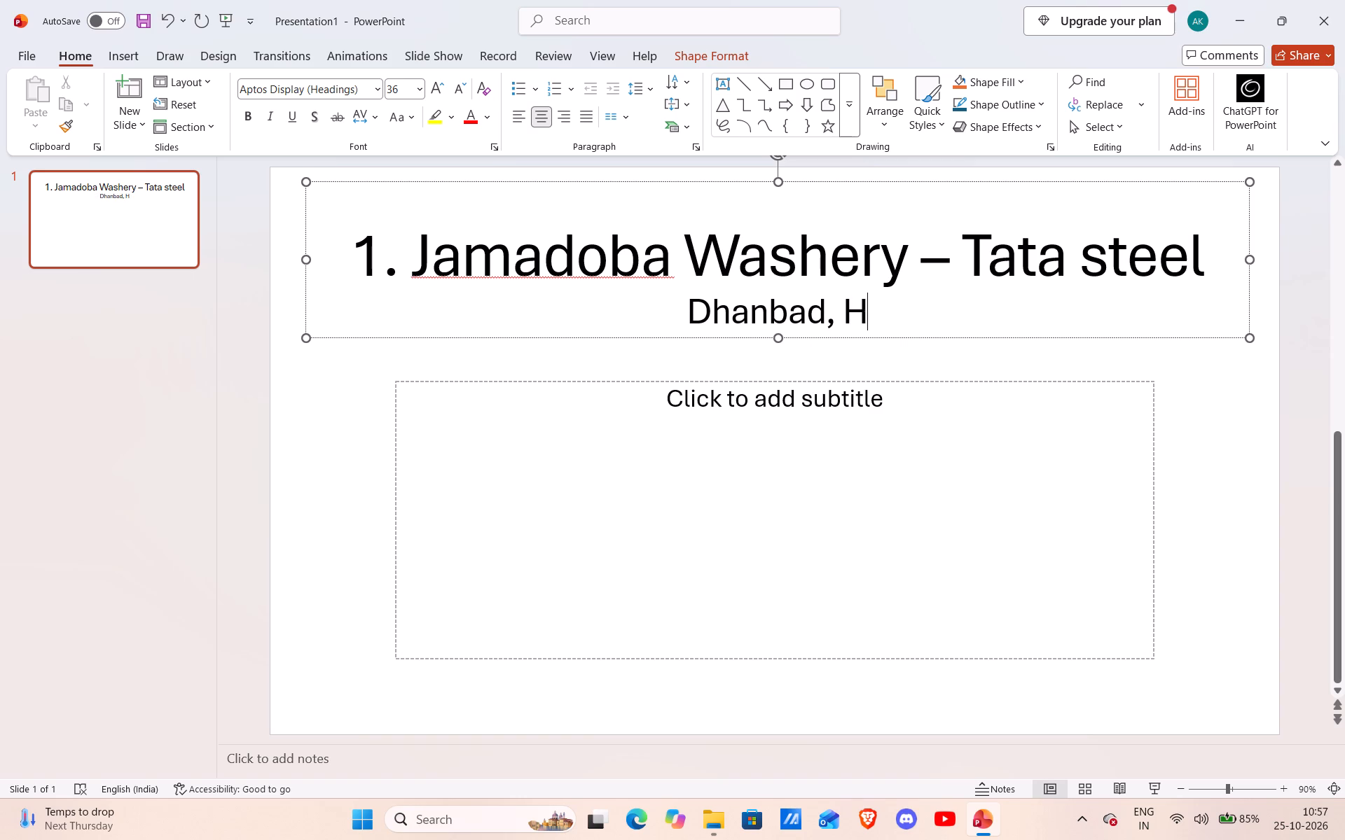
pyautogui.press('BackSpace')
pyautogui.hotkey('shift', 'j')
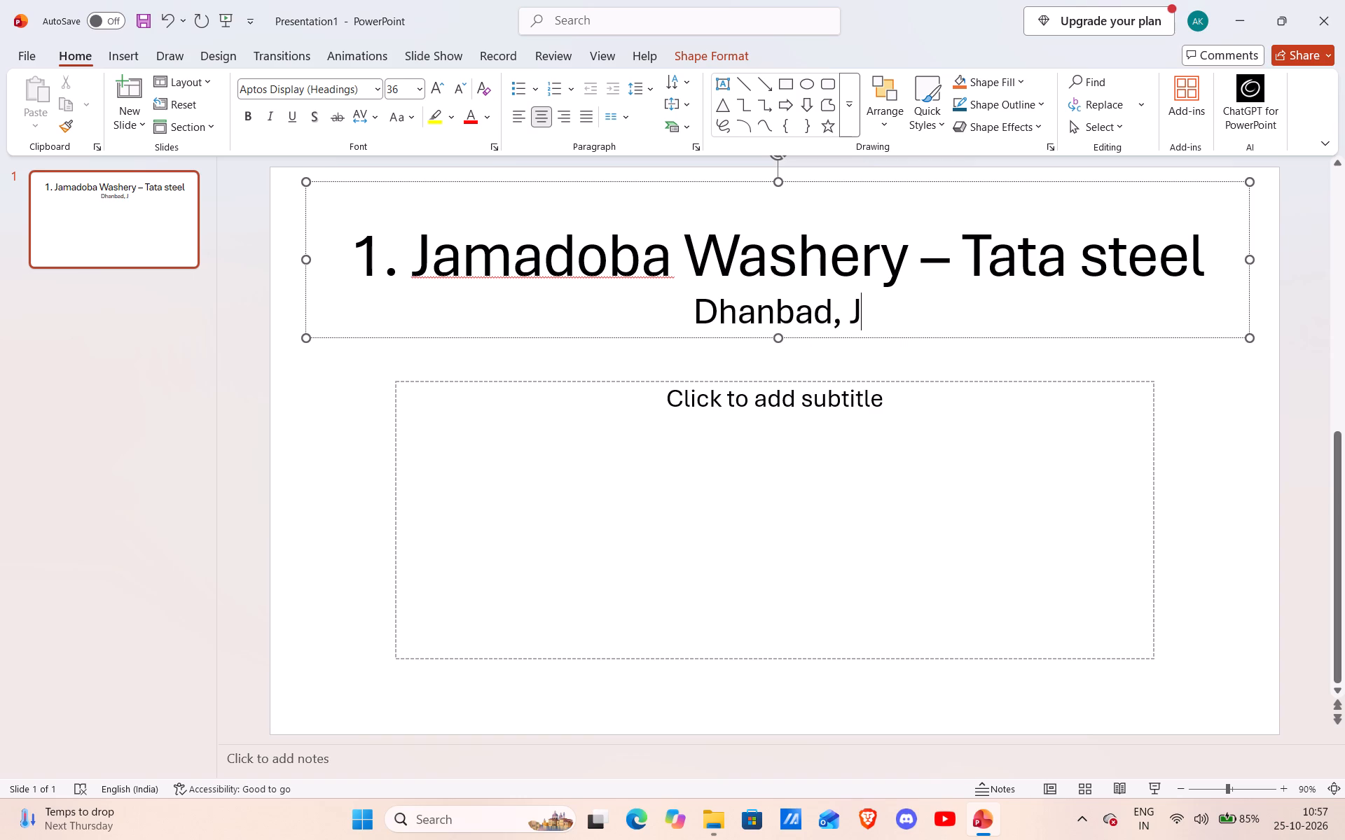
pyautogui.write('har')
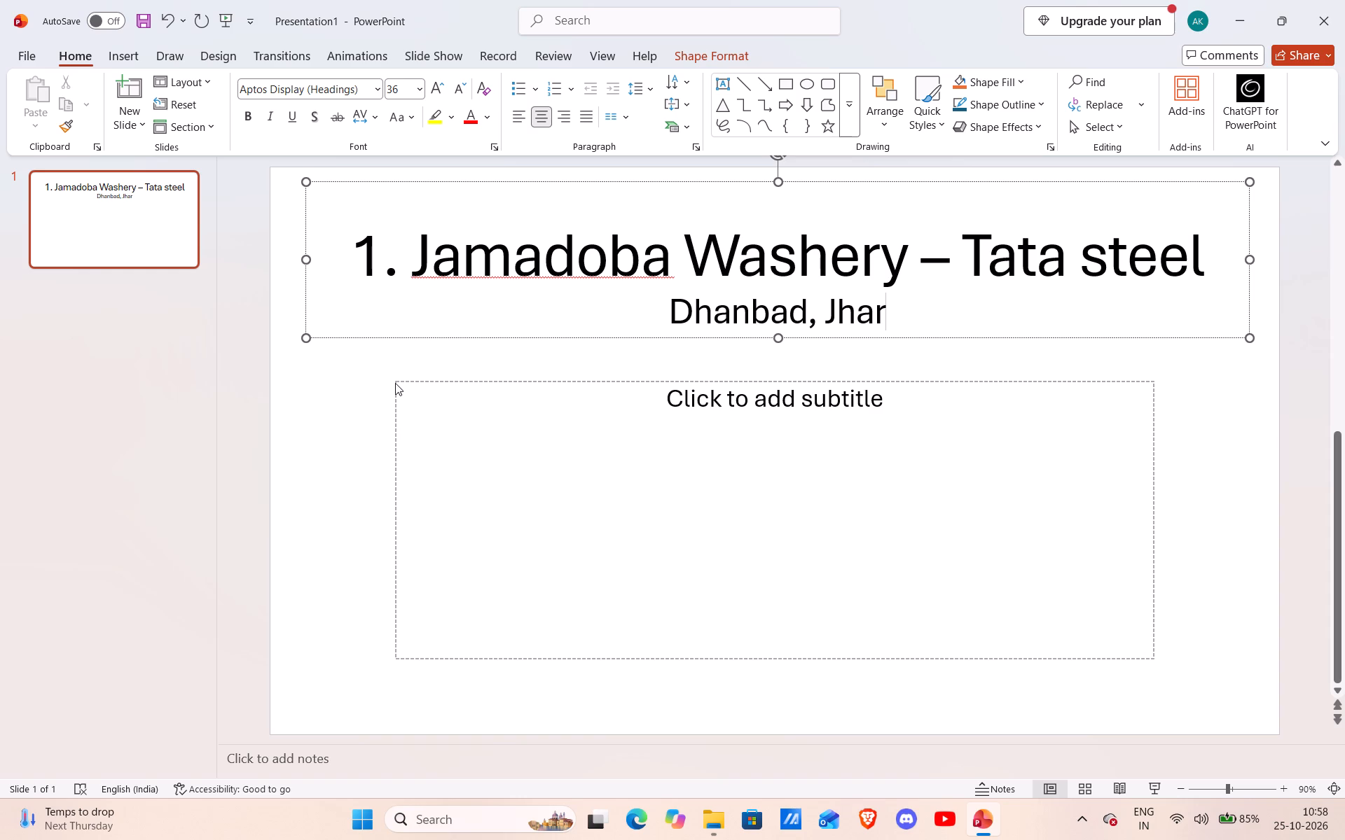
pyautogui.write('khar')
pyautogui.press('BackSpace')
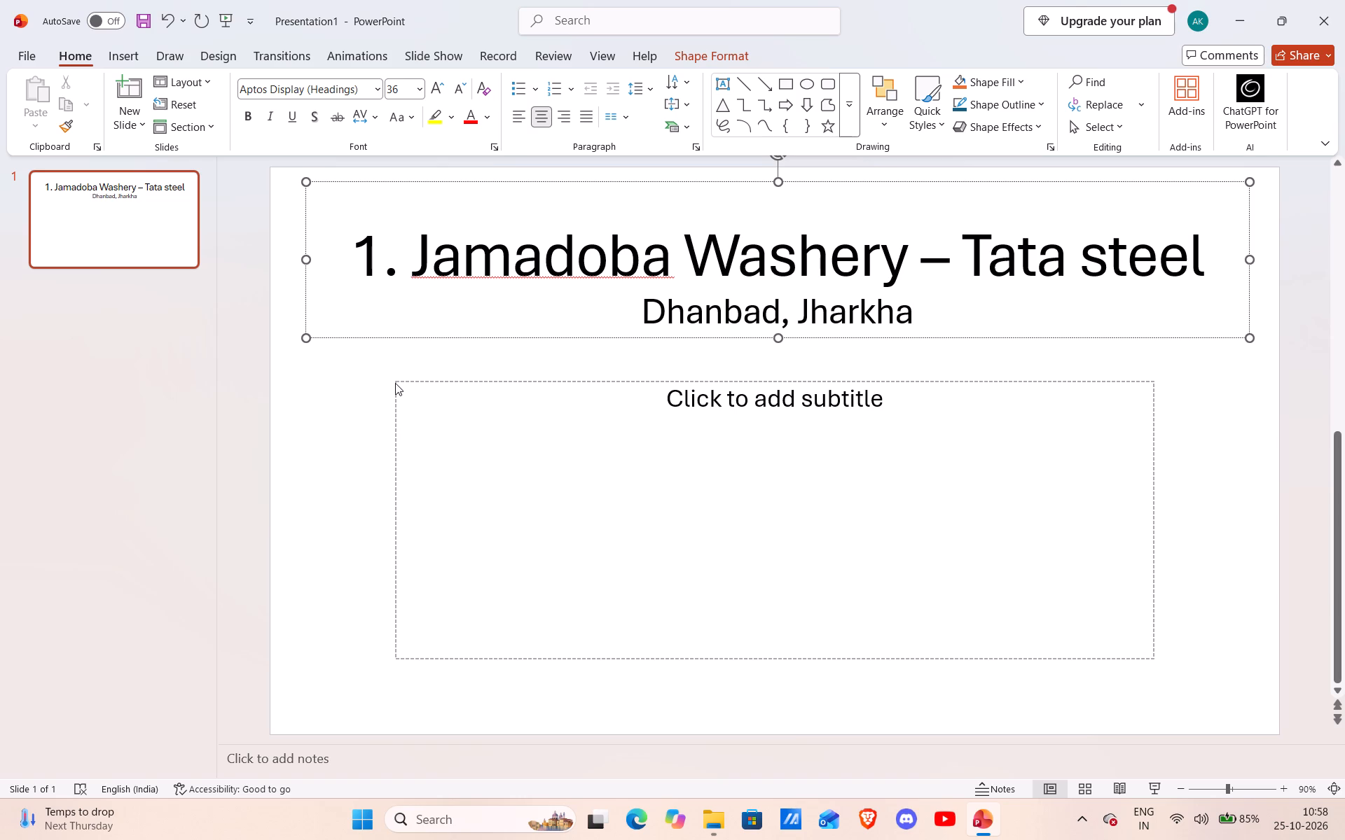
pyautogui.press('r')
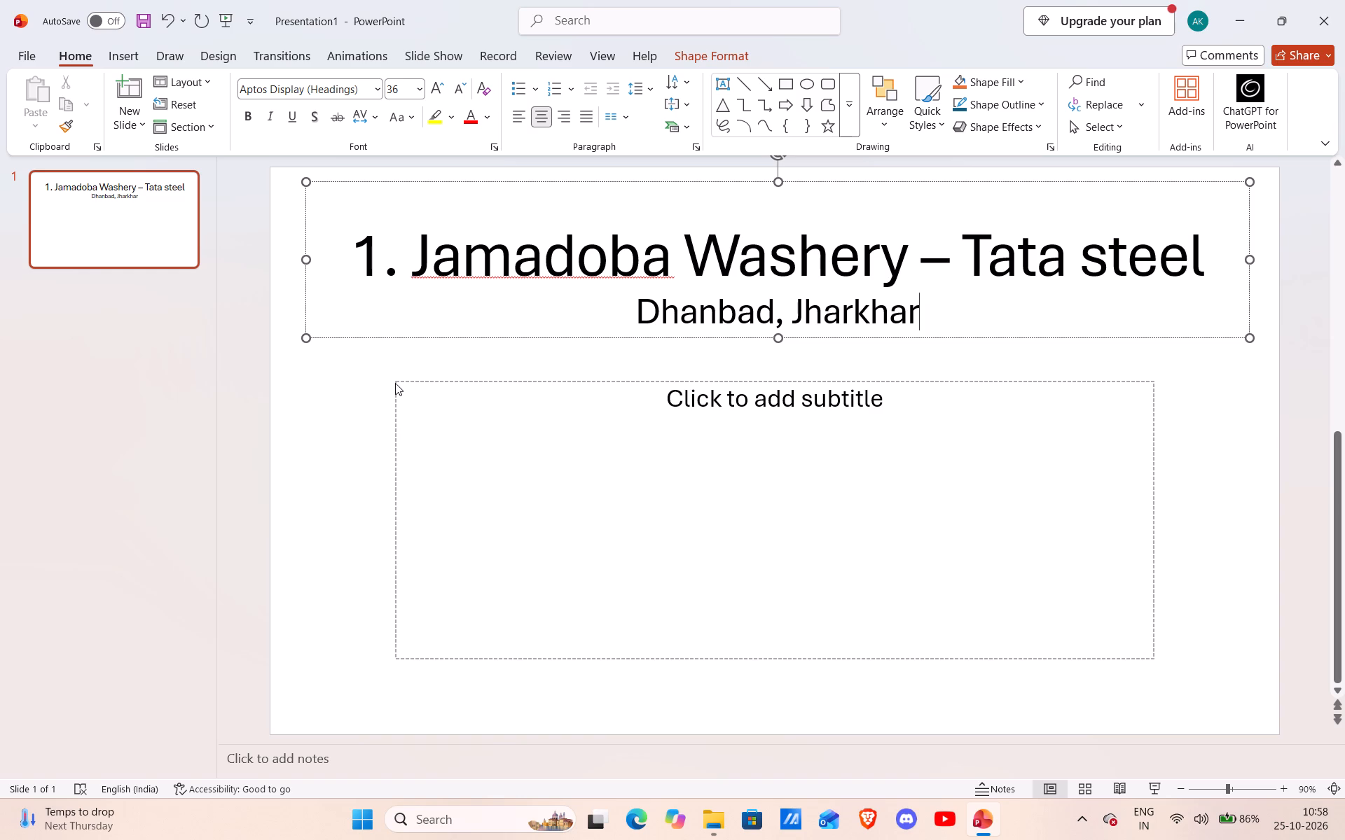
pyautogui.press('BackSpace')
pyautogui.write('nd')
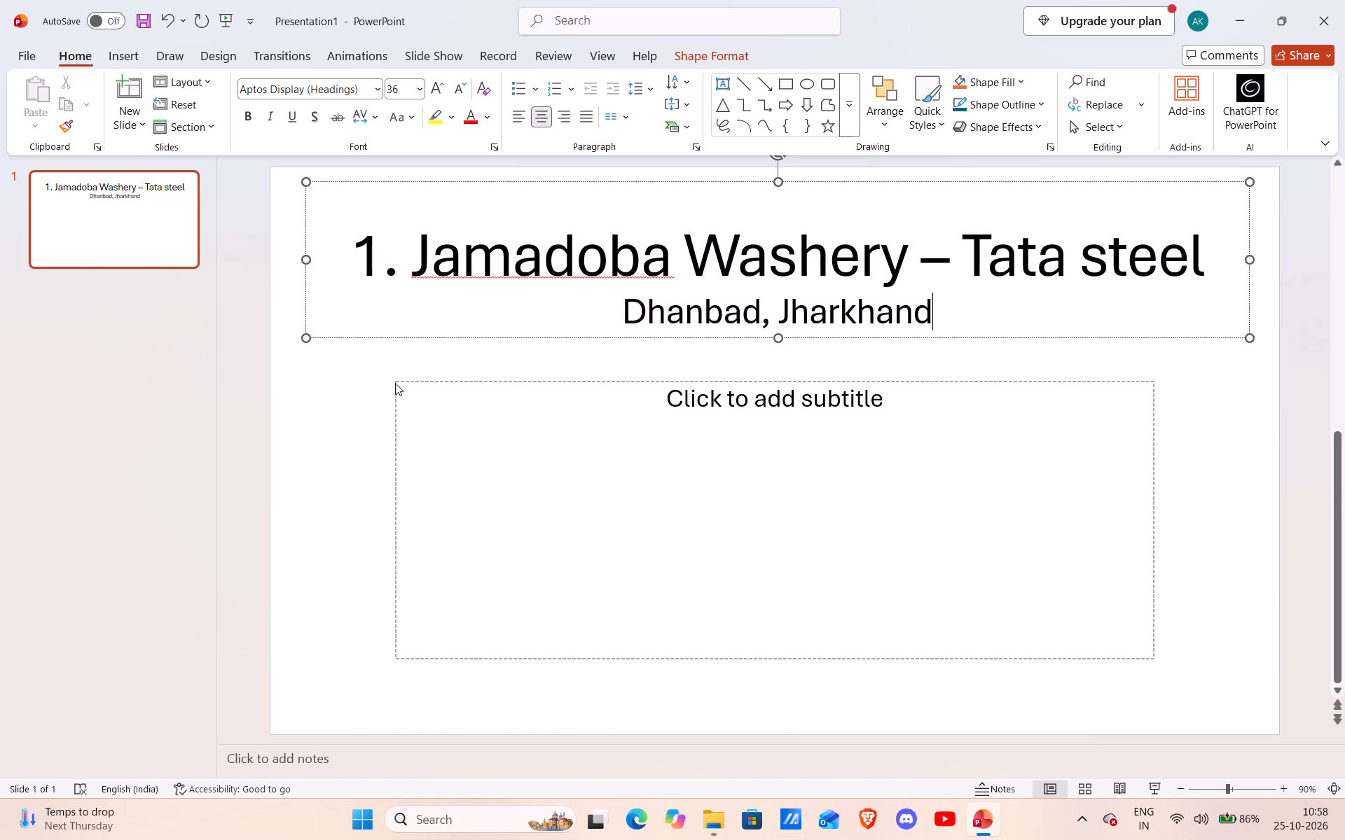
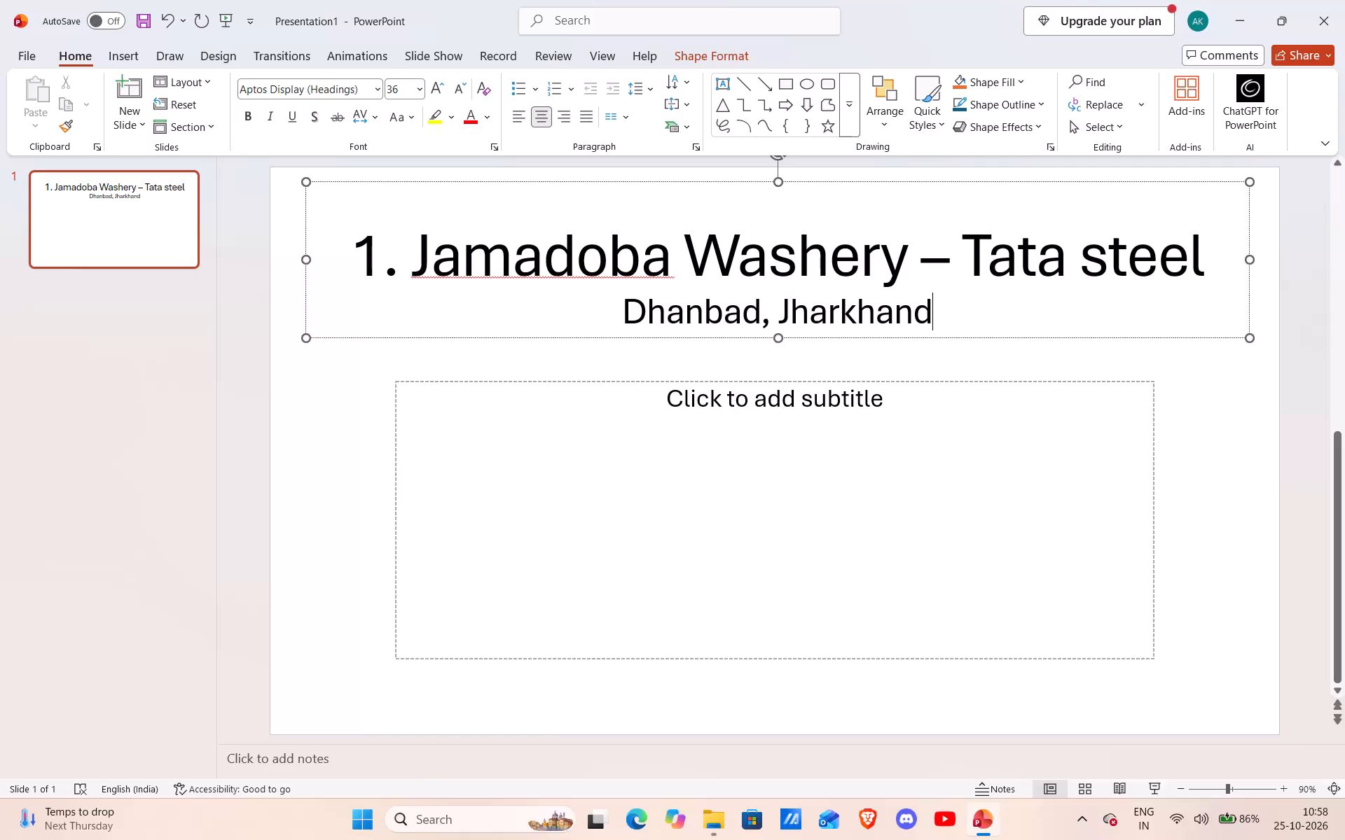
# Delete ", Jharkhand" from the title placeholder's second line, leaving only "Dhanbad".
pyautogui.press('BackSpace')
pyautogui.press('BackSpace')
pyautogui.press('BackSpace')
pyautogui.press('BackSpace')
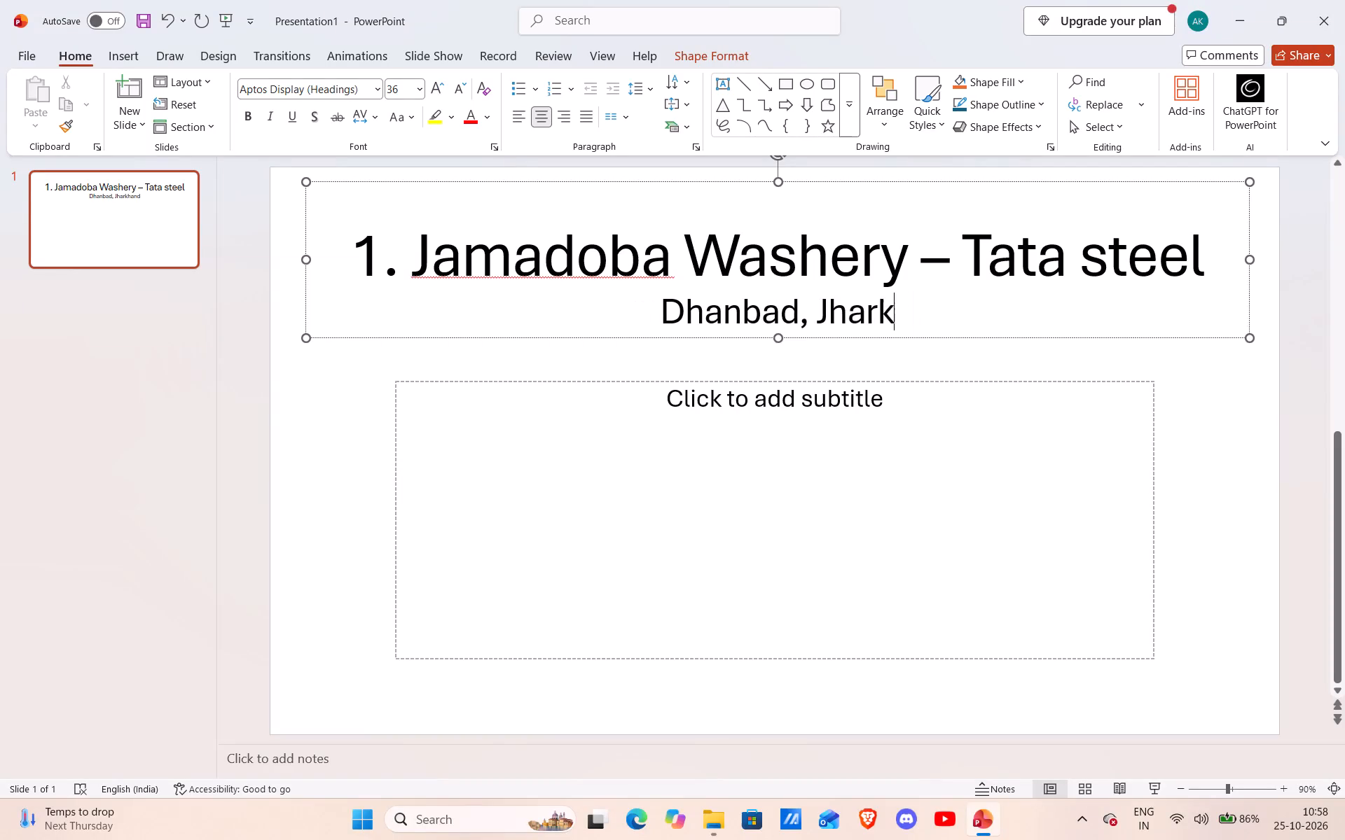
pyautogui.press('BackSpace')
pyautogui.press('BackSpace')
pyautogui.press('BackSpace')
pyautogui.press('BackSpace')
pyautogui.press('BackSpace')
pyautogui.press('BackSpace')
pyautogui.press('BackSpace')
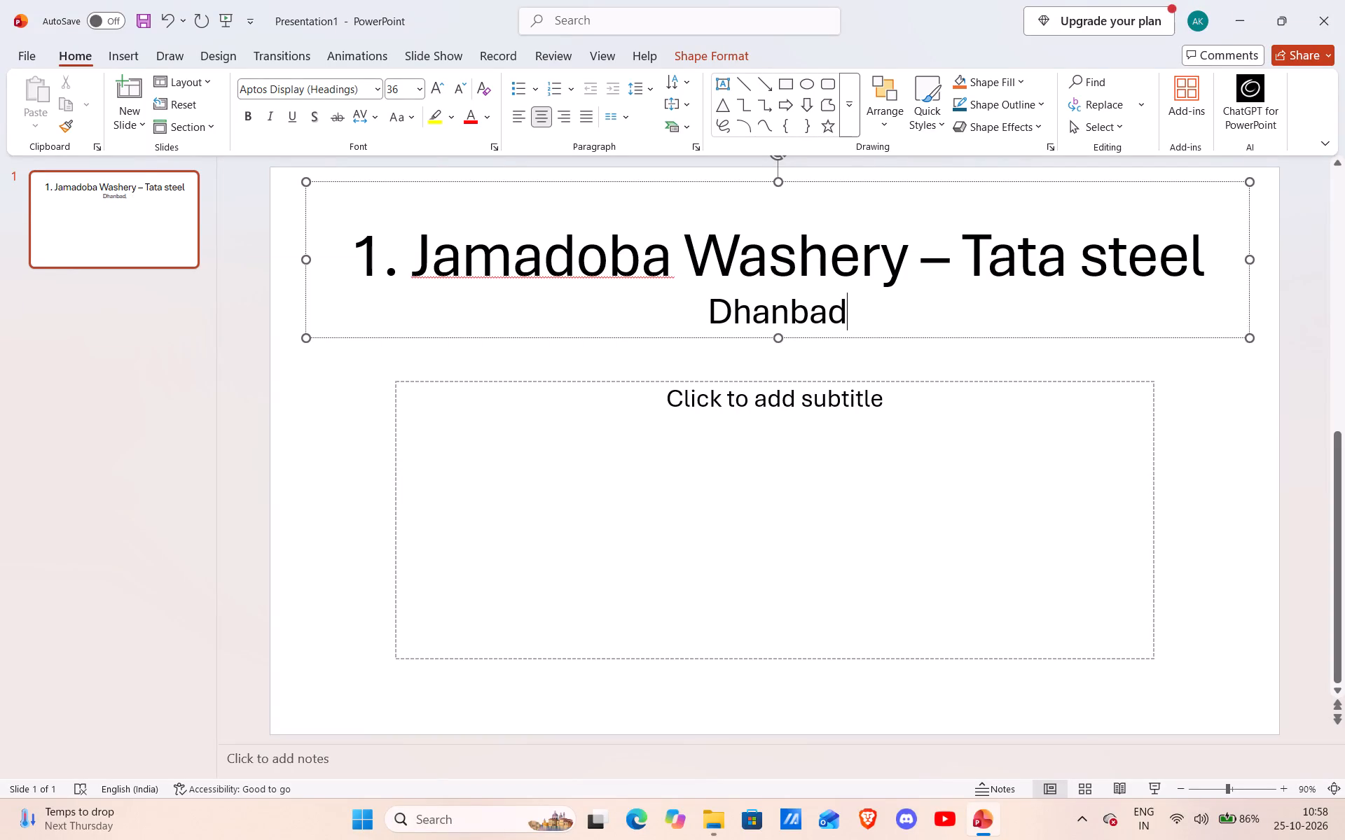
# Insert a comma and a space before "Dhanbad" on the title placeholder's second line.
pyautogui.press('Left')
pyautogui.press('Left')
pyautogui.press('Left')
pyautogui.press('Left')
pyautogui.press('Left')
pyautogui.press('Left')
pyautogui.press('Left')
pyautogui.press(',')
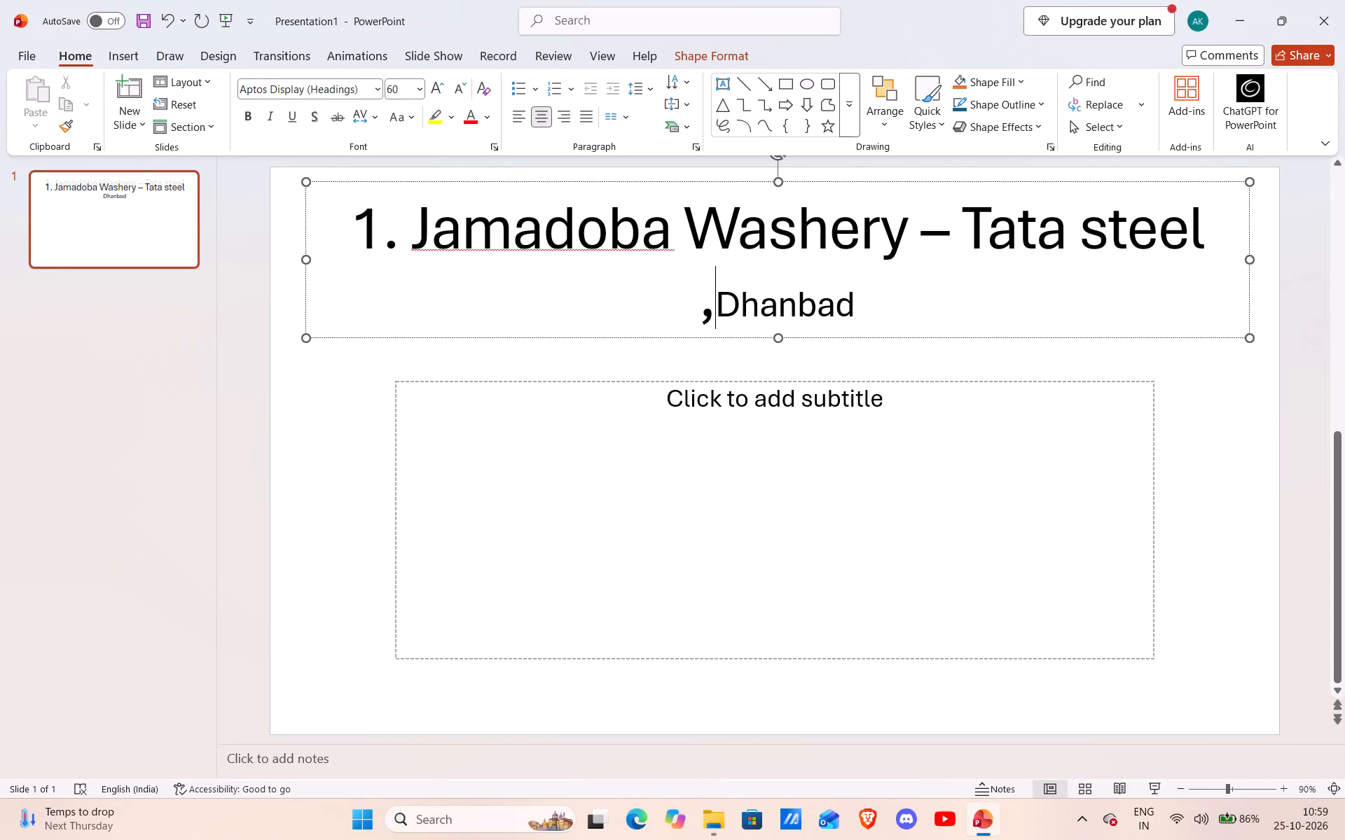
pyautogui.press('space')
# Enter "Jamadoba" at font size 32 in front of the comma on the location line.
pyautogui.press('Left')
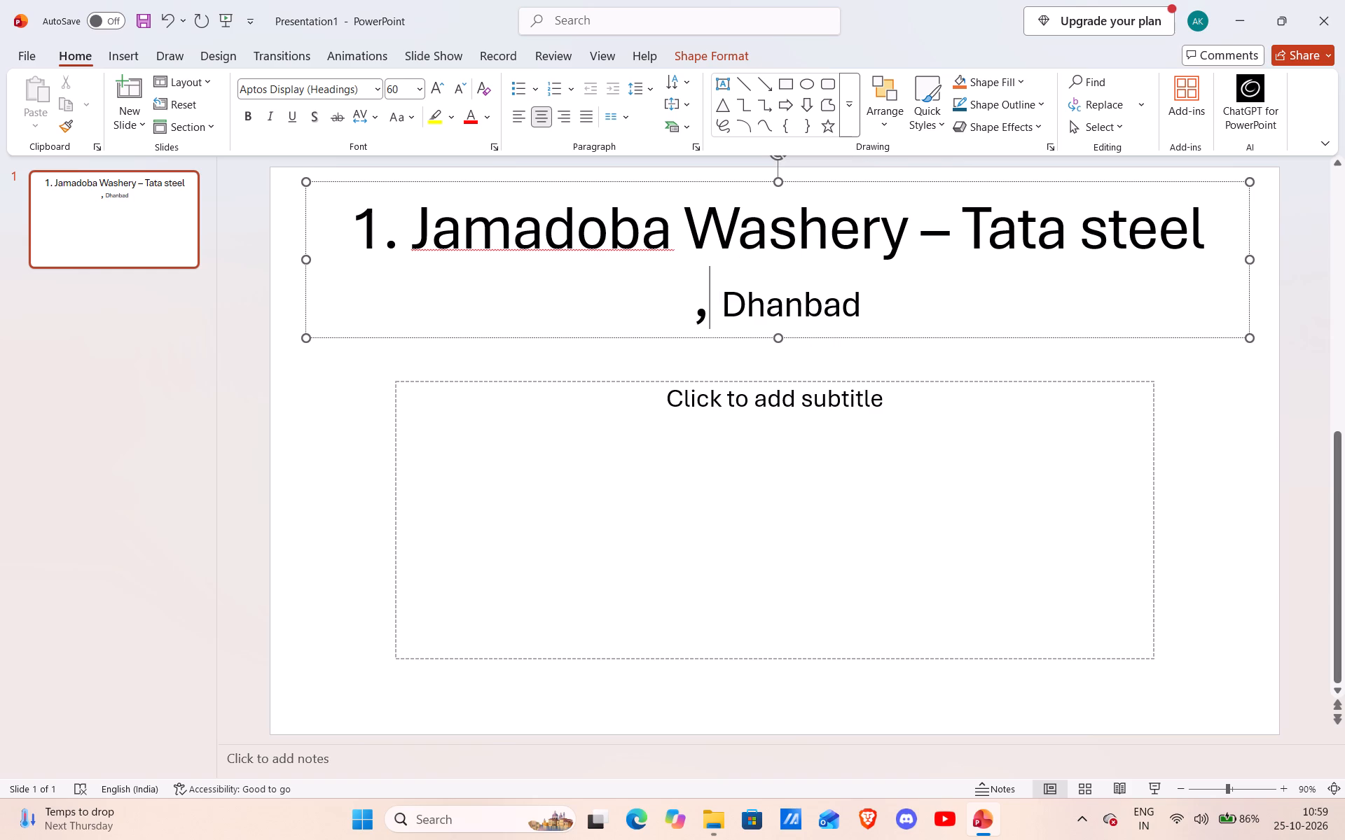
pyautogui.press('Left')
pyautogui.hotkey('shift', 'j')
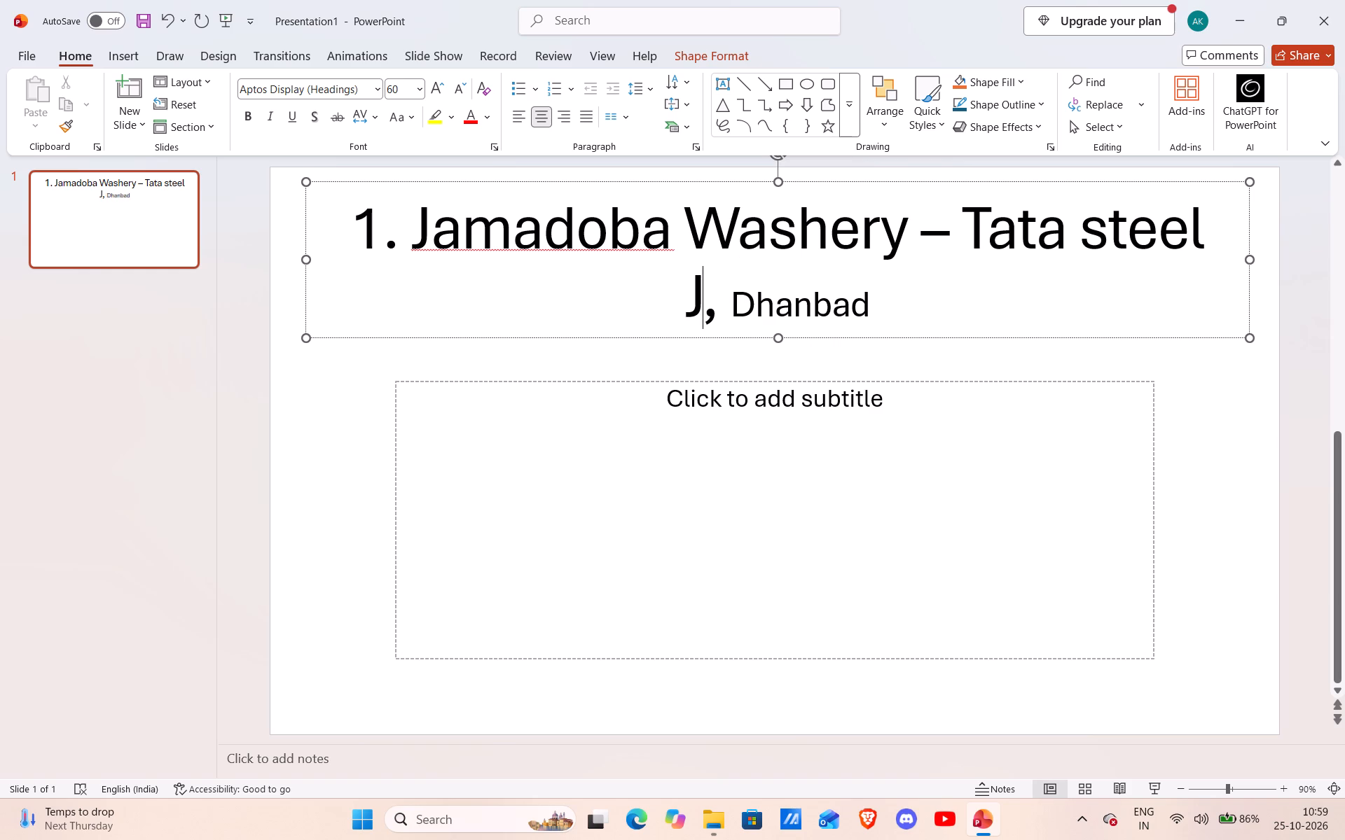
pyautogui.press('BackSpace')
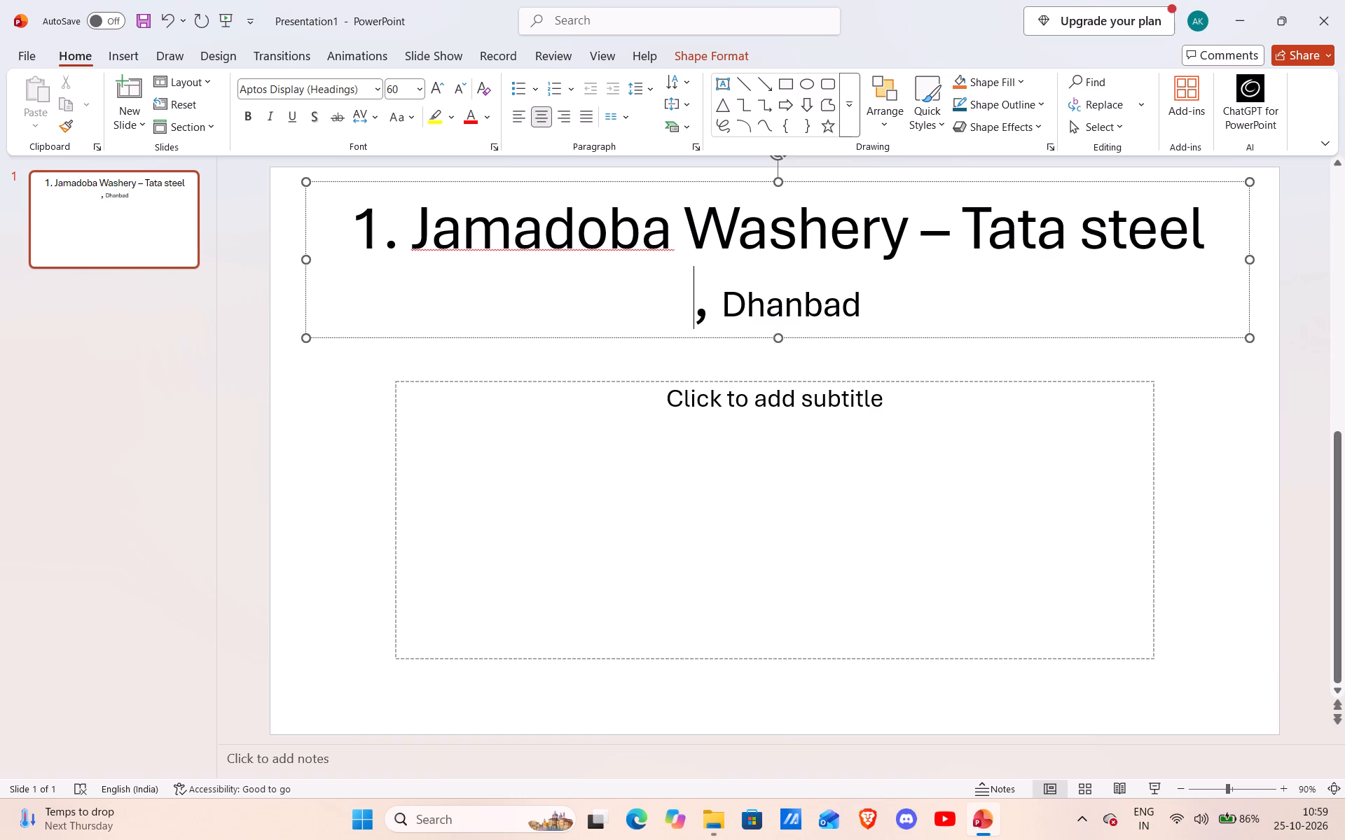
pyautogui.click(422, 87)
pyautogui.click(410, 369)
pyautogui.write('Ja')
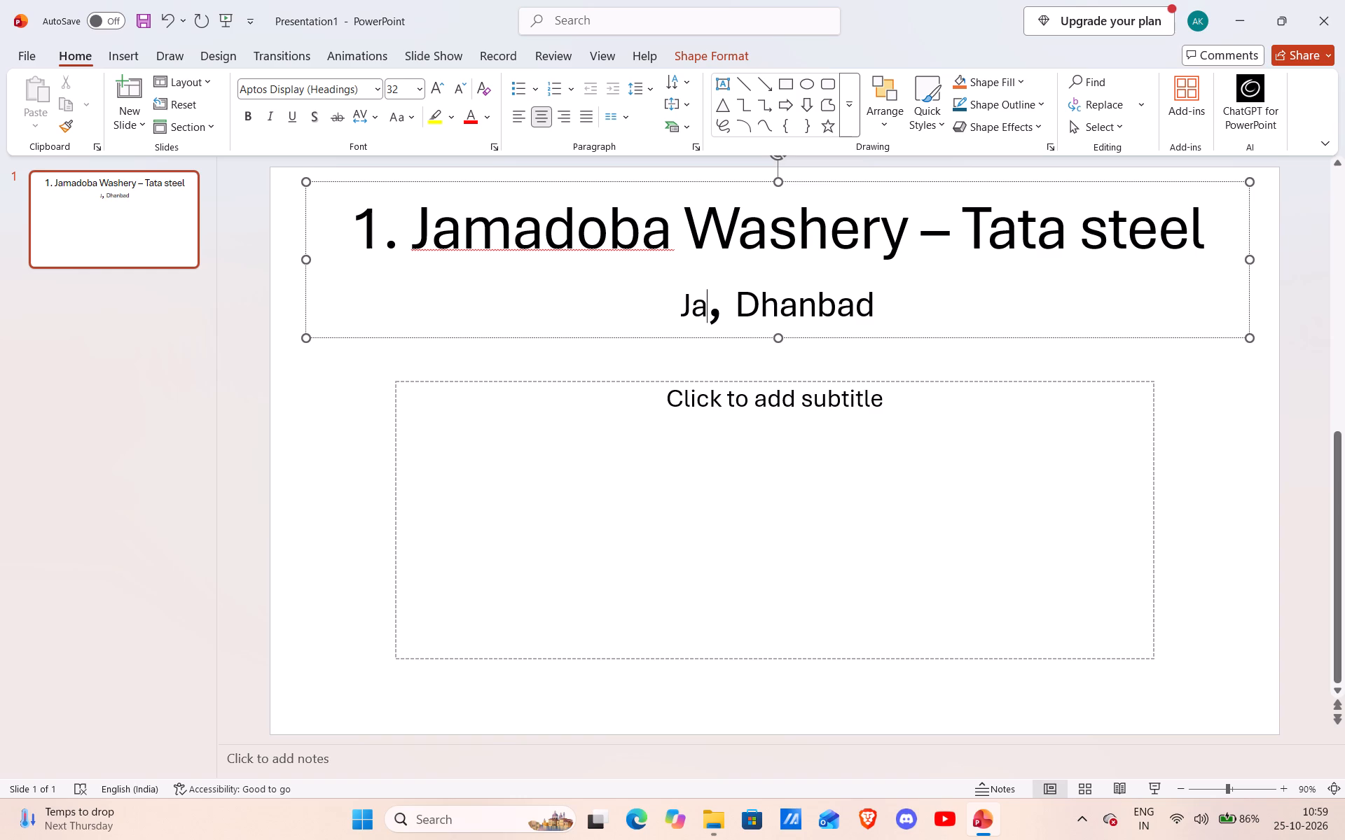
pyautogui.write('ma')
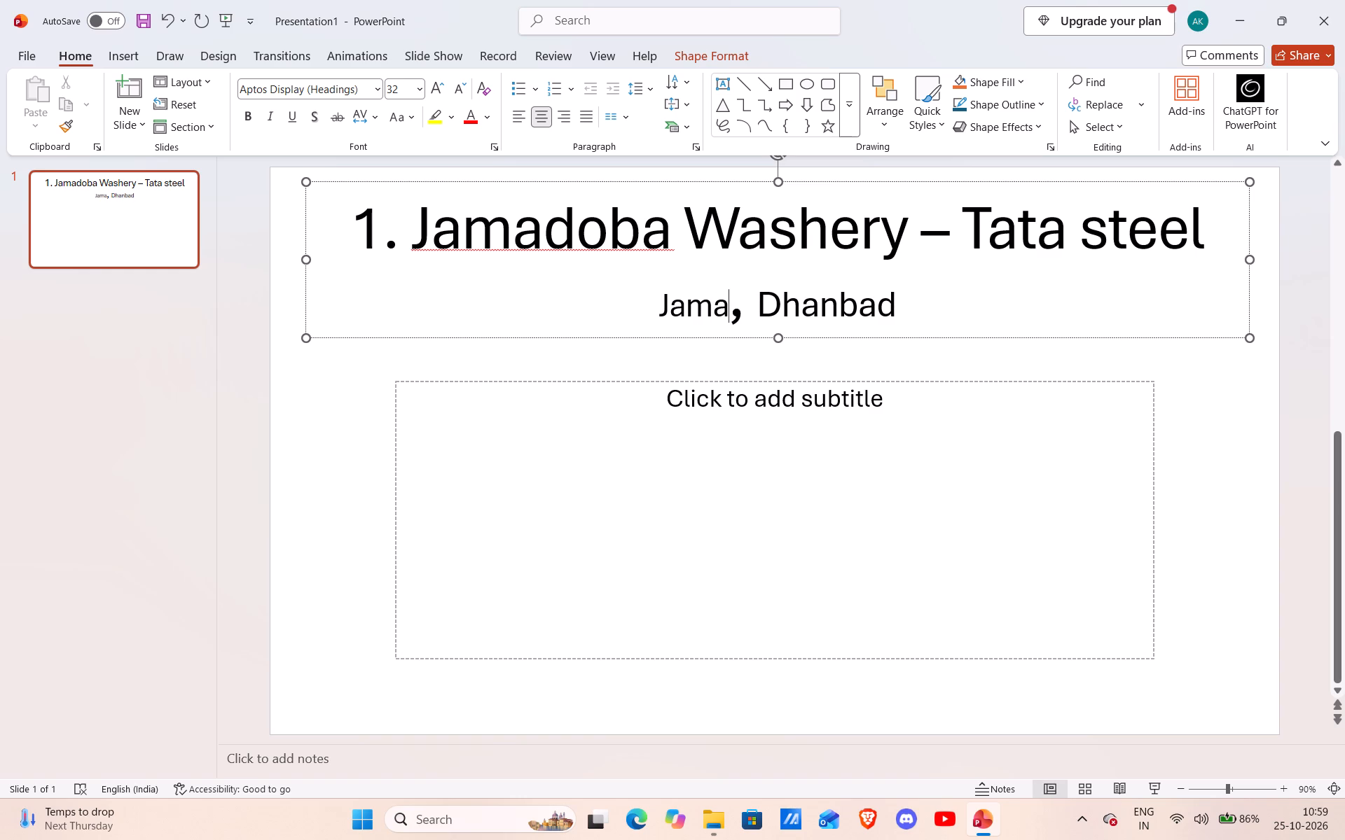
pyautogui.write('doba')
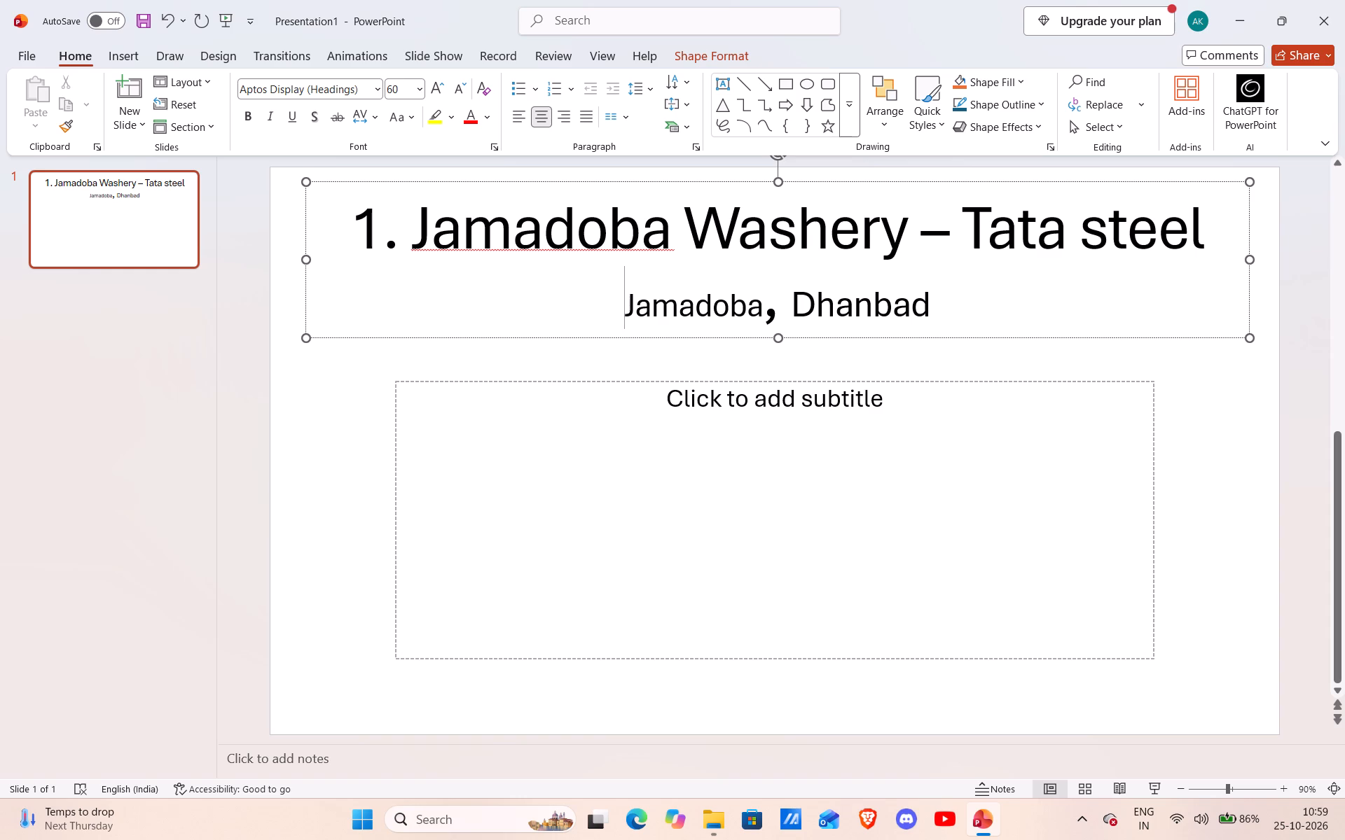
# Add an opening parenthesis at font size 32 in front of "Jamadoba" on the location line.
pyautogui.hotkey('shift', '(')
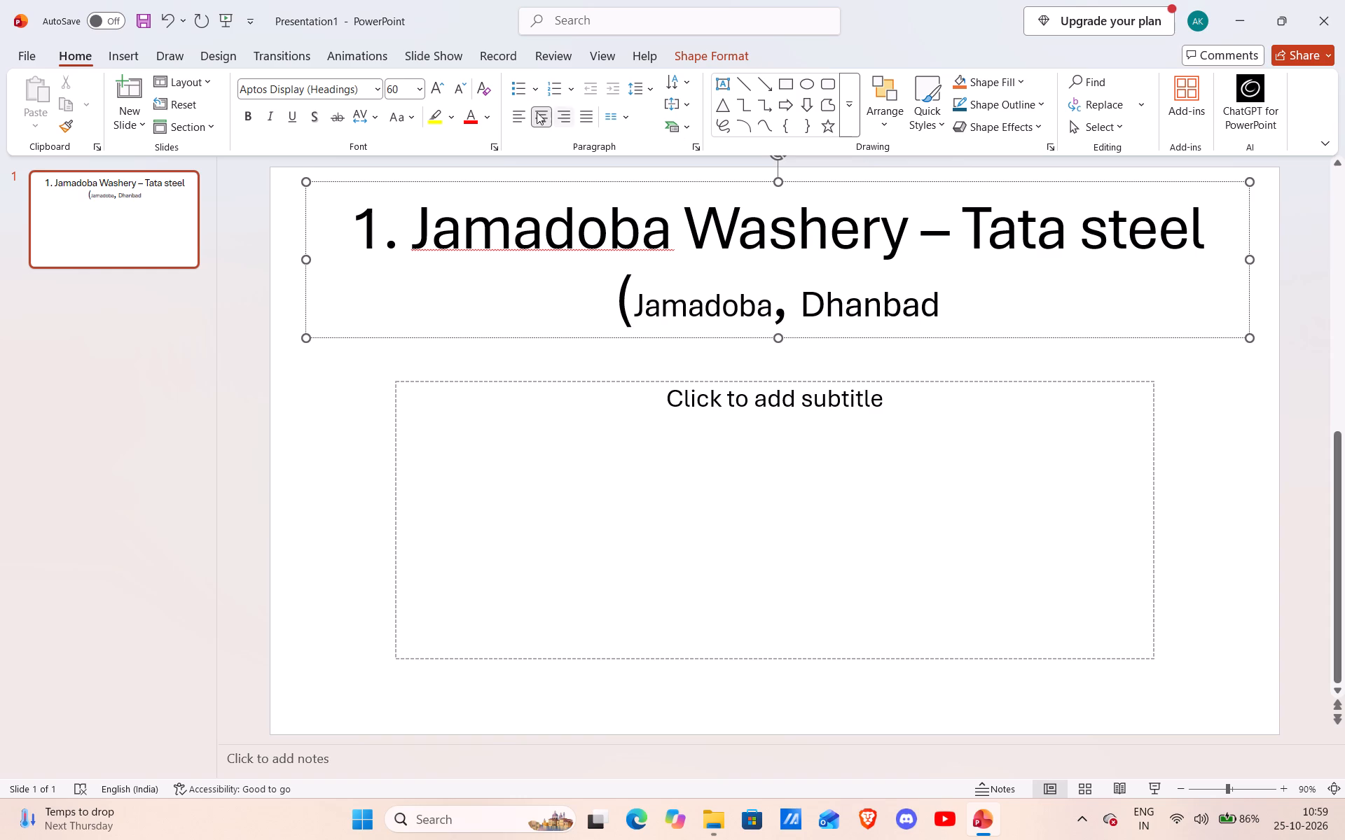
pyautogui.press('BackSpace')
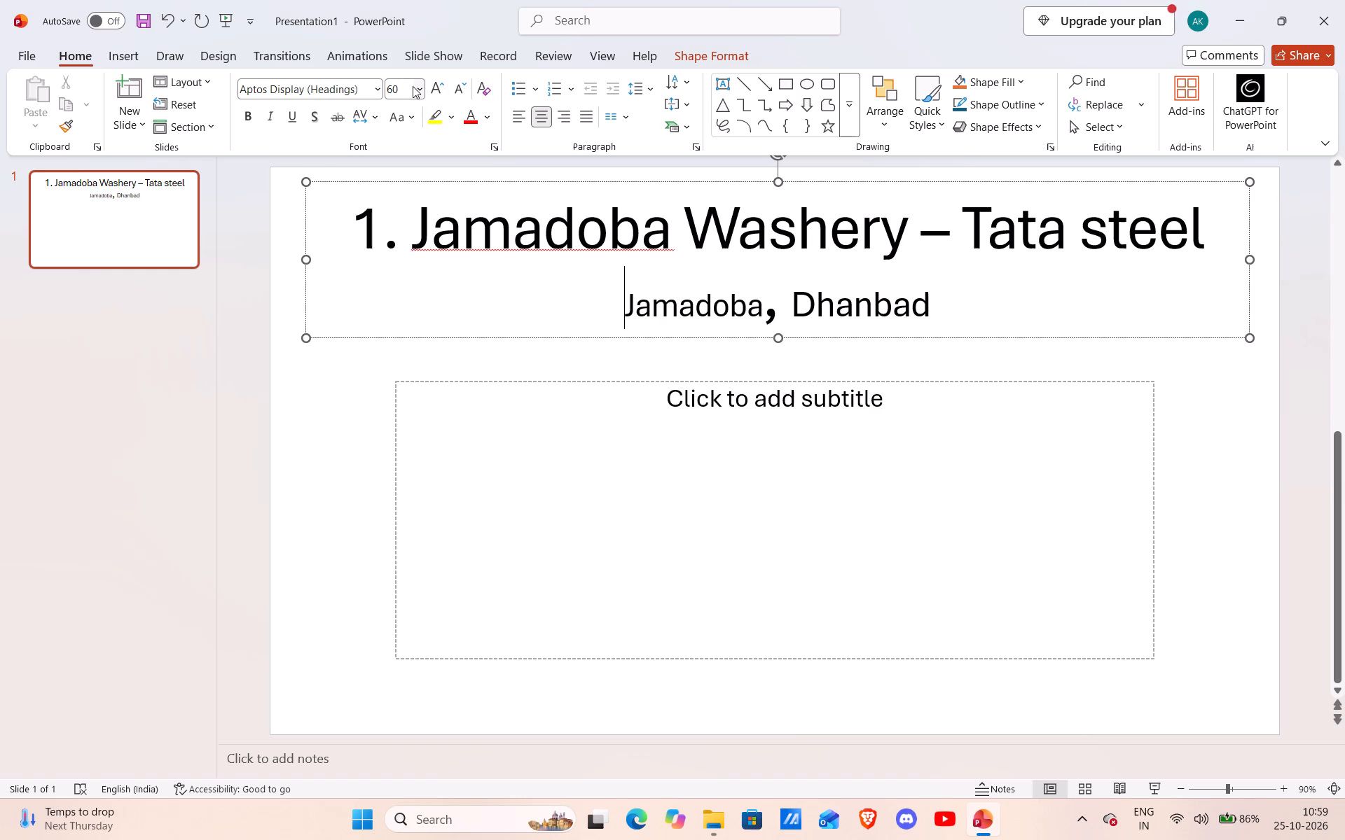
pyautogui.click(418, 87)
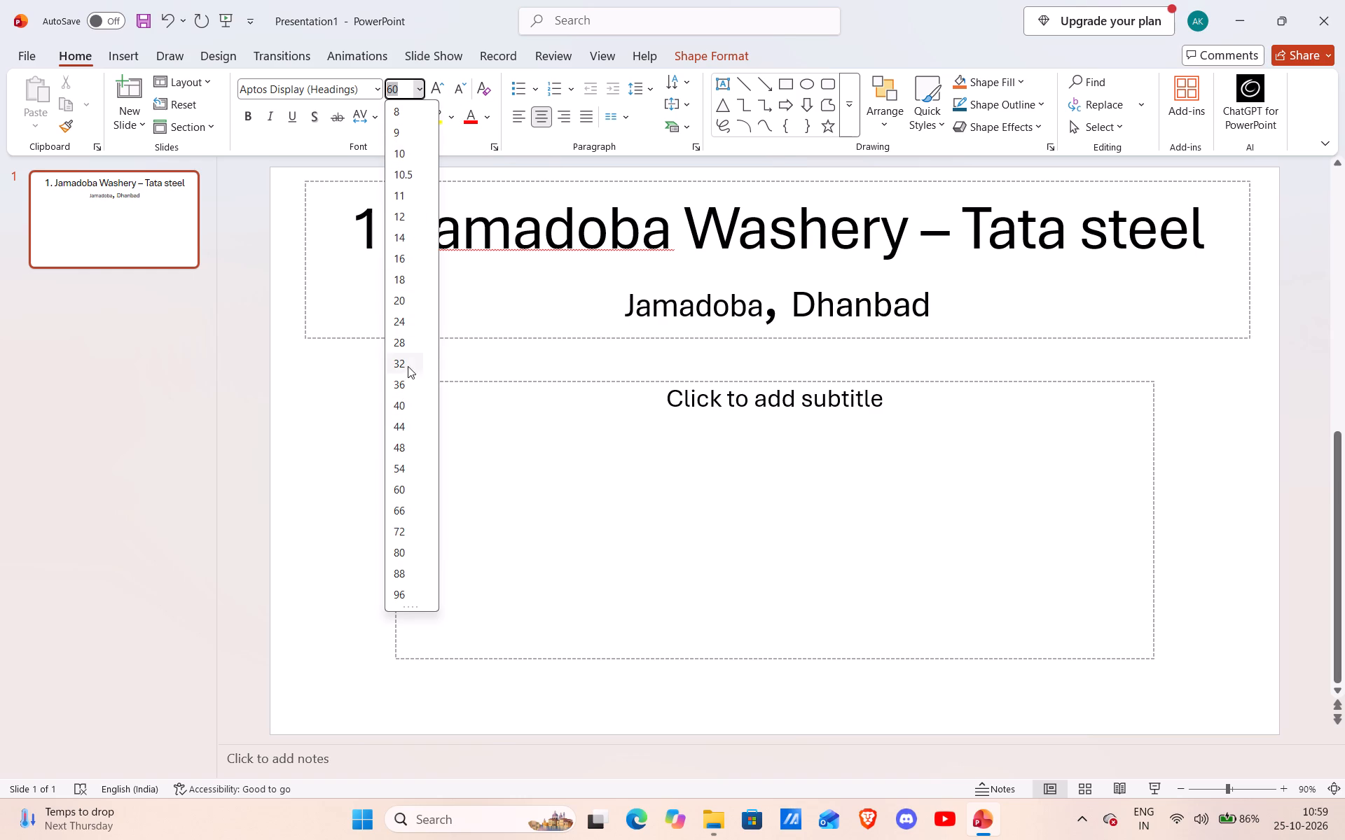
pyautogui.click(408, 366)
pyautogui.hotkey('shift', '(')
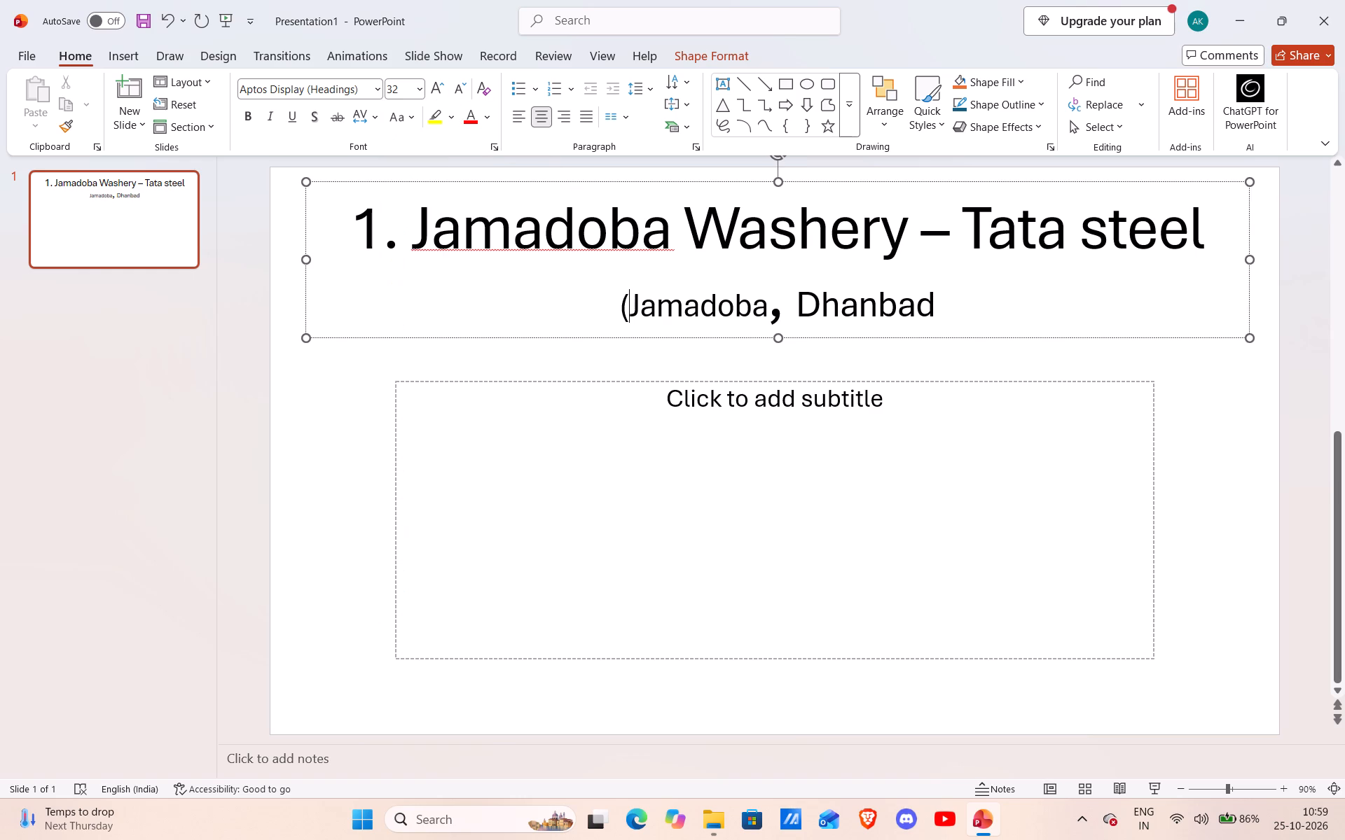
# Close the location line with a parenthesis after "Dhanbad" so it reads "(Jamadoba, Dhanbad)".
pyautogui.press('Right')
pyautogui.press('Right')
pyautogui.press('Right')
pyautogui.press('Right')
pyautogui.press('Right')
pyautogui.press('Right')
pyautogui.press('Right')
pyautogui.press('Right')
pyautogui.press('Right')
pyautogui.press('Right')
pyautogui.press('Right')
pyautogui.press('Right')
pyautogui.press('Right')
pyautogui.press('Right')
pyautogui.press('Right')
pyautogui.press('Right')
pyautogui.press('Right')
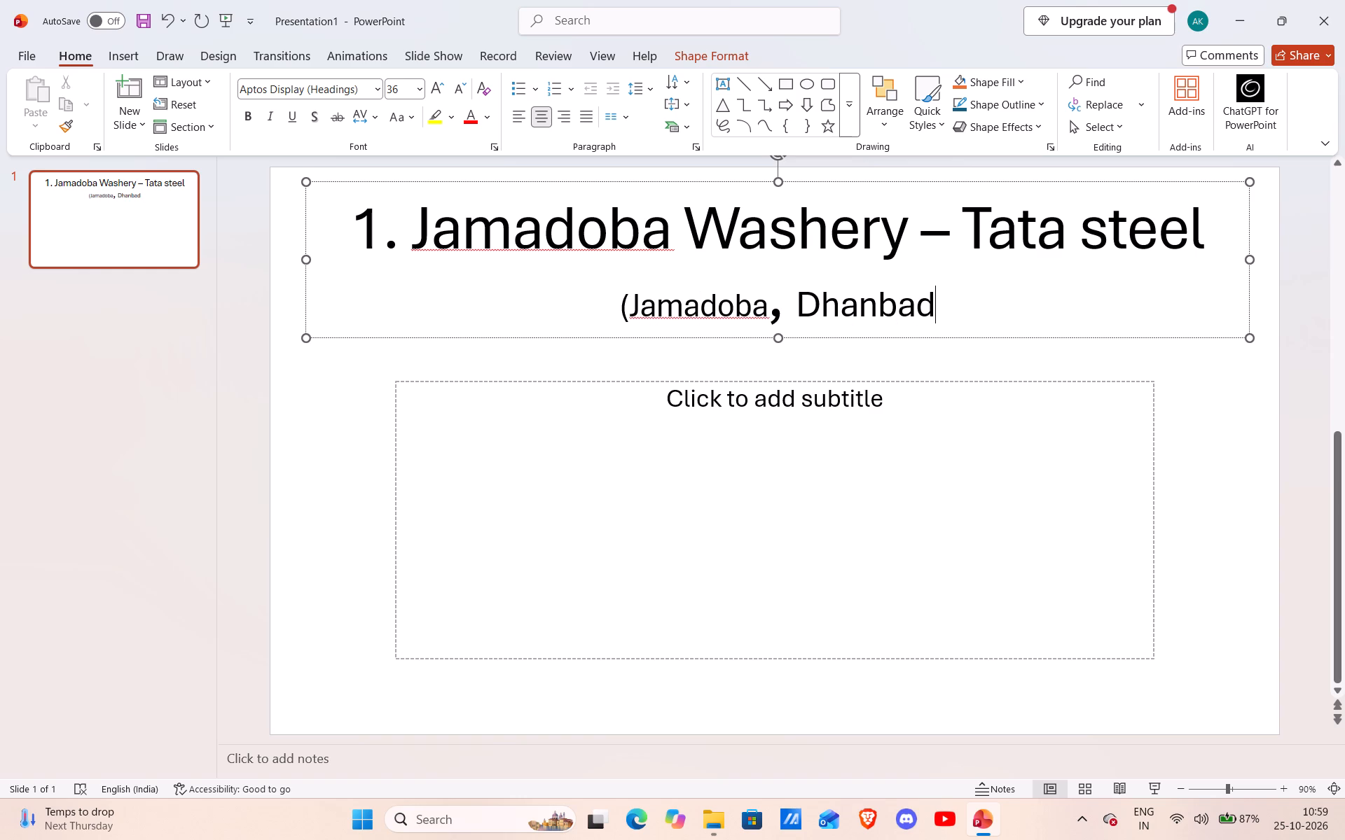
pyautogui.hotkey('shift', ')')
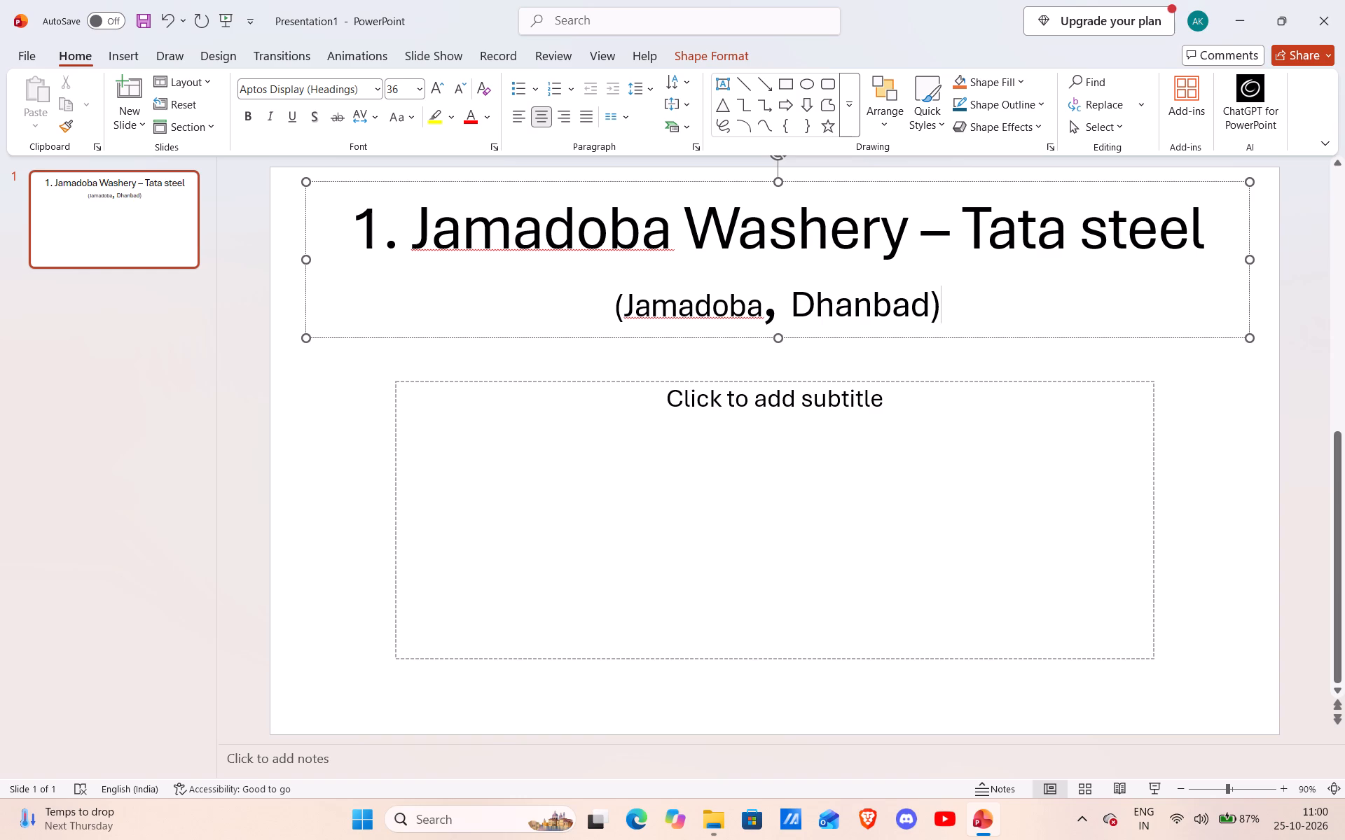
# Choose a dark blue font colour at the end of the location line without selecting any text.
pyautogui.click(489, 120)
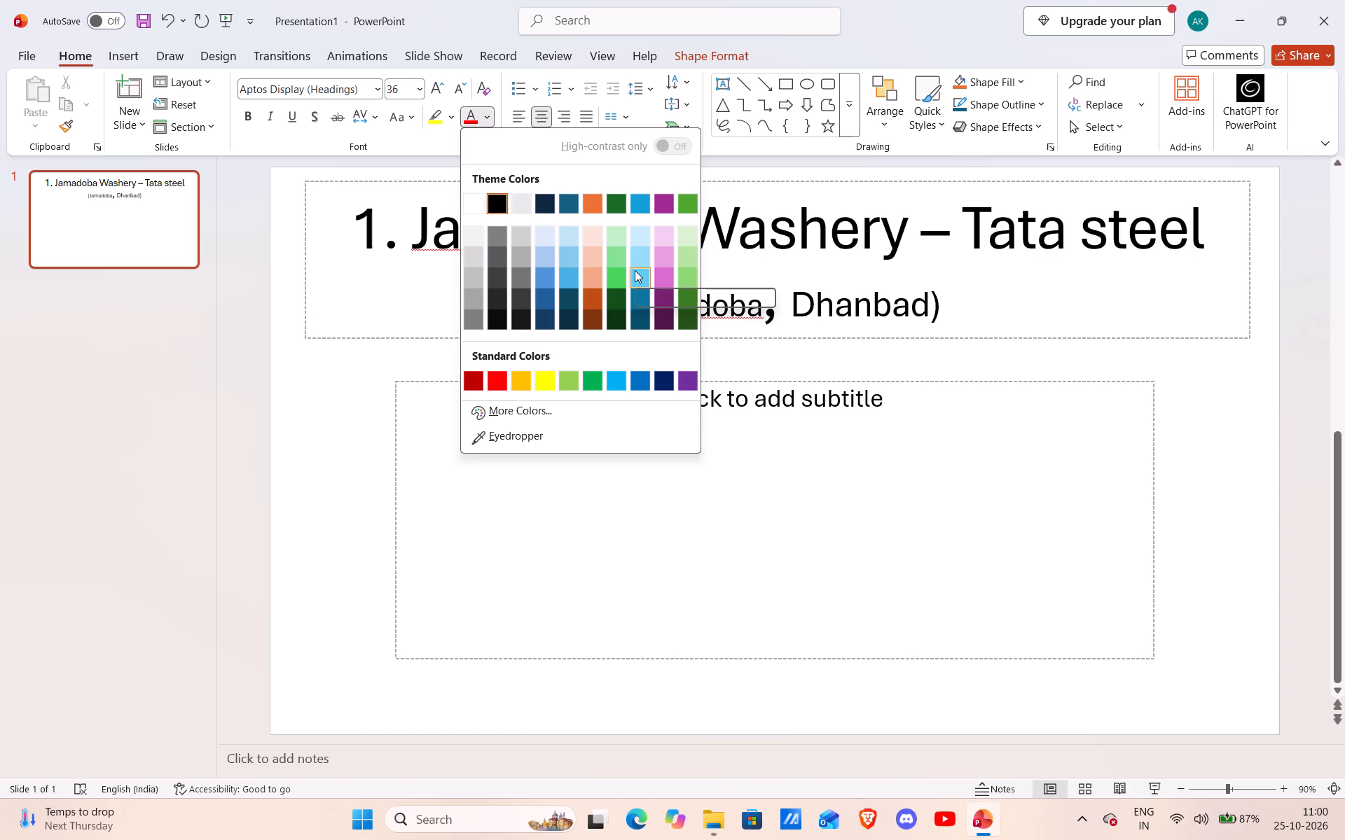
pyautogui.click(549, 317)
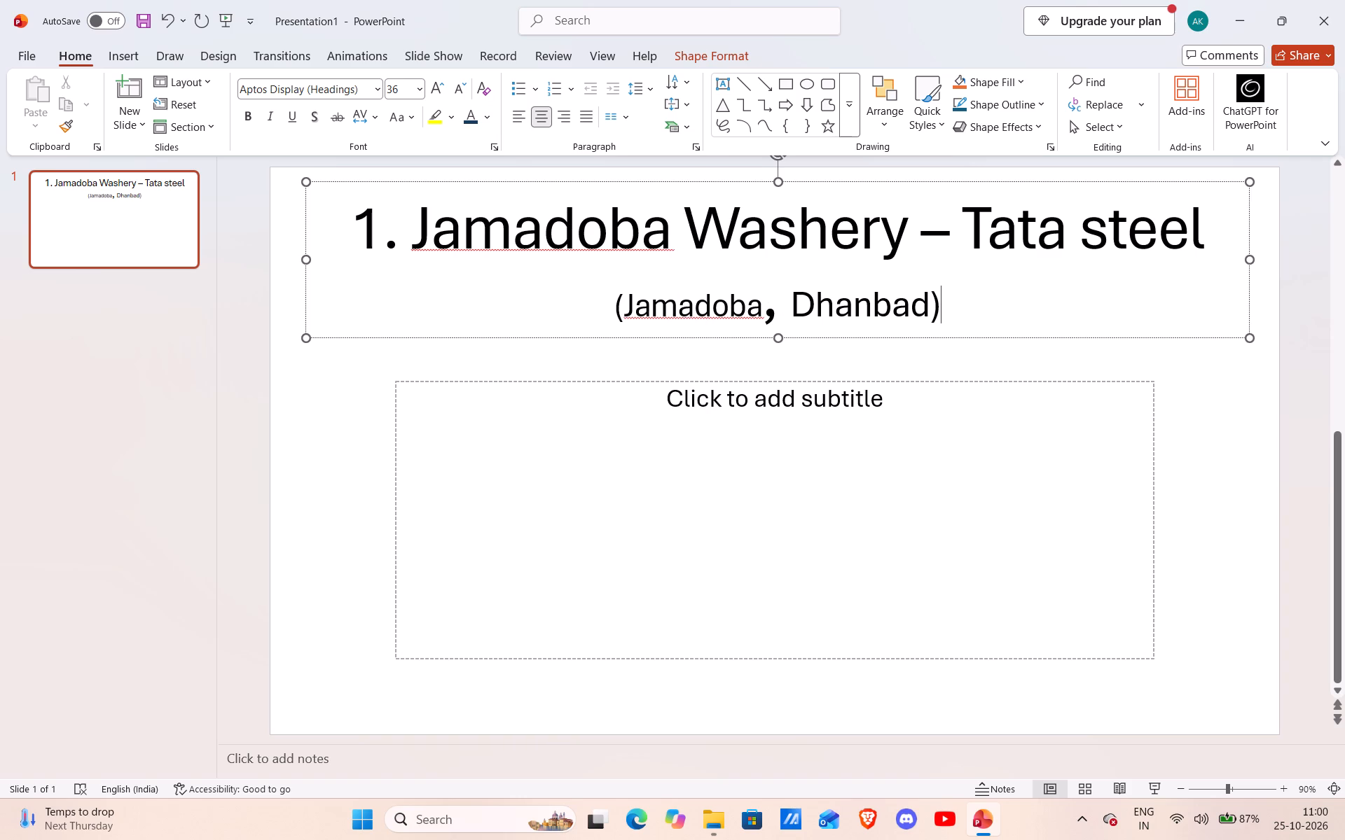
# Set the text highlighter to dark blue and highlight the line "1. Jamadoba Washery – Tata steel".
pyautogui.click(448, 116)
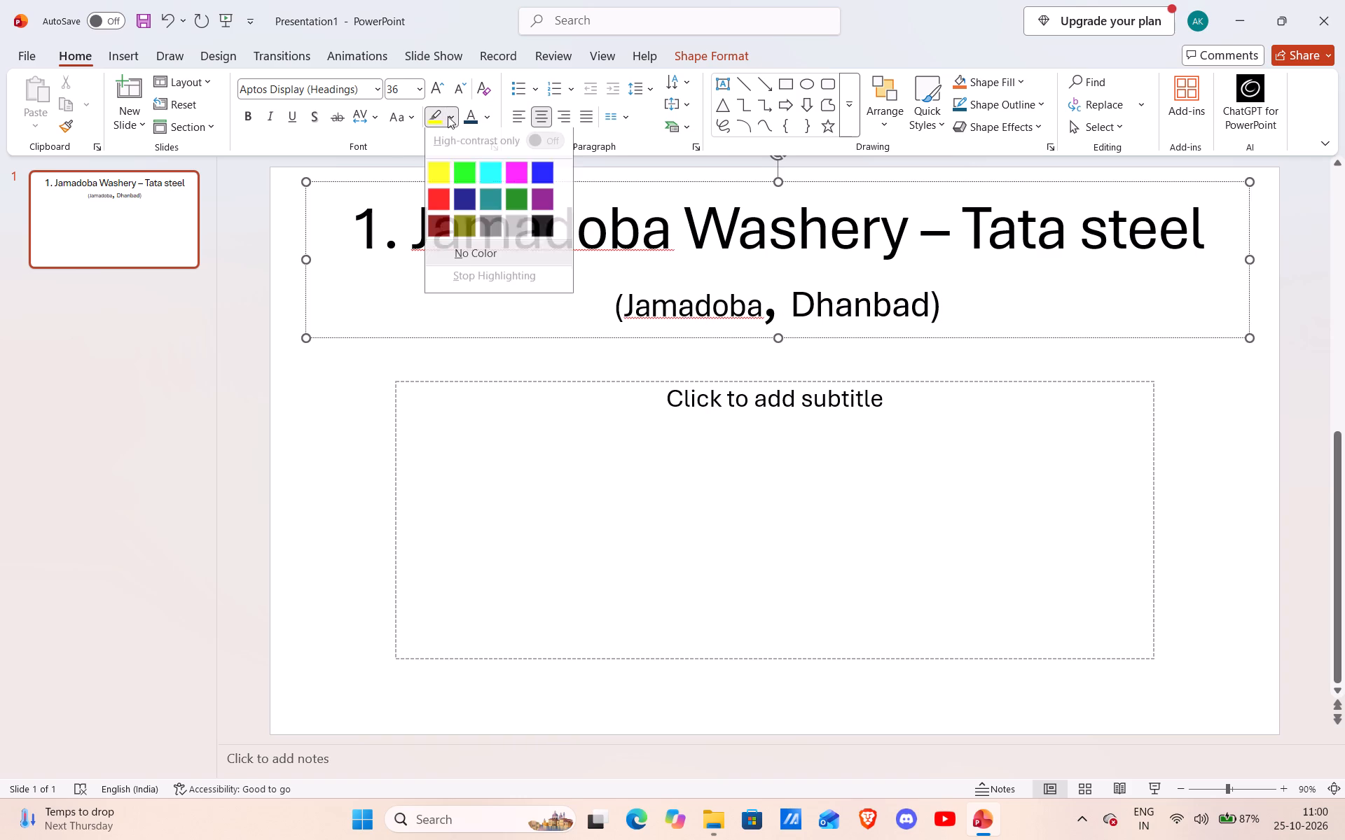
pyautogui.click(460, 198)
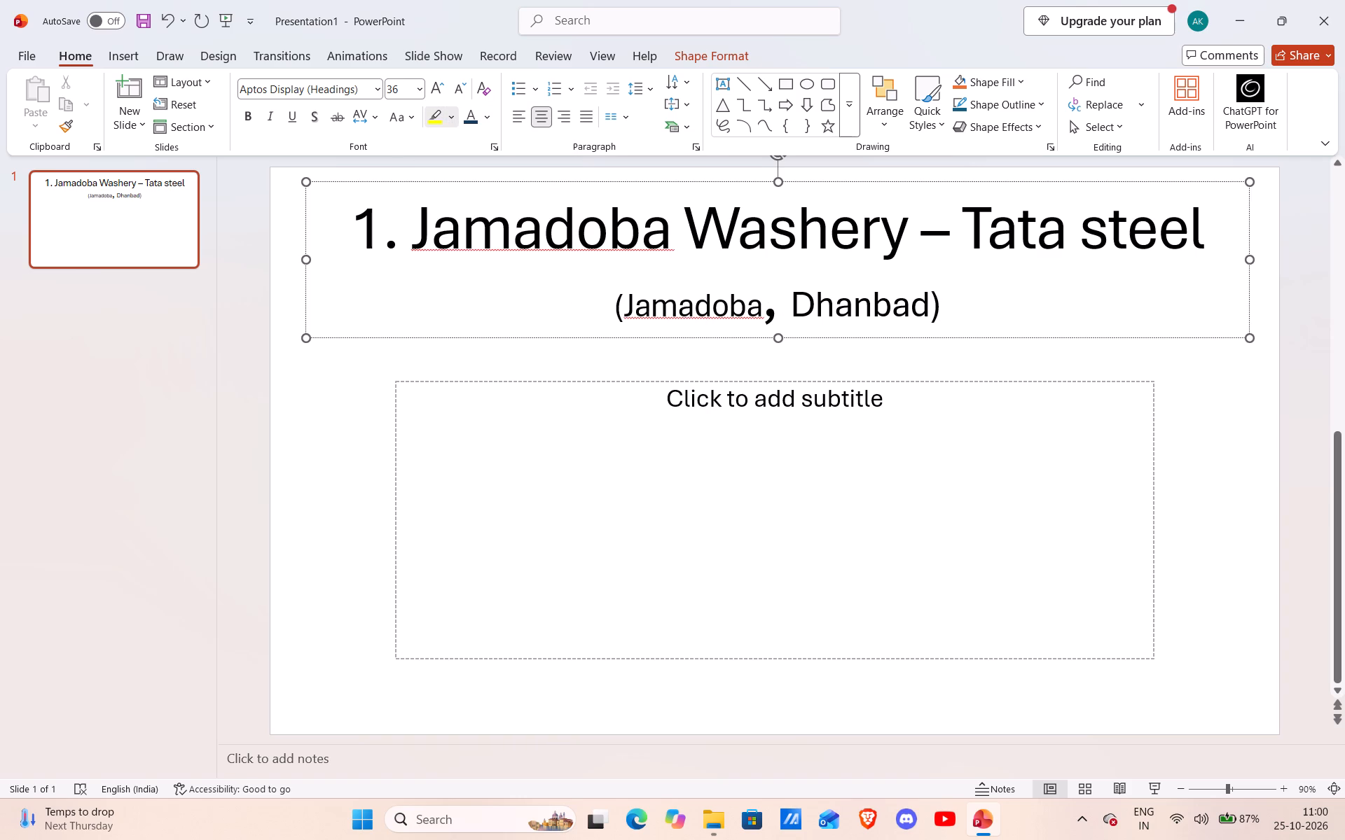
pyautogui.moveTo(341, 204); pyautogui.dragTo(366, 280)
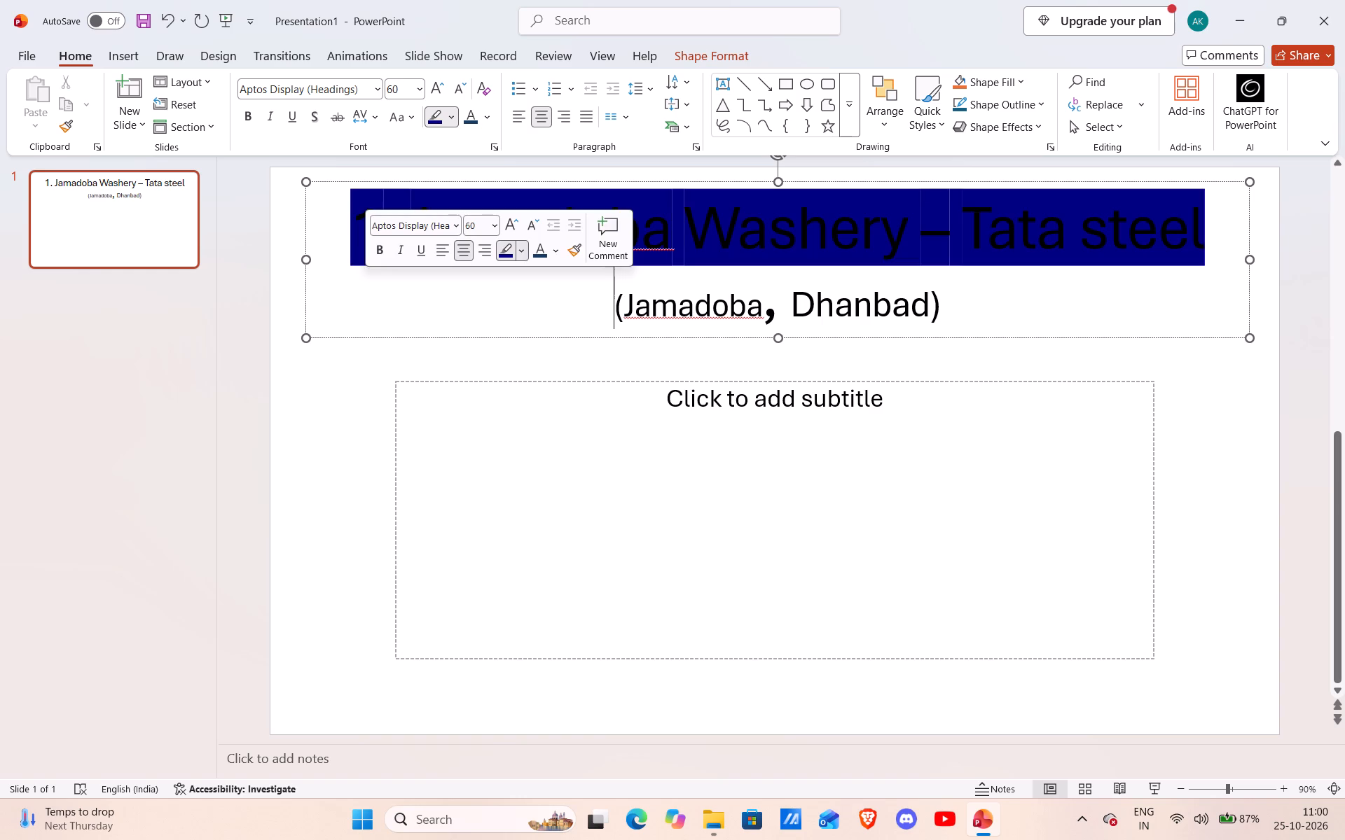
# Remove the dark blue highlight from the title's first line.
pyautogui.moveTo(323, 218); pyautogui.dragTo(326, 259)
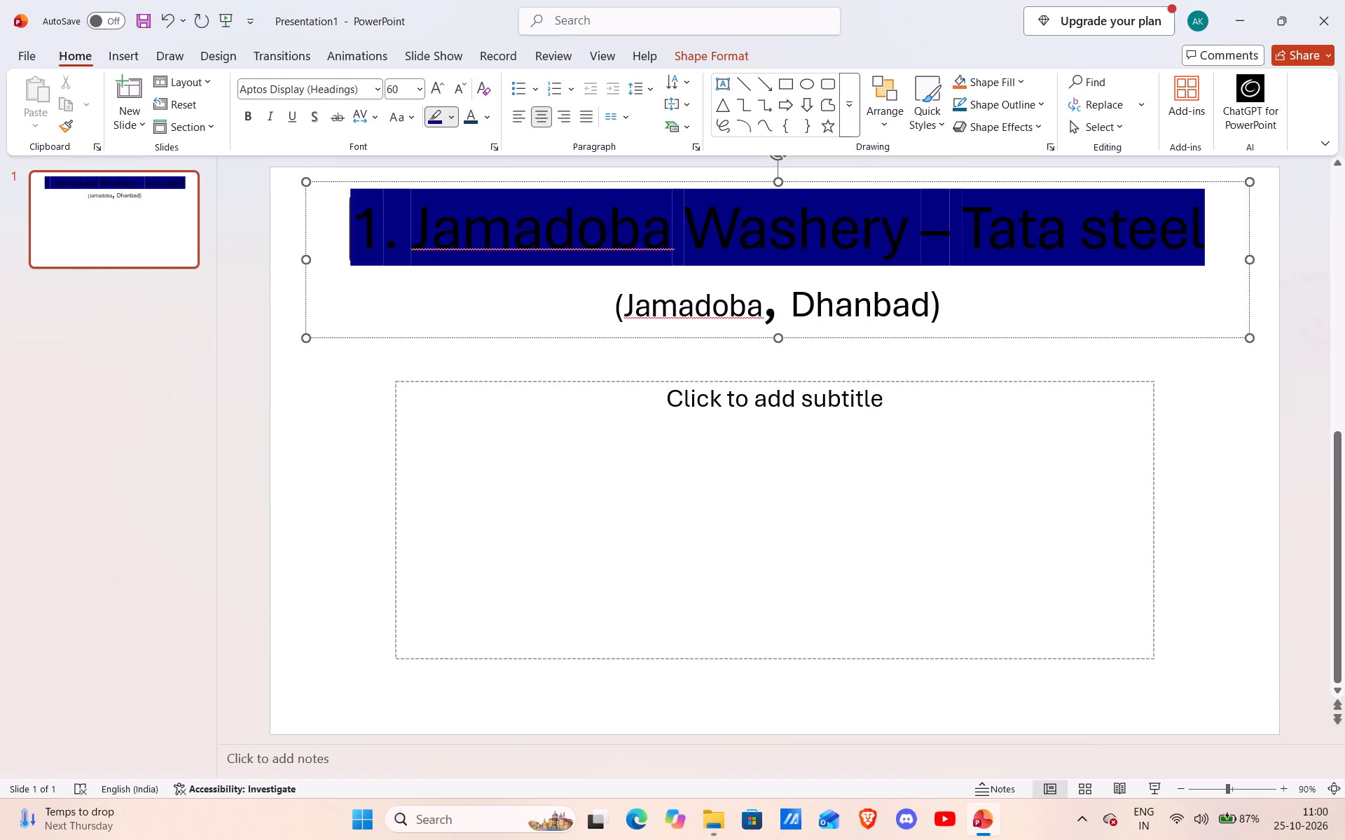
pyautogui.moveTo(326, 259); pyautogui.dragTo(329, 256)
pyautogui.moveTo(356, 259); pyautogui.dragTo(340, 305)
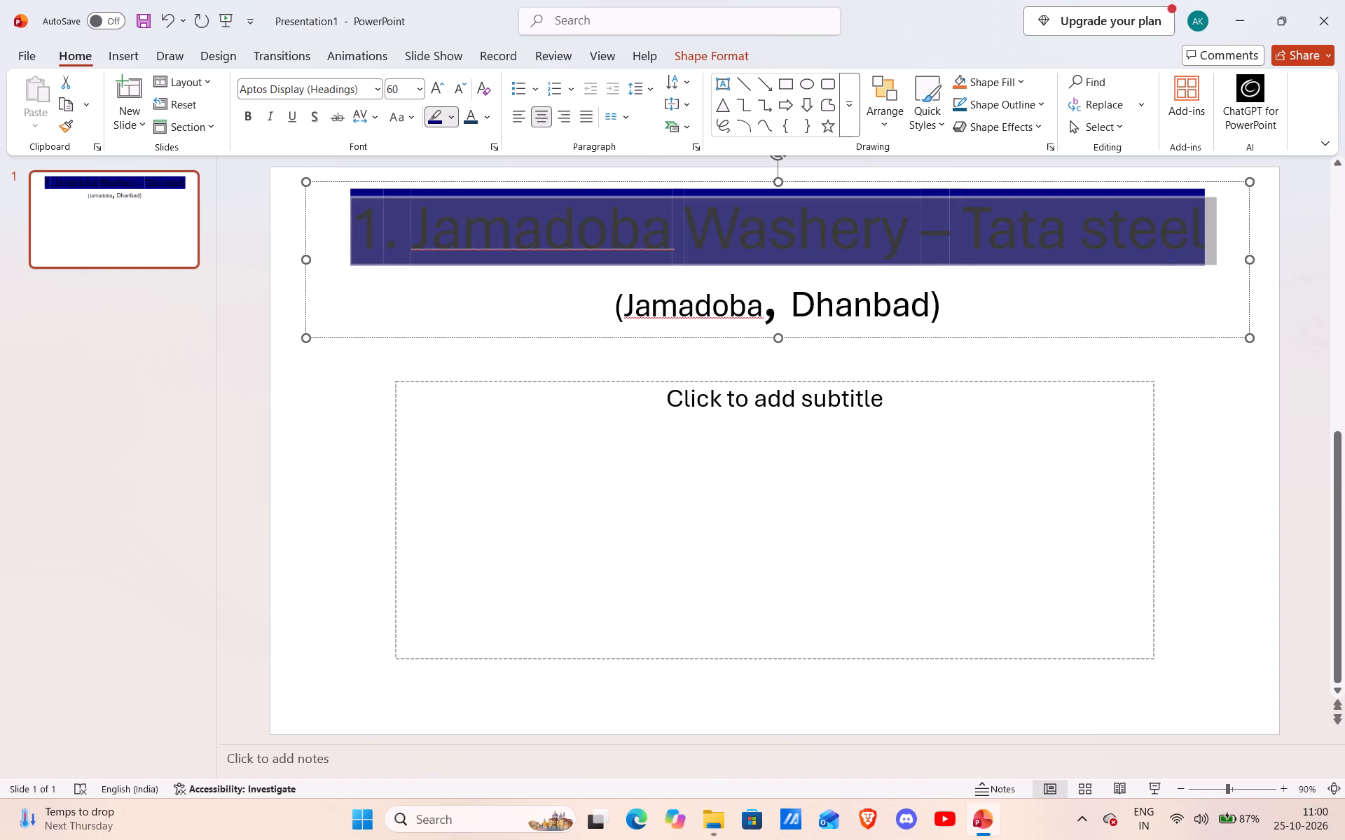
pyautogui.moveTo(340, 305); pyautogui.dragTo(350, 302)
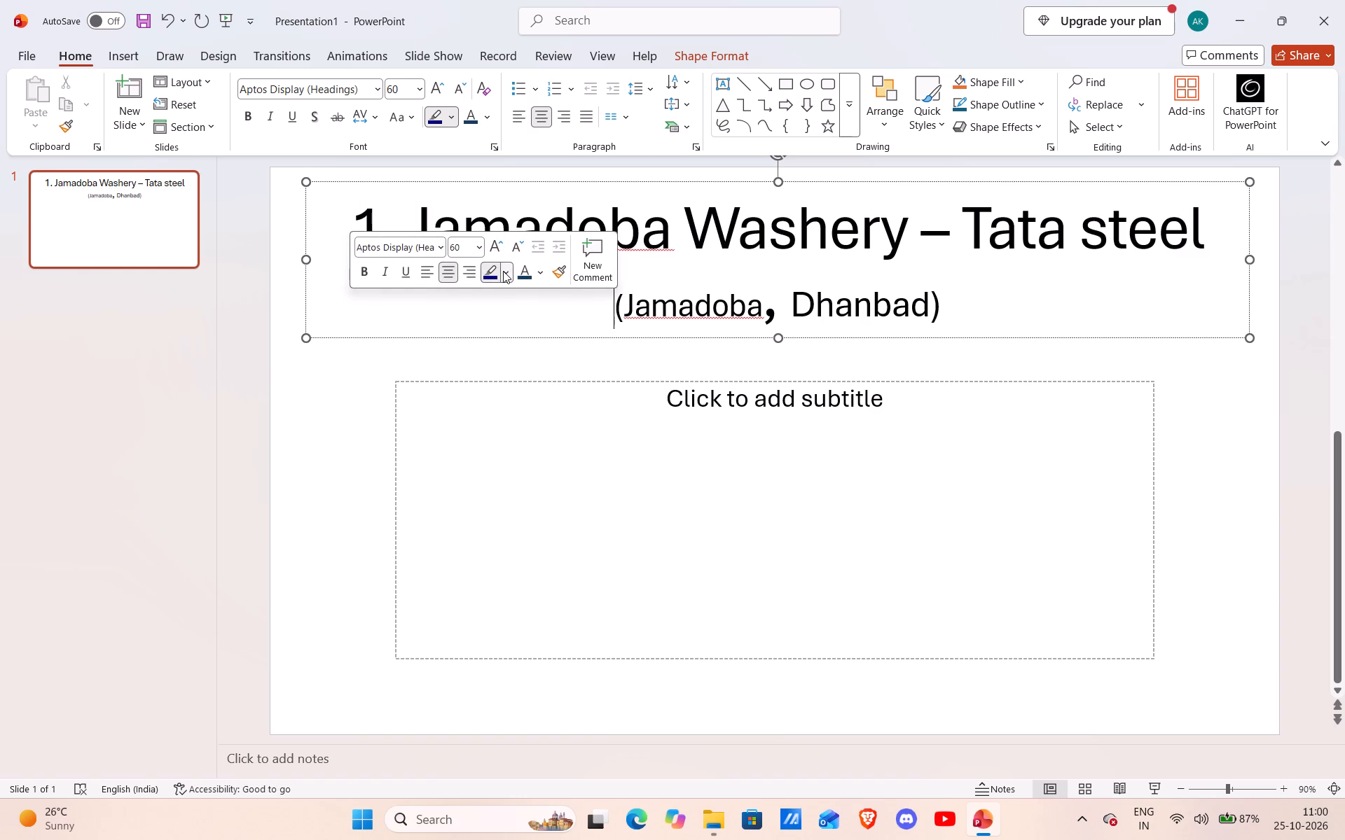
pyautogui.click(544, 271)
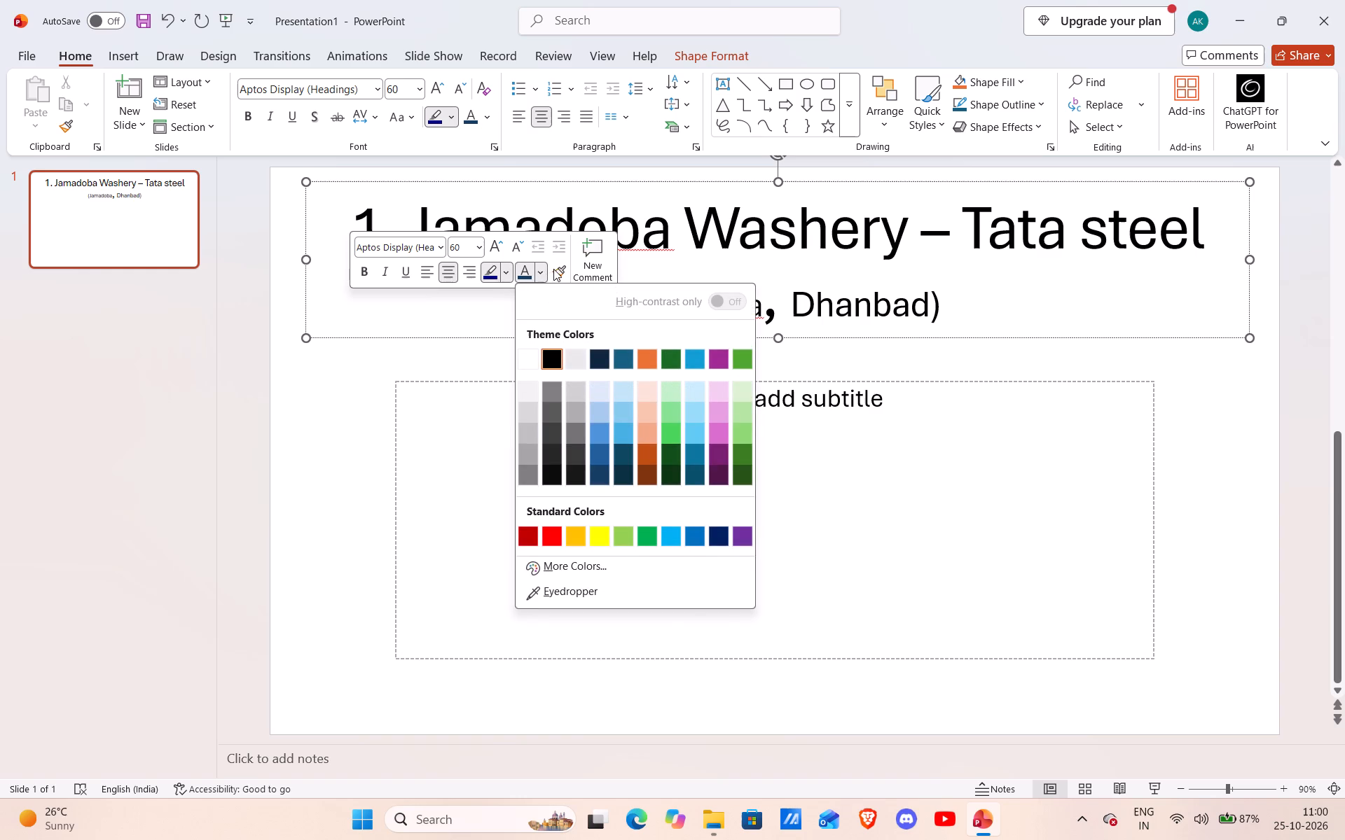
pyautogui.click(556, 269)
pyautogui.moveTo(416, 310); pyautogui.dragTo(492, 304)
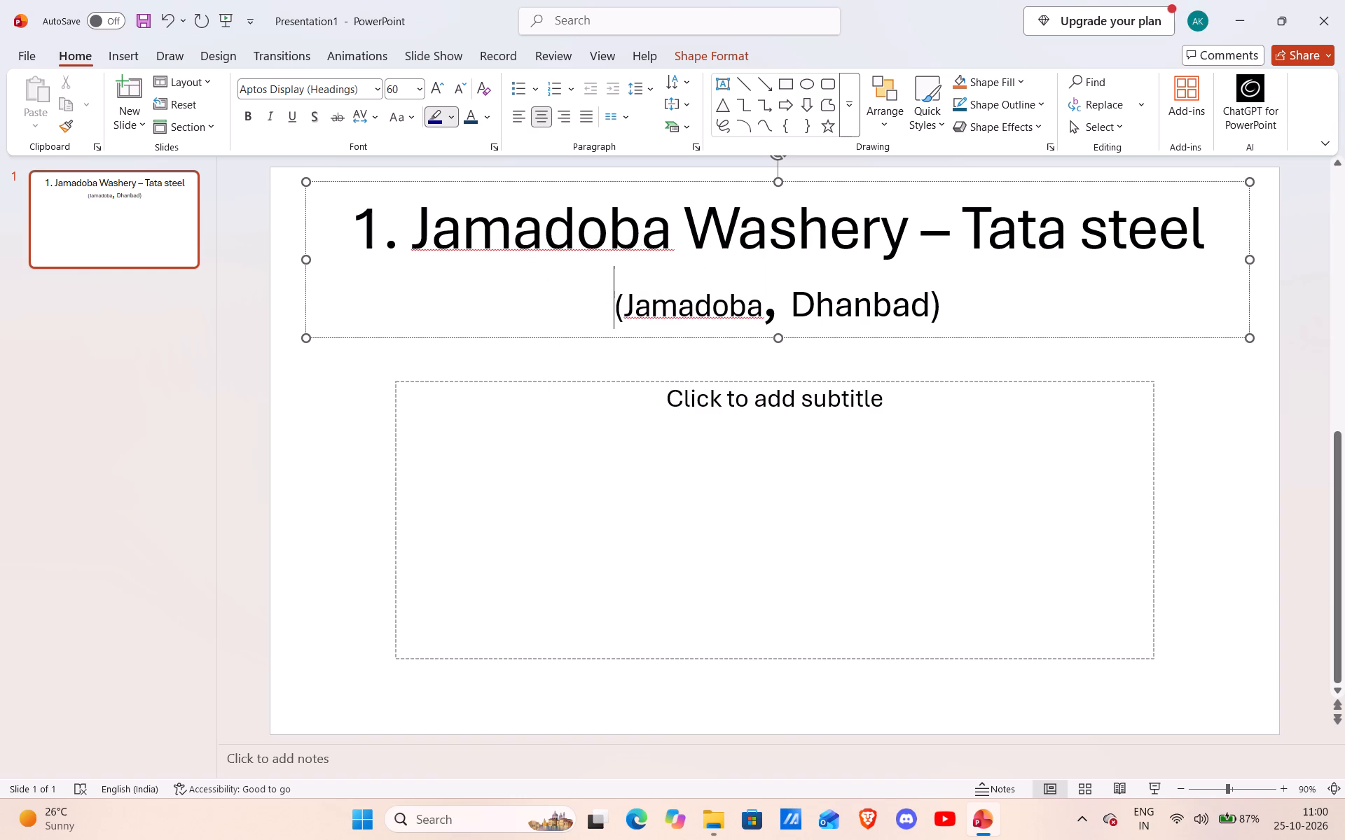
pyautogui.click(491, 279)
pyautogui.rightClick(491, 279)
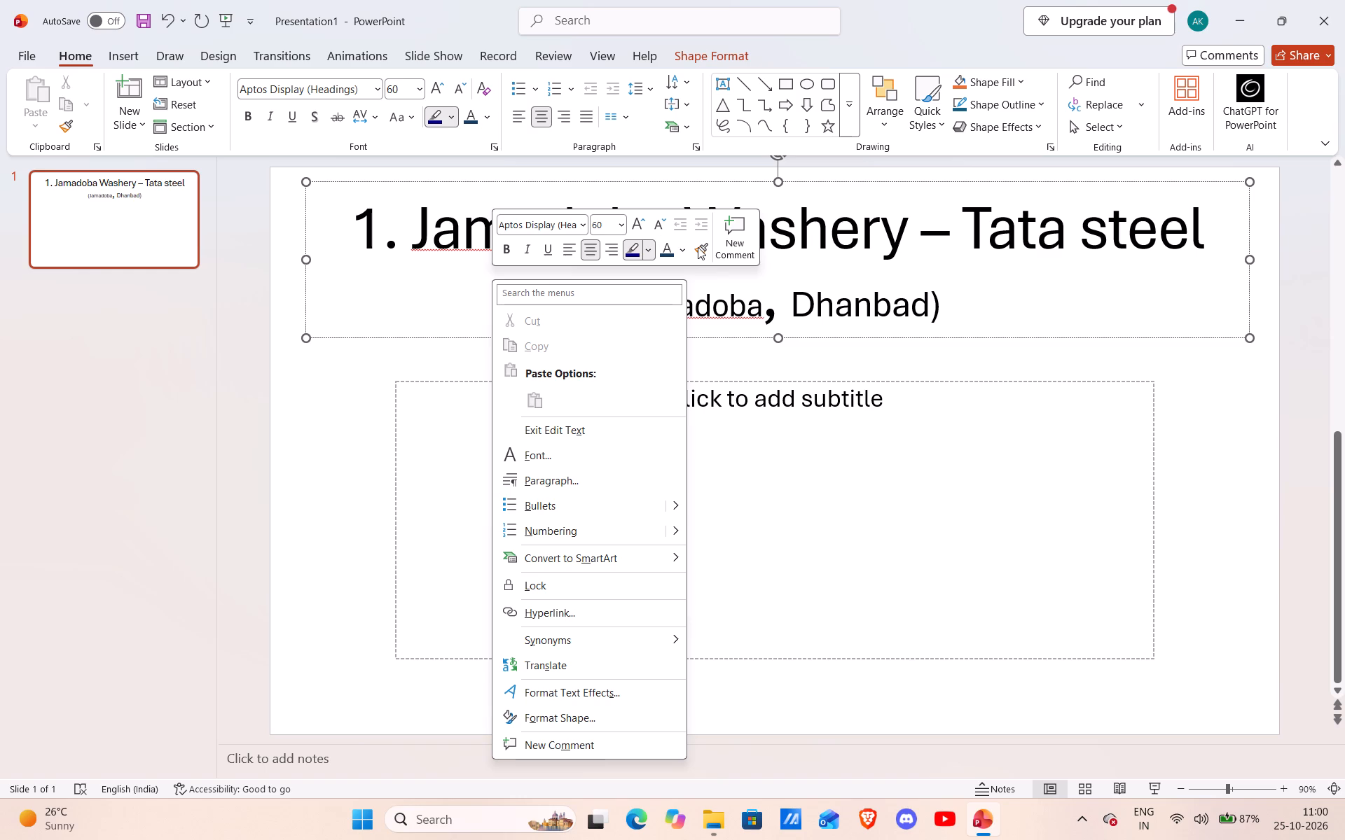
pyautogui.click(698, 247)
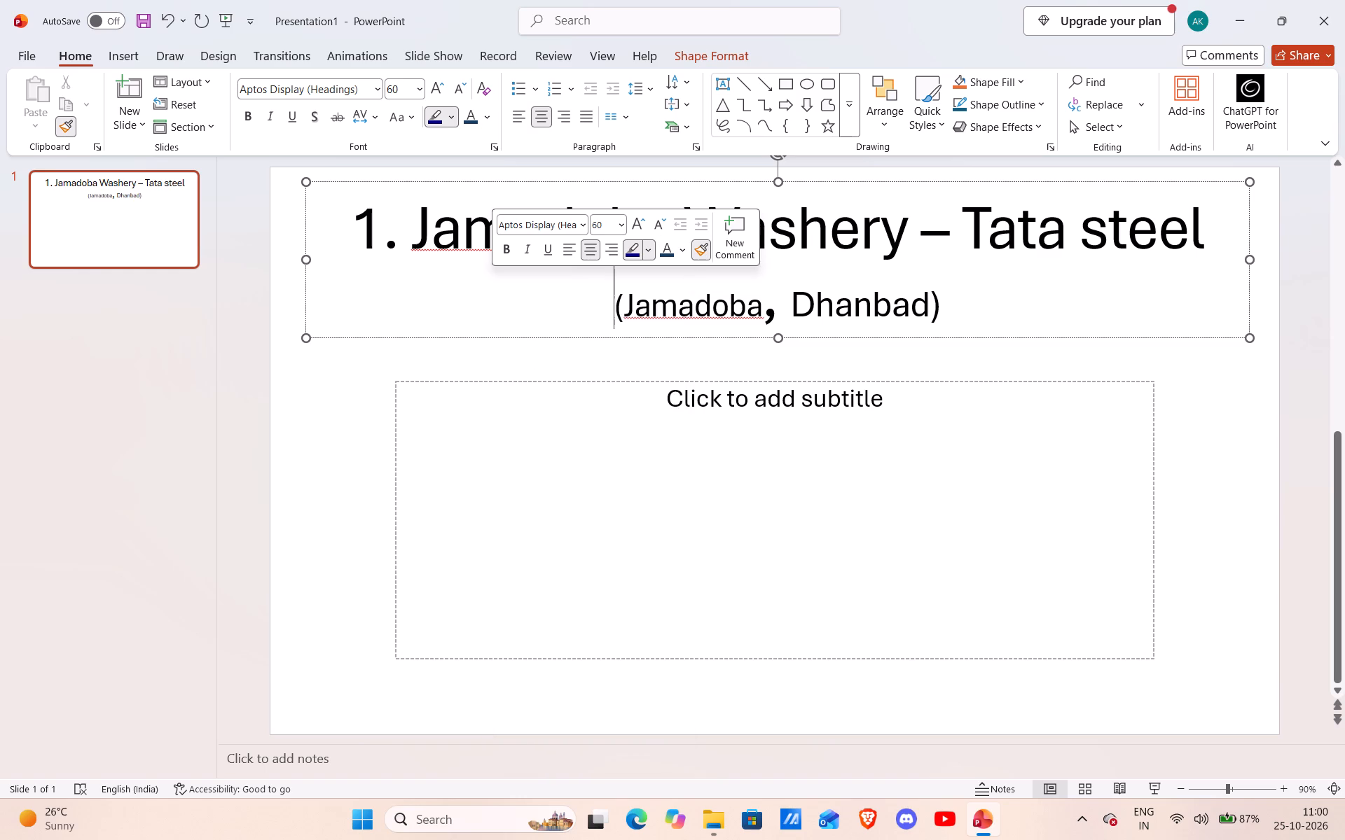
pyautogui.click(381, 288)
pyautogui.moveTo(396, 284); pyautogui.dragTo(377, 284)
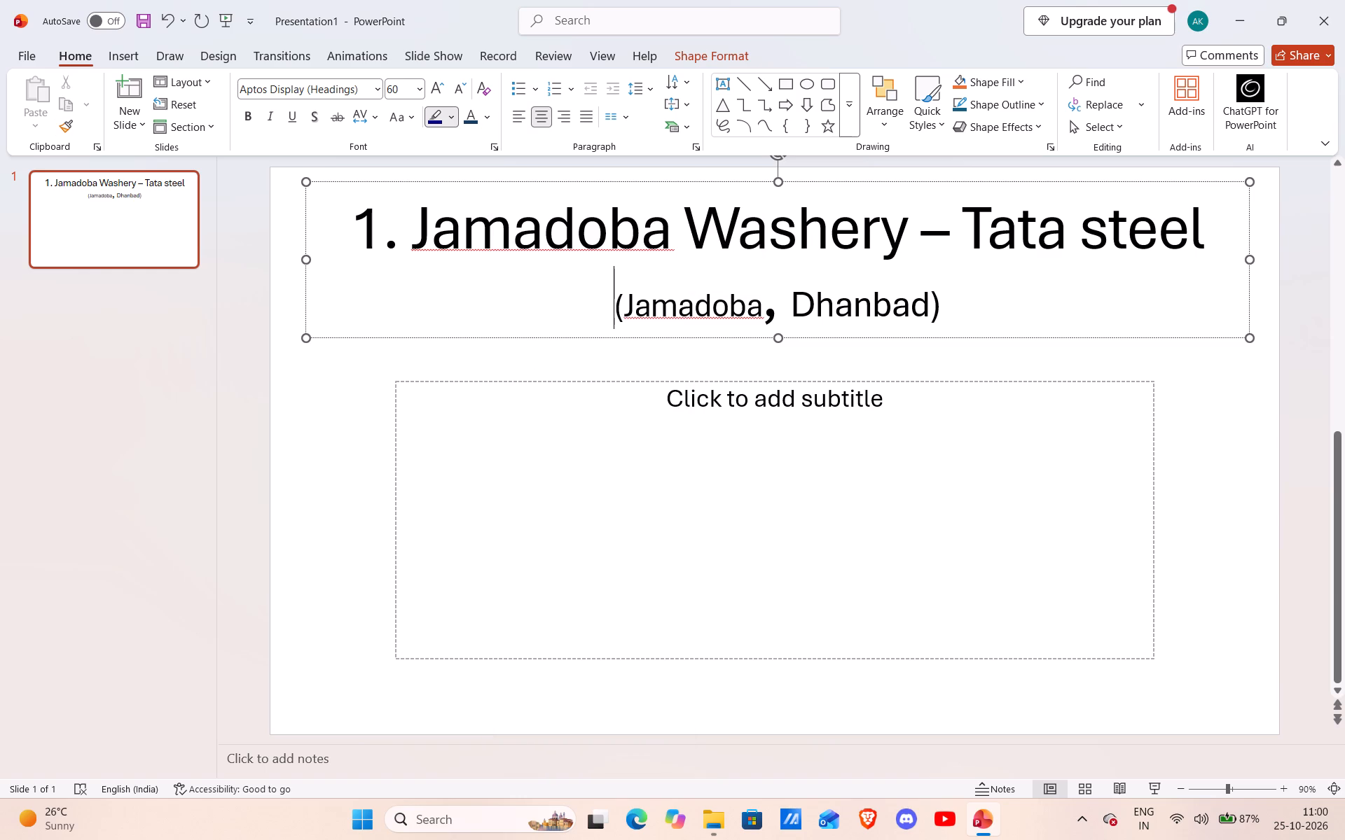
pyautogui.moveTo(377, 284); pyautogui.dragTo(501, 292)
# Highlight both title lines, "1. Jamadoba Washery – Tata steel" and "(Jamadoba, Dhanbad)", in dark blue.
pyautogui.moveTo(354, 227); pyautogui.dragTo(373, 265)
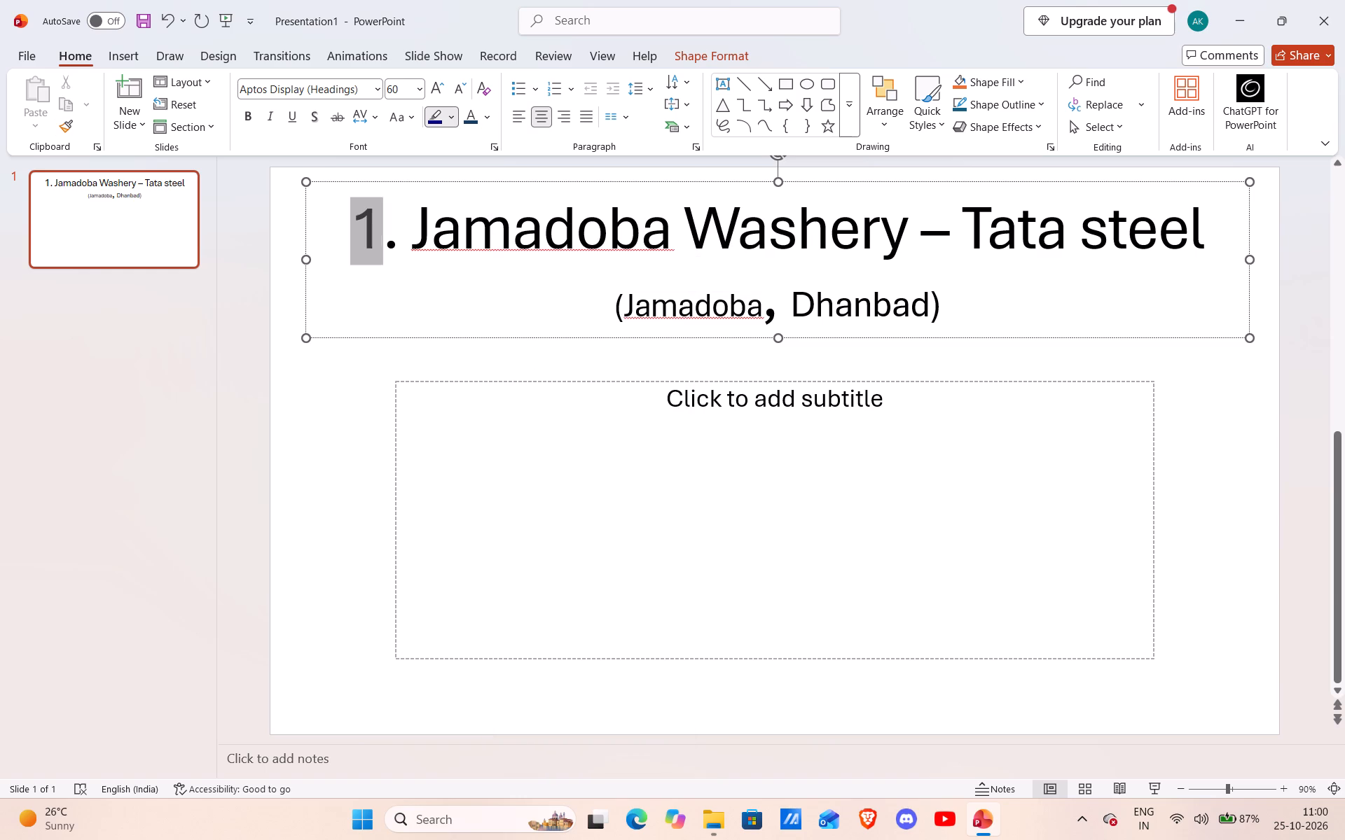
pyautogui.moveTo(373, 265); pyautogui.dragTo(560, 323)
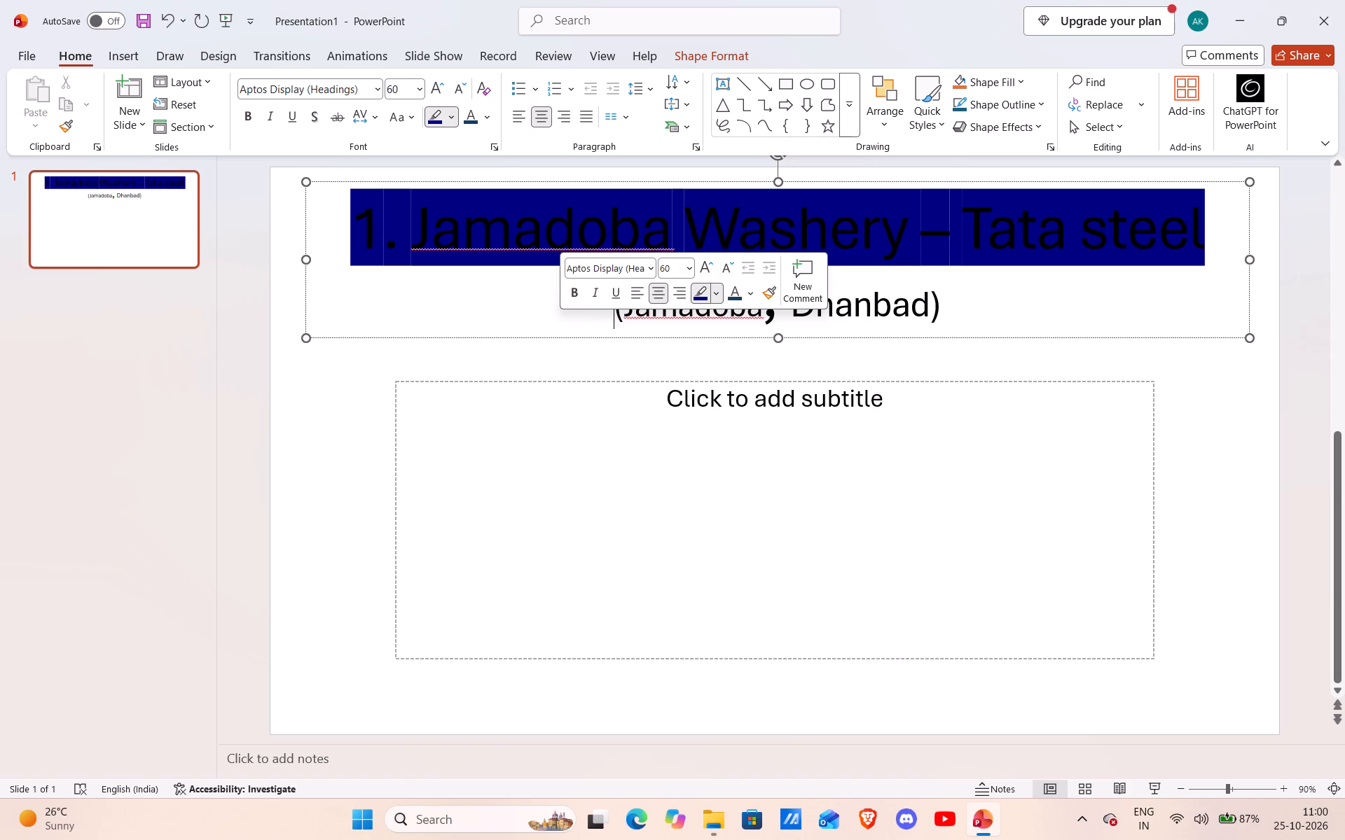
pyautogui.moveTo(609, 315); pyautogui.dragTo(939, 320)
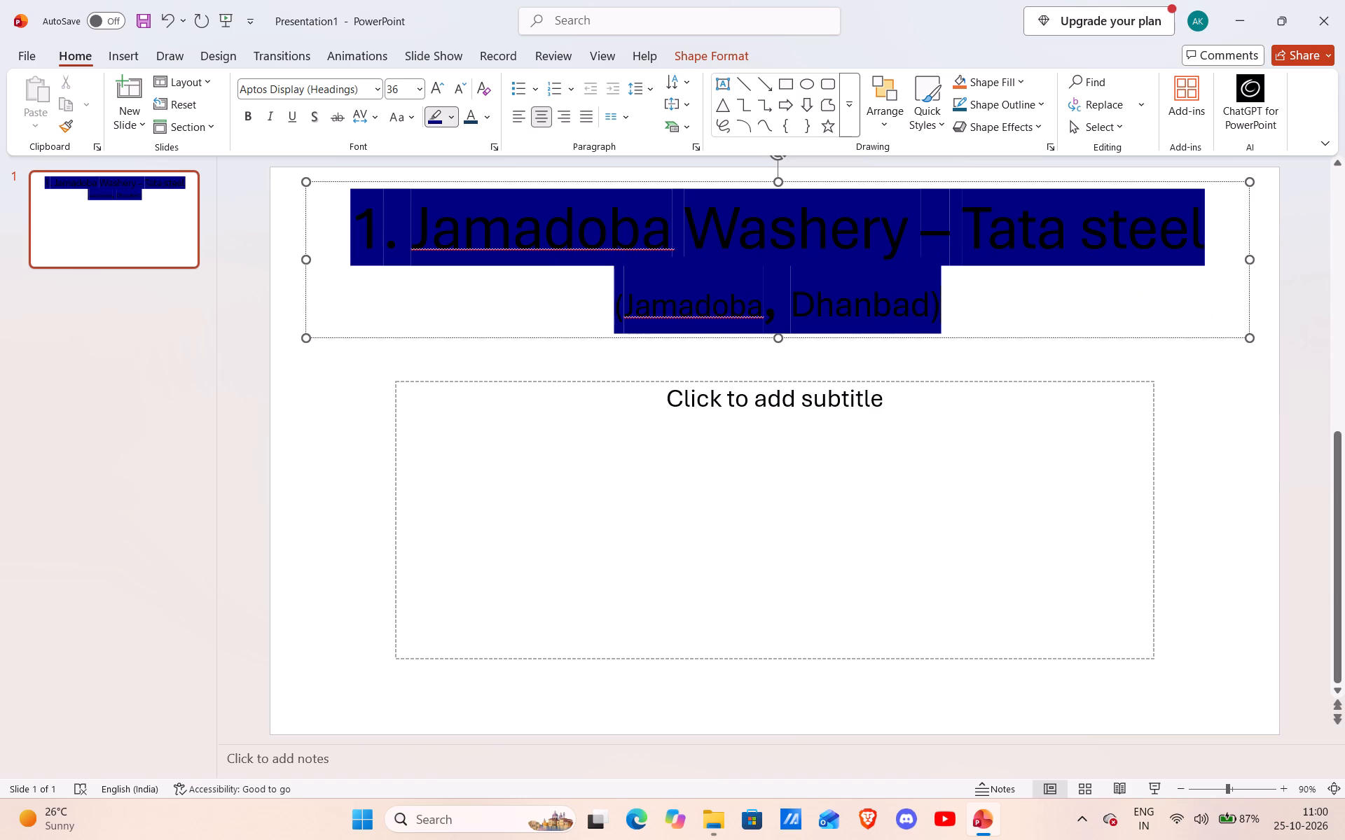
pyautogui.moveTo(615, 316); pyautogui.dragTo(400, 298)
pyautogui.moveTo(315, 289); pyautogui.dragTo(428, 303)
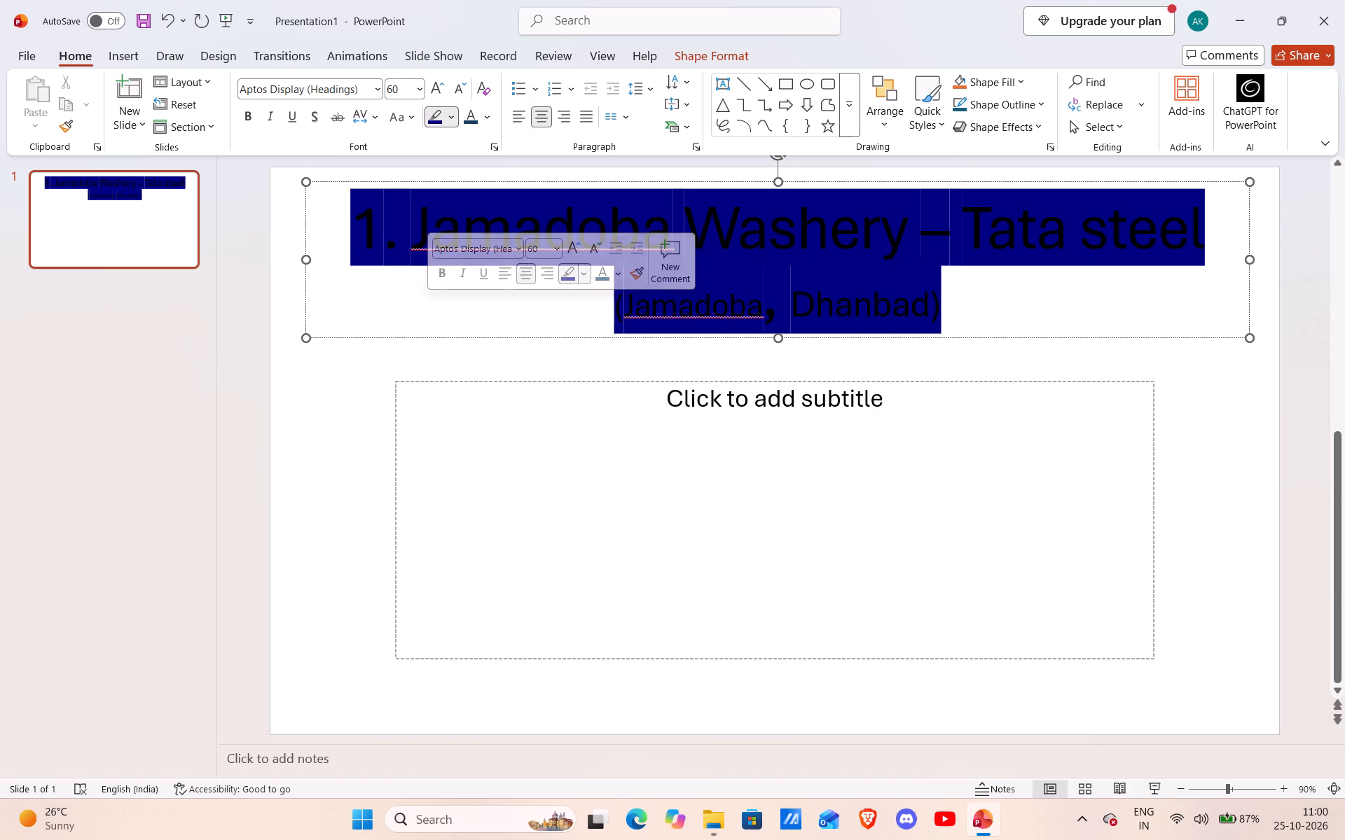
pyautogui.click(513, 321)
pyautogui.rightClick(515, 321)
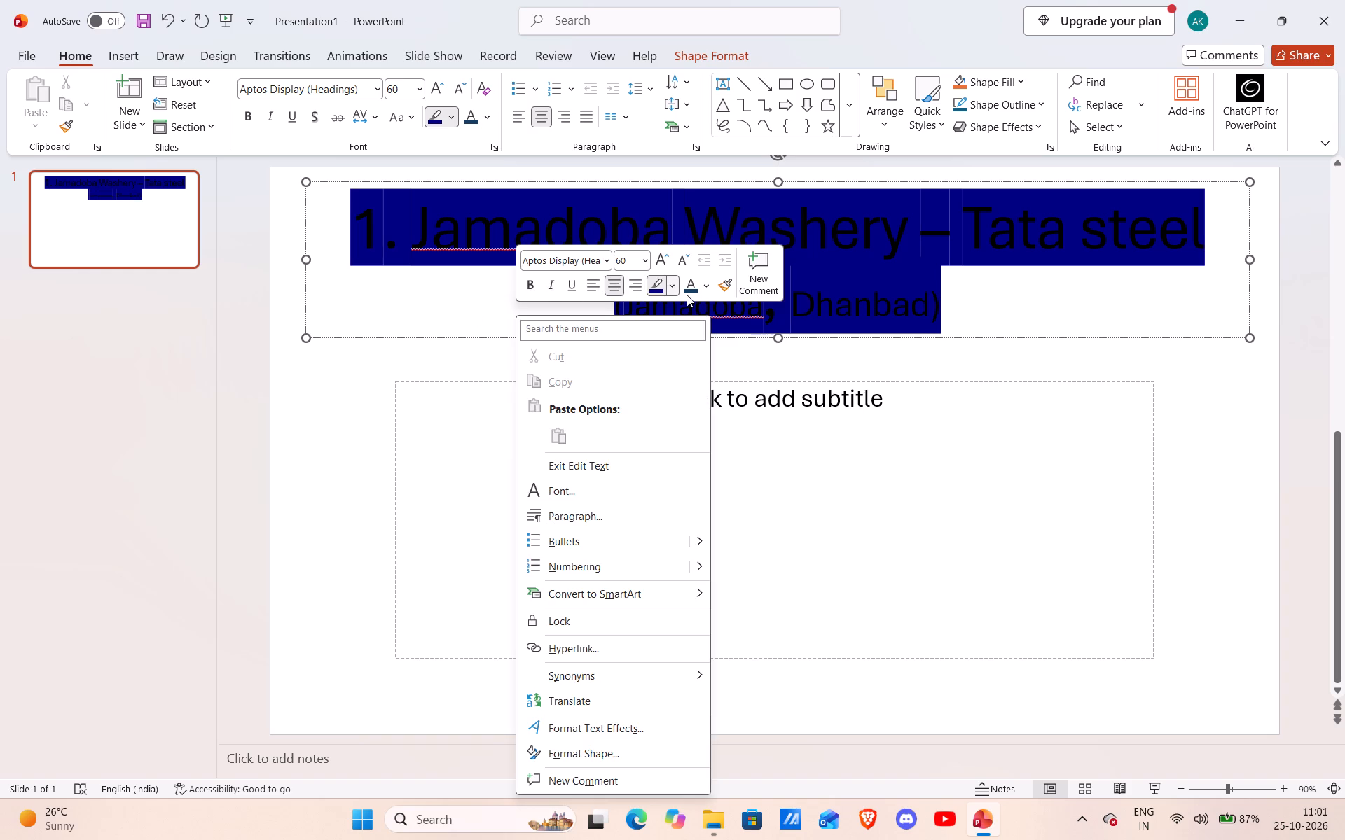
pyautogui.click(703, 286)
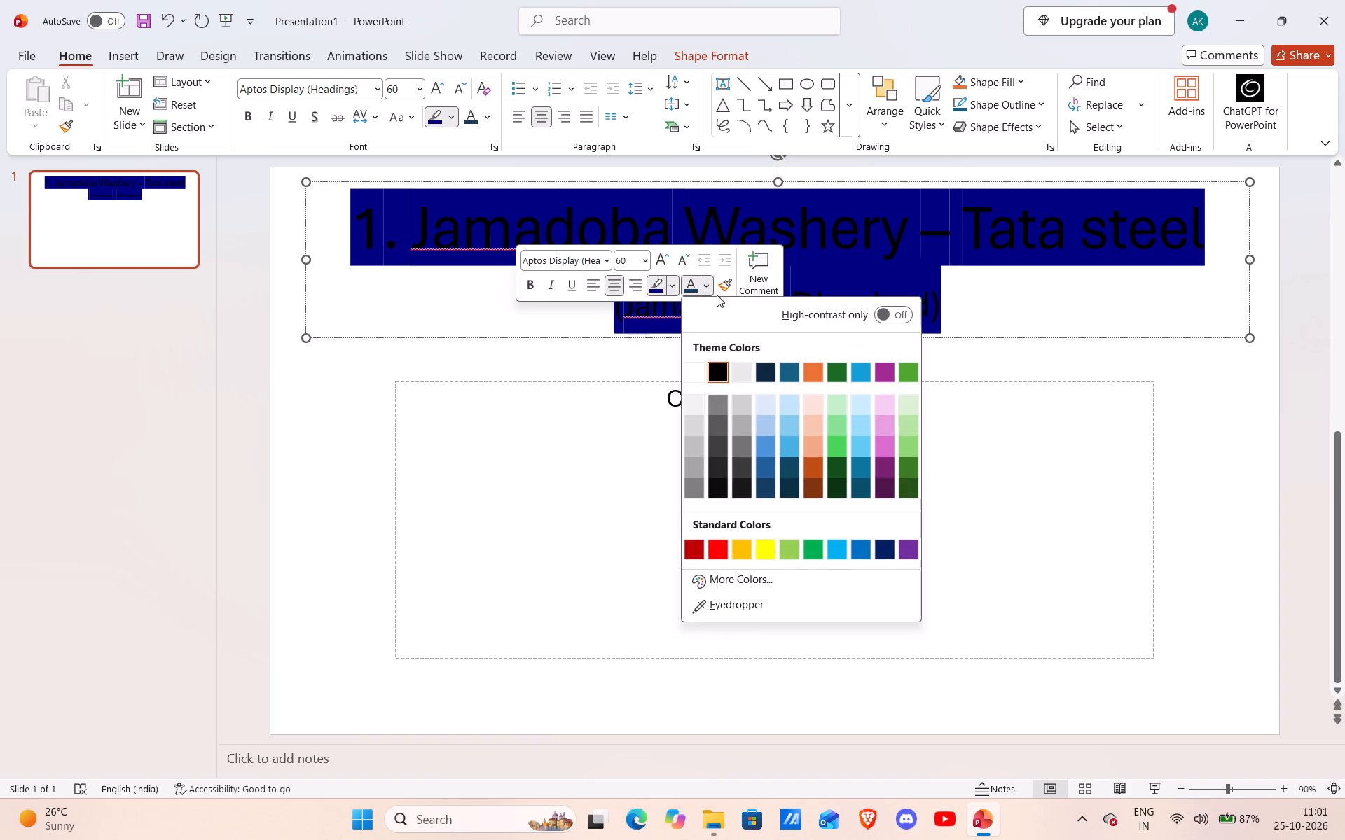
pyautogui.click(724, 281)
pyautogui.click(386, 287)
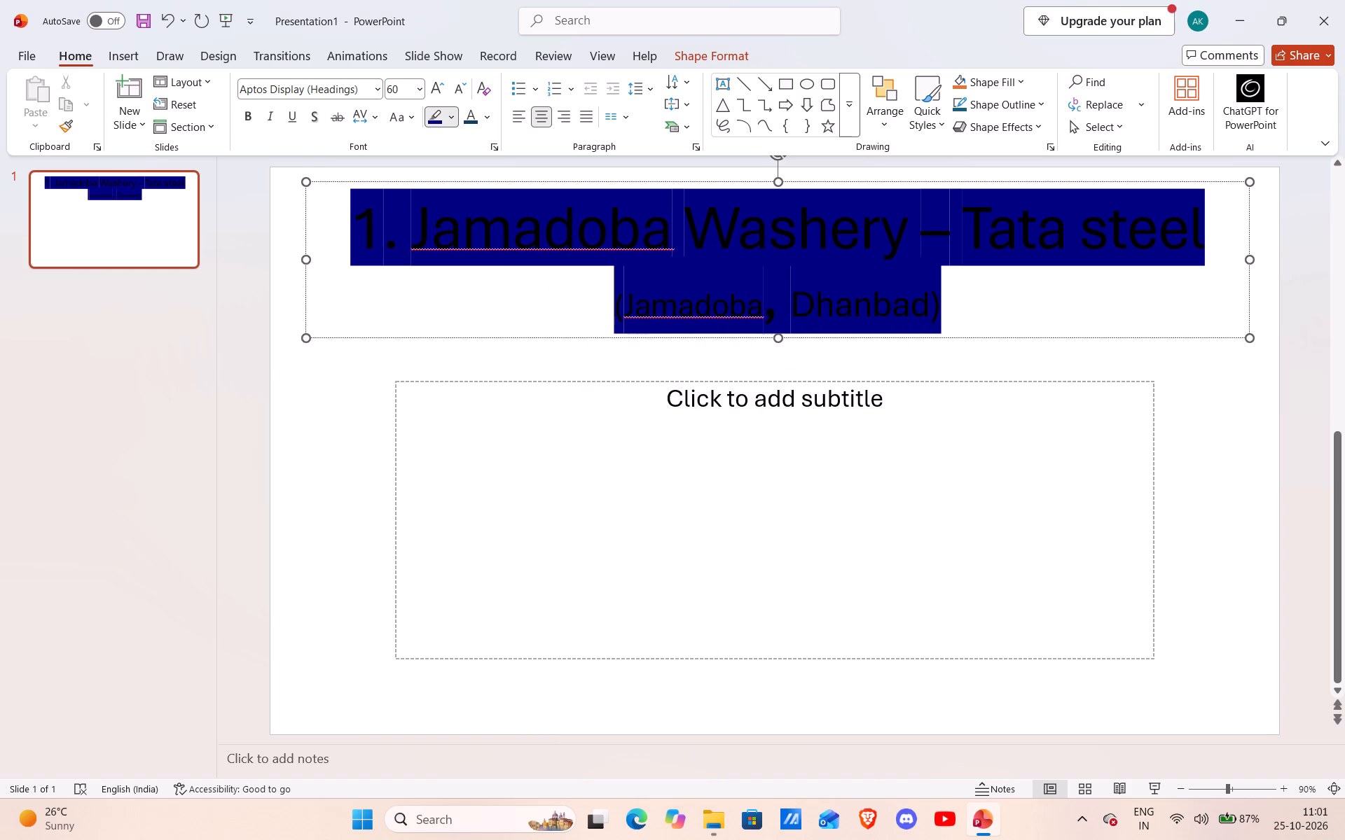
# Undo the dark blue highlighting of the two title lines.
pyautogui.hotkey('ctrl', 'z')
pyautogui.hotkey('ctrl', 'z')
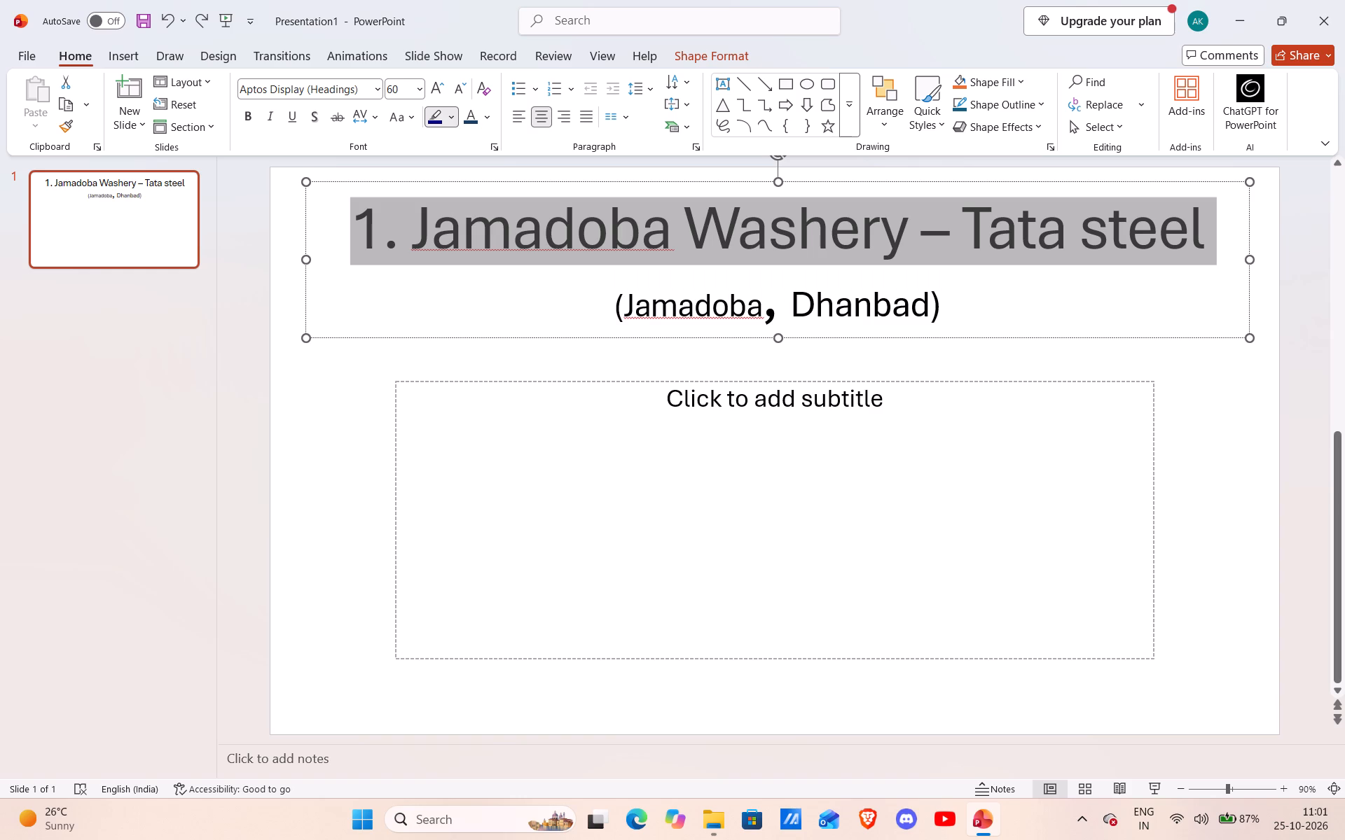
# Enlarge the title placeholder to span the slide's full width from its top edge, extending its lower edge slightly toward the subtitle placeholder.
pyautogui.moveTo(319, 185); pyautogui.dragTo(315, 230)
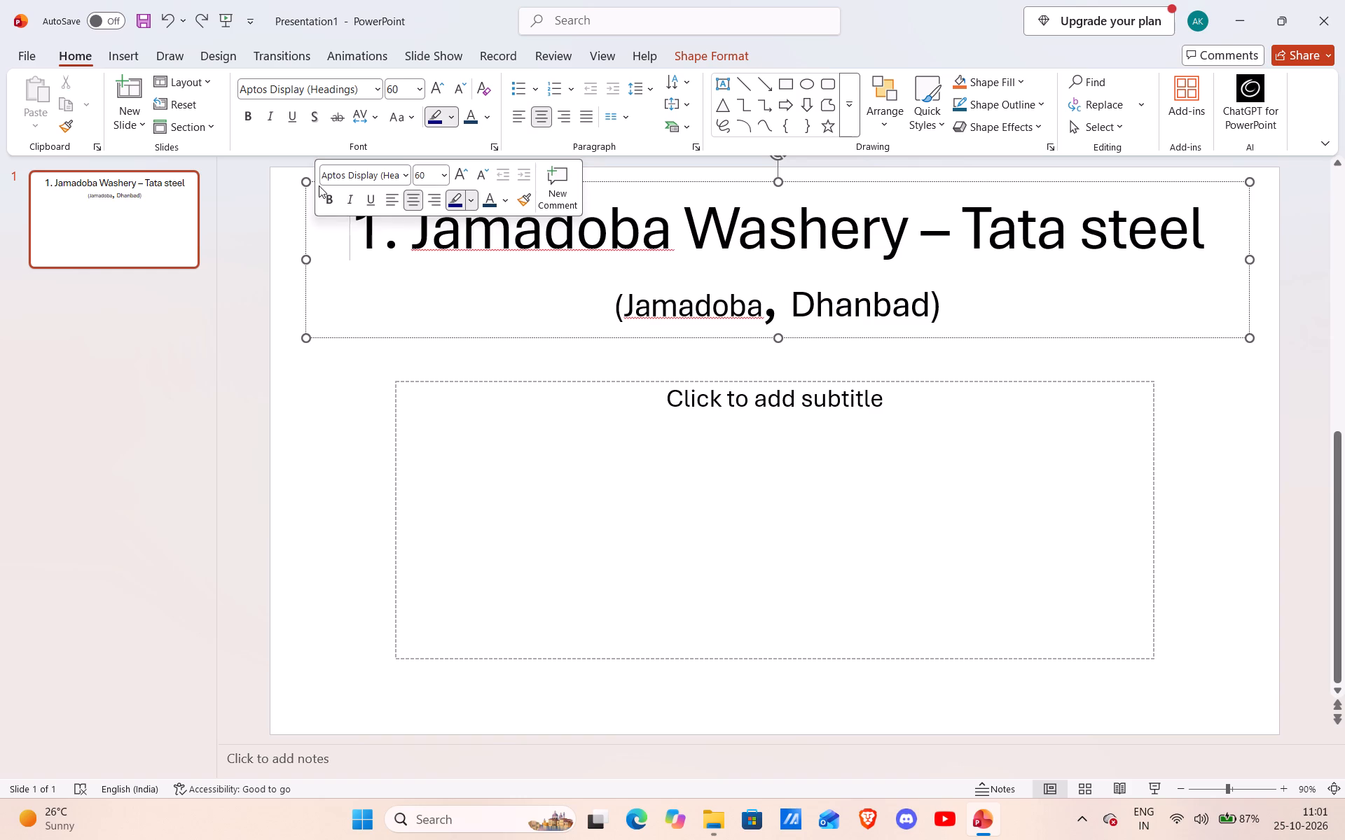
pyautogui.moveTo(309, 185); pyautogui.dragTo(275, 174)
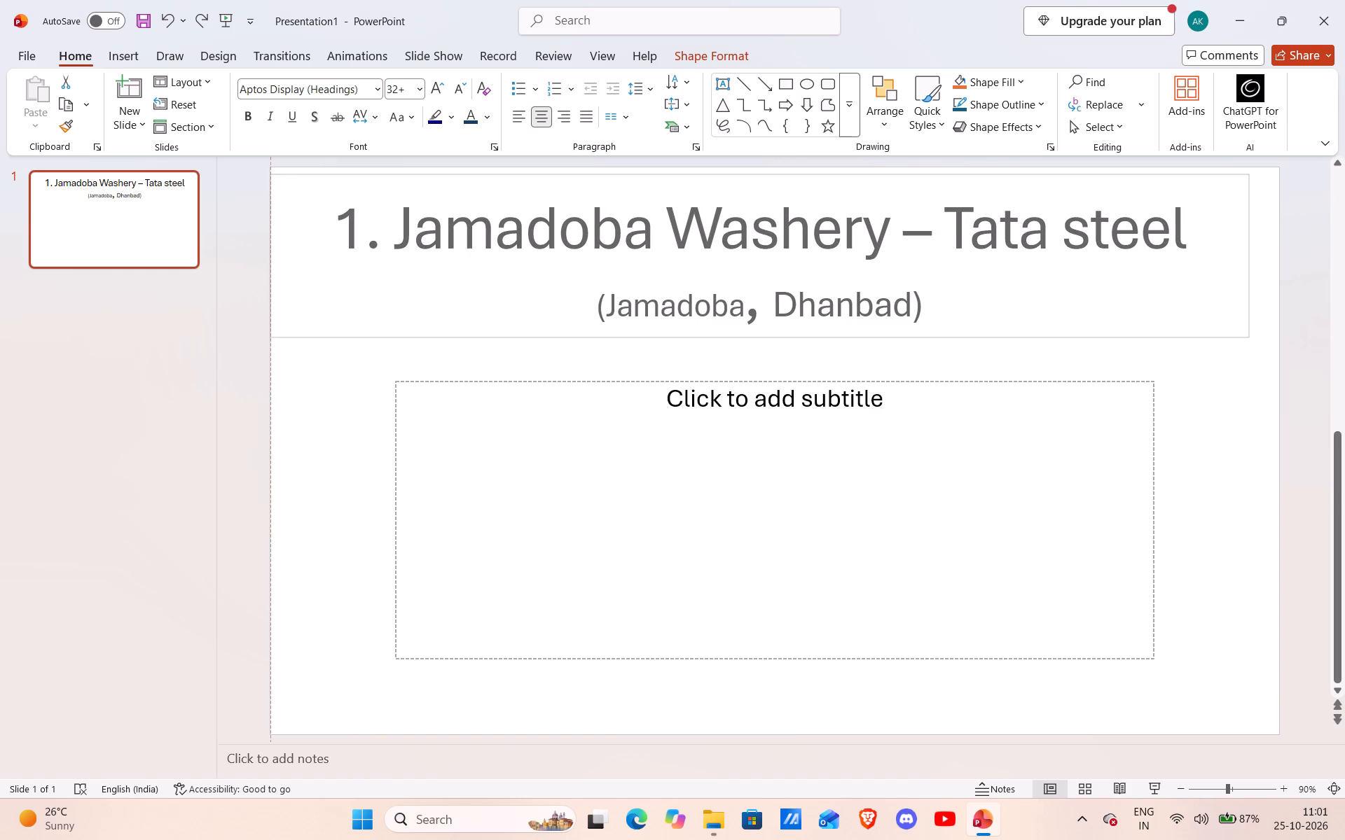
pyautogui.moveTo(275, 174); pyautogui.dragTo(271, 171)
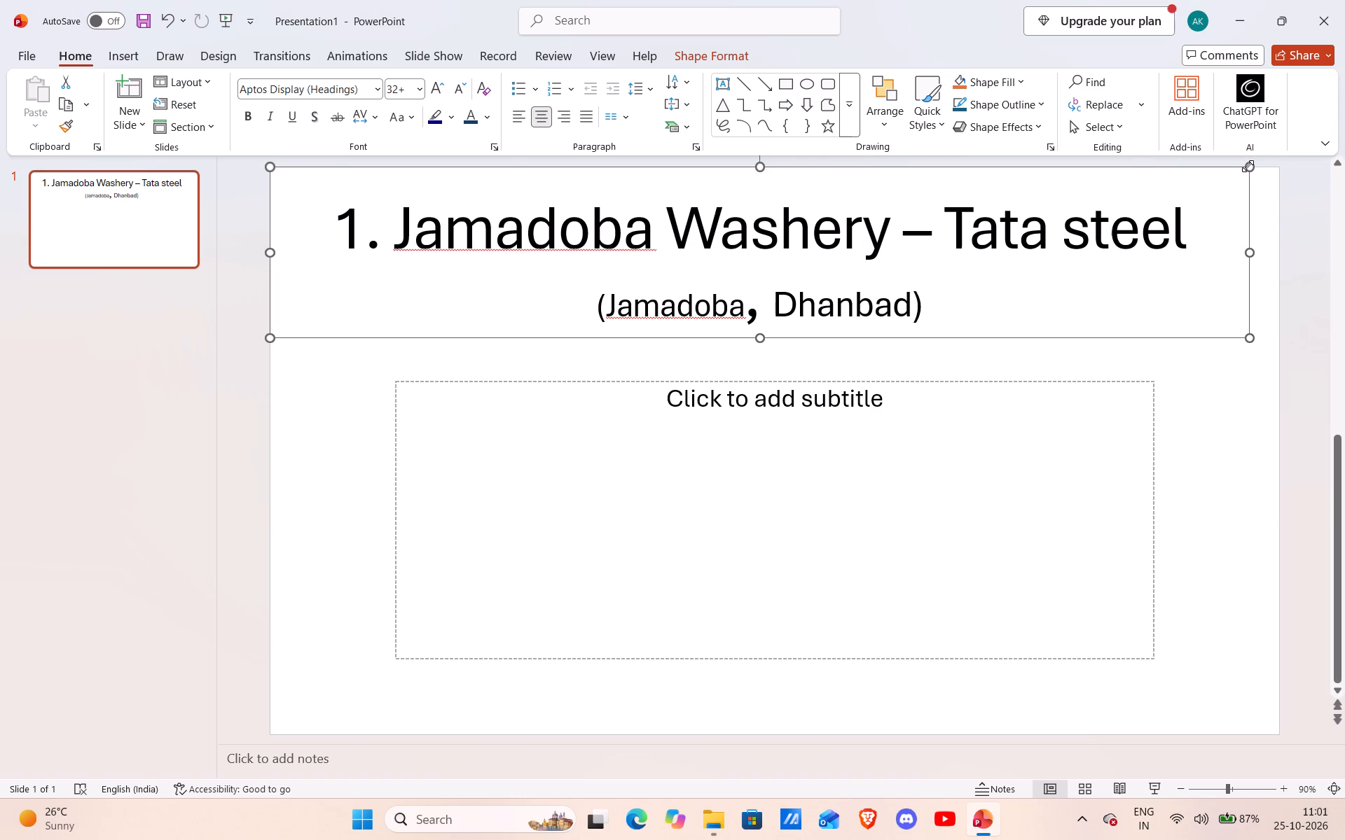
pyautogui.moveTo(1248, 166); pyautogui.dragTo(1281, 174)
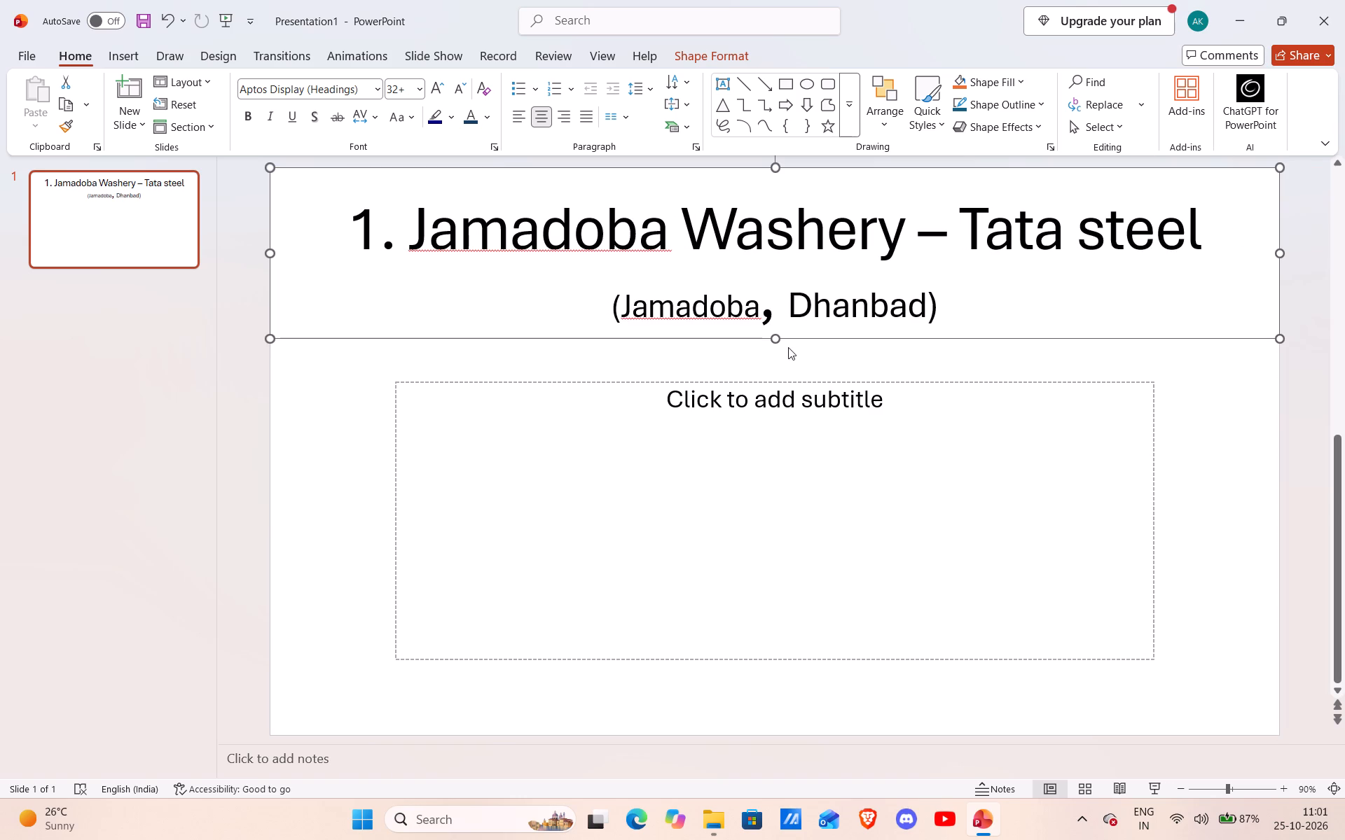
pyautogui.moveTo(775, 336); pyautogui.dragTo(777, 339)
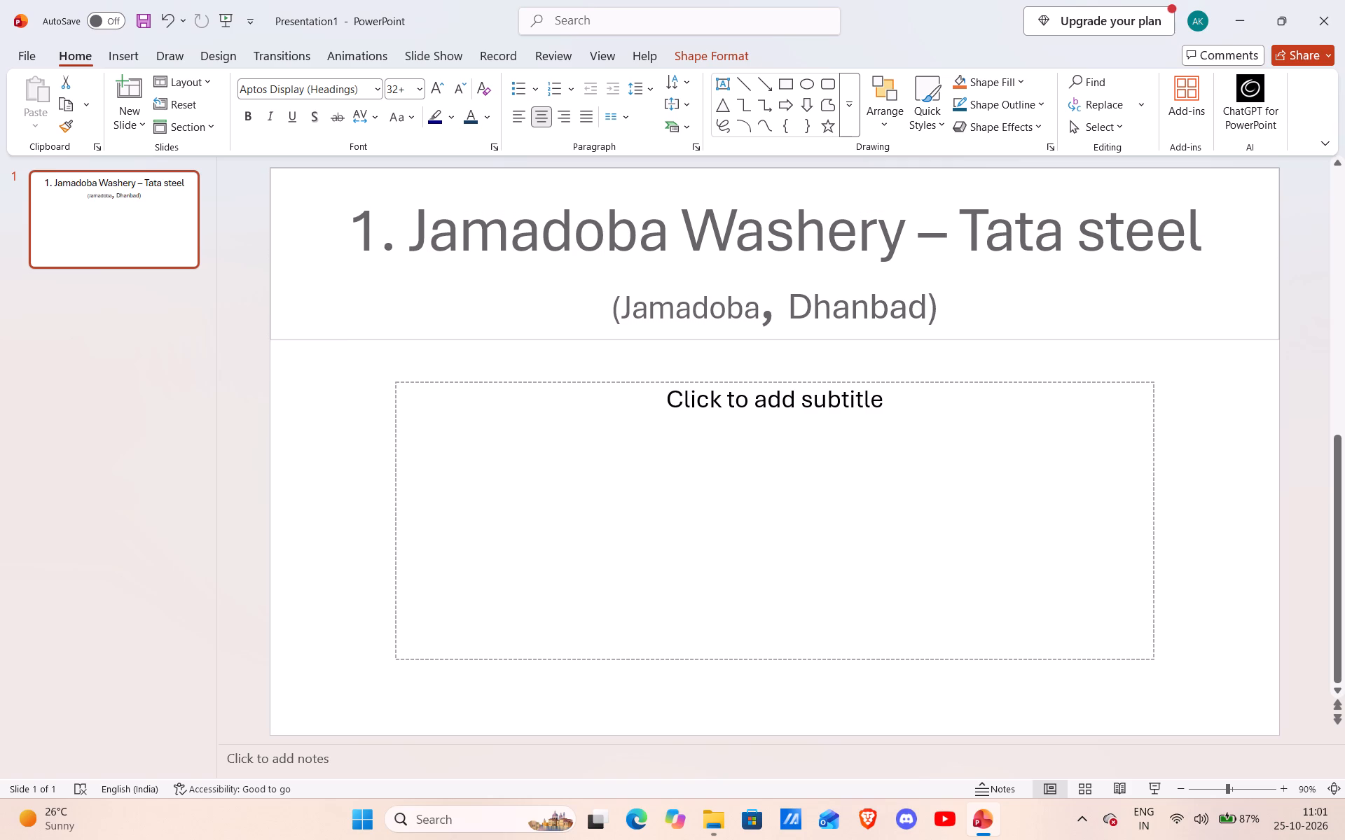
pyautogui.moveTo(777, 339); pyautogui.dragTo(777, 345)
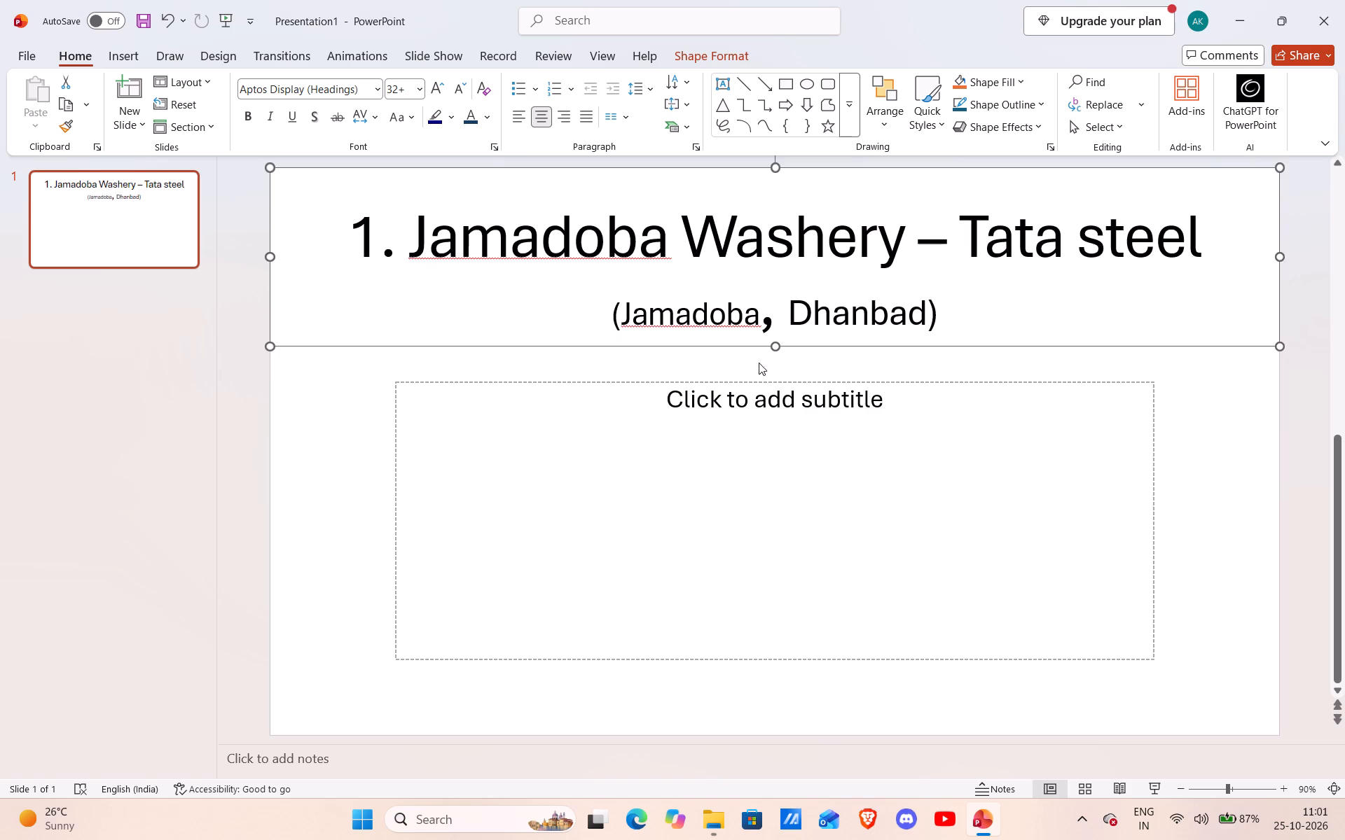
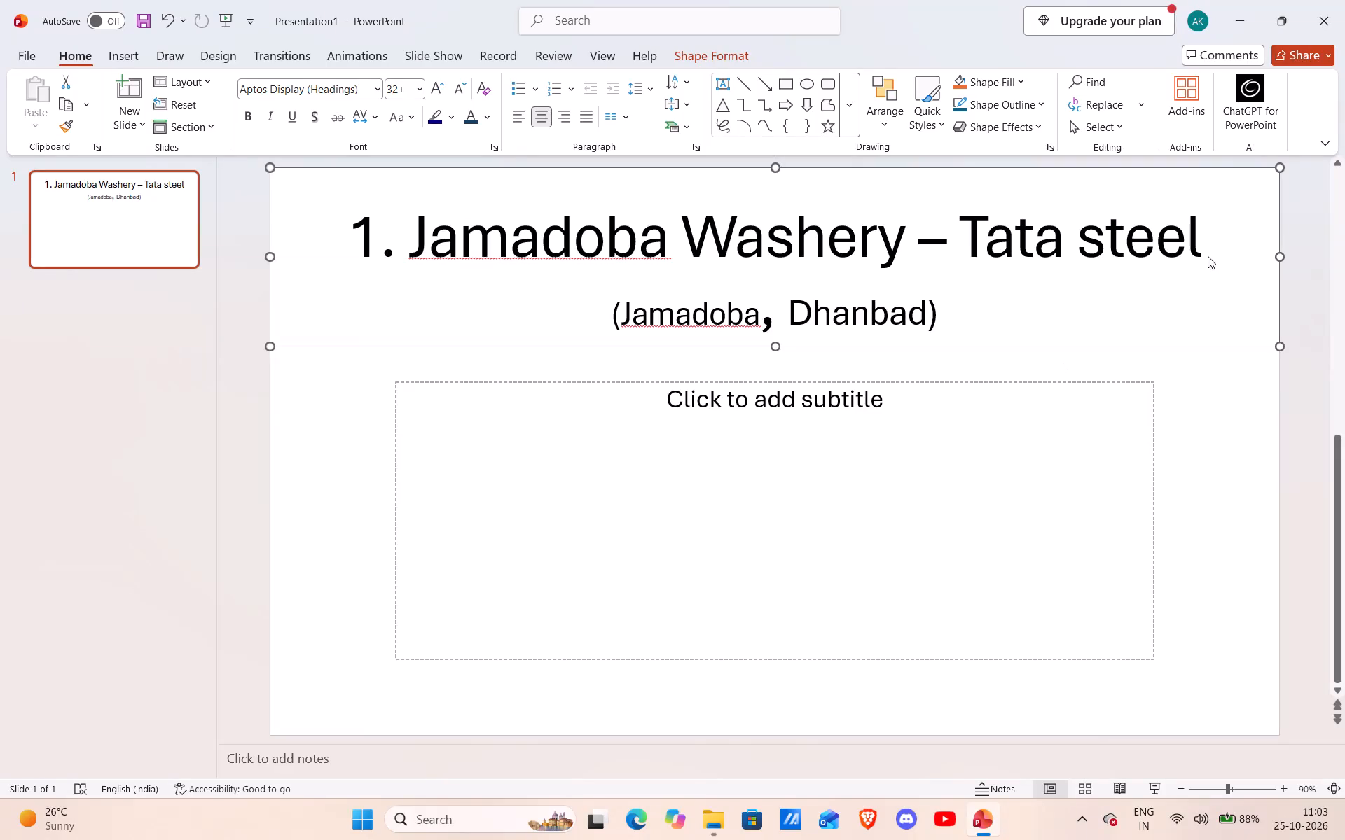
# Lower the title placeholder's upper edge slightly, keeping the placeholder at the slide's full width.
pyautogui.click(1278, 175)
pyautogui.click(1279, 167)
pyautogui.click(1278, 286)
pyautogui.click(268, 302)
pyautogui.click(801, 264)
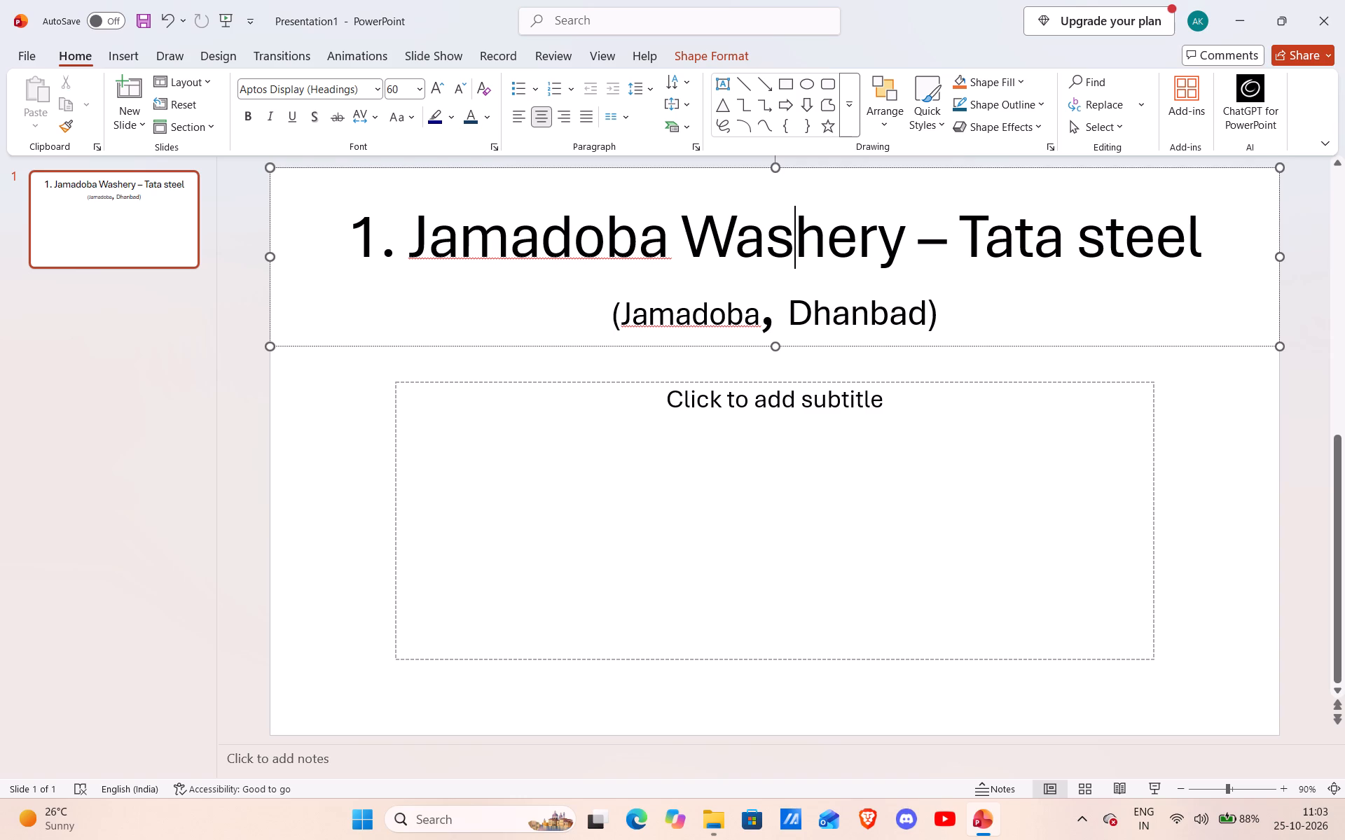
pyautogui.click(1093, 167)
pyautogui.click(1091, 167)
pyautogui.moveTo(1279, 167); pyautogui.dragTo(1279, 169)
pyautogui.moveTo(1279, 169); pyautogui.dragTo(1276, 175)
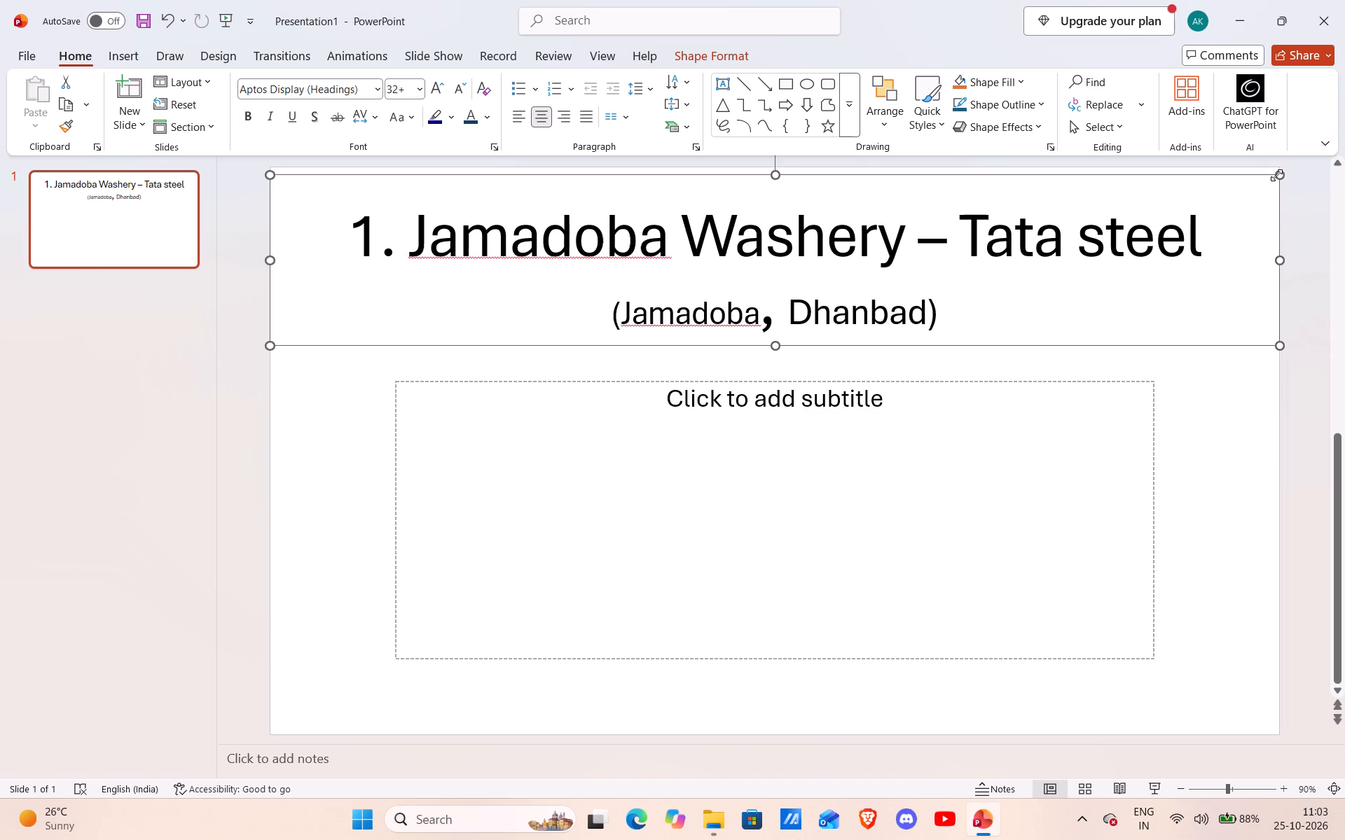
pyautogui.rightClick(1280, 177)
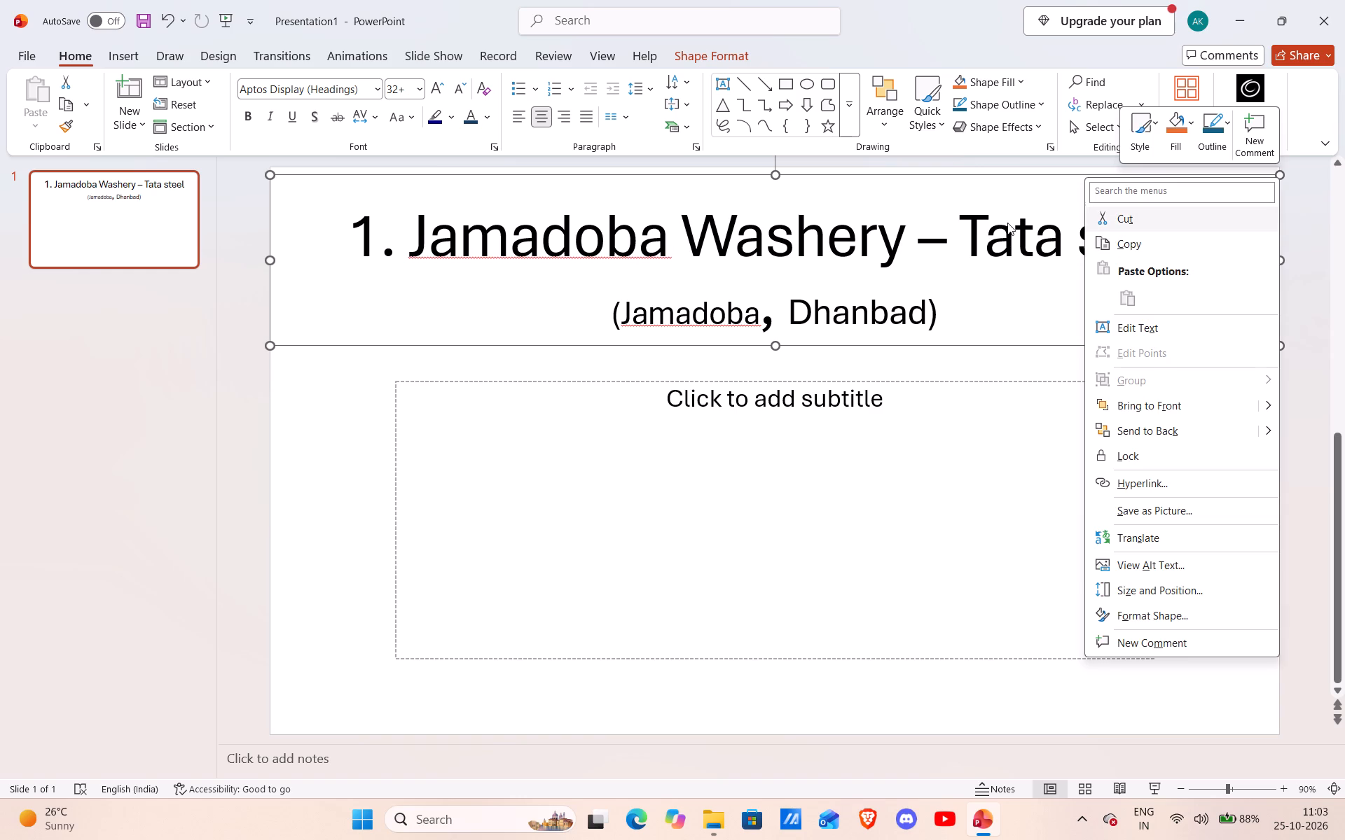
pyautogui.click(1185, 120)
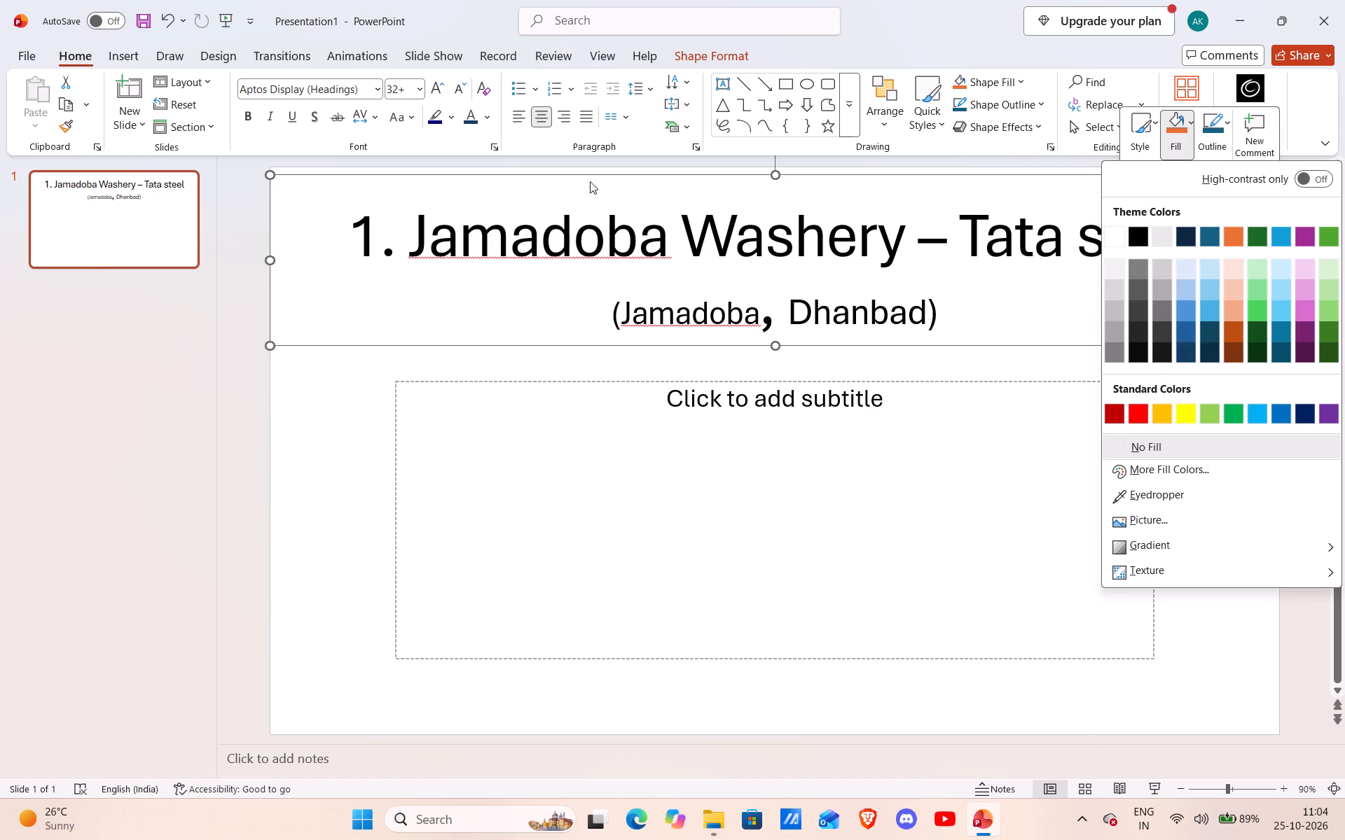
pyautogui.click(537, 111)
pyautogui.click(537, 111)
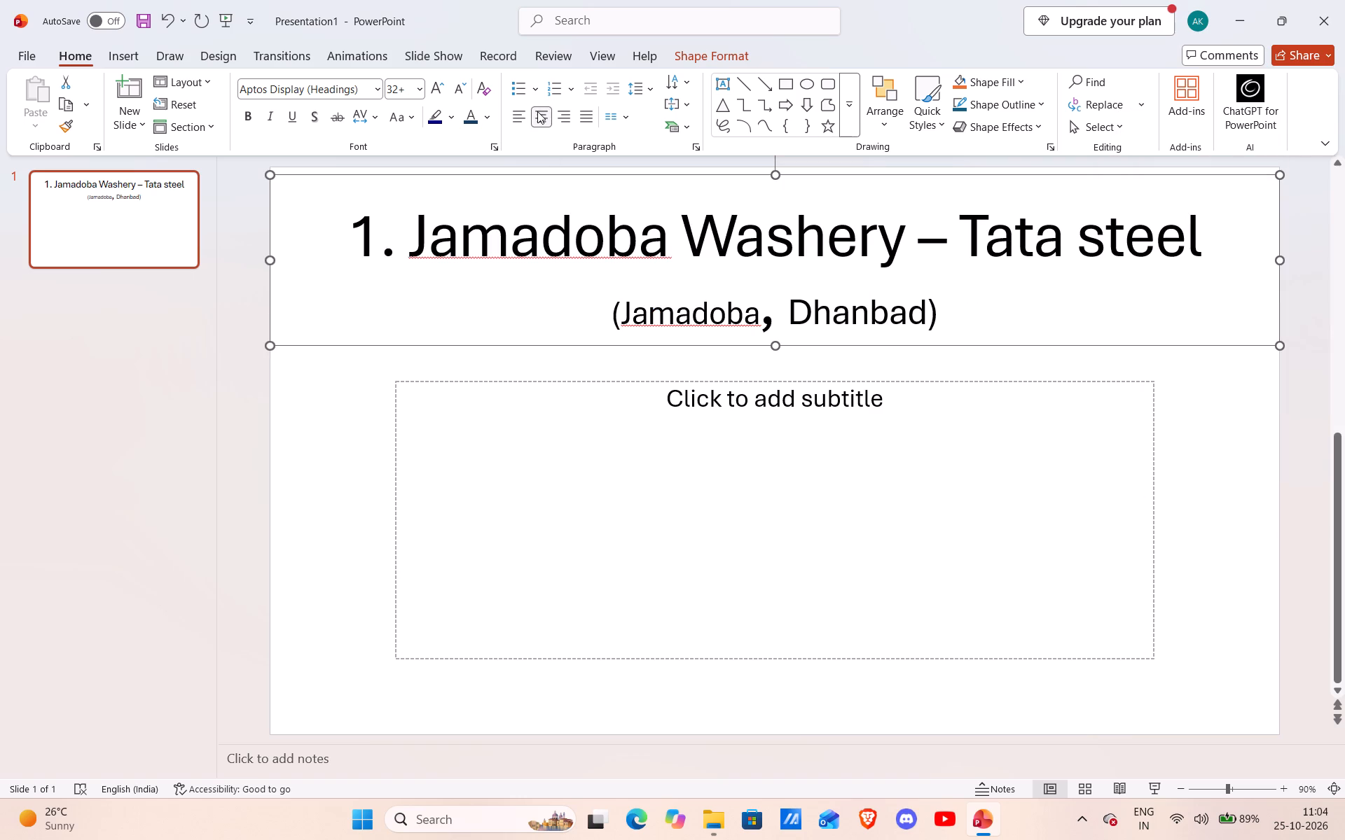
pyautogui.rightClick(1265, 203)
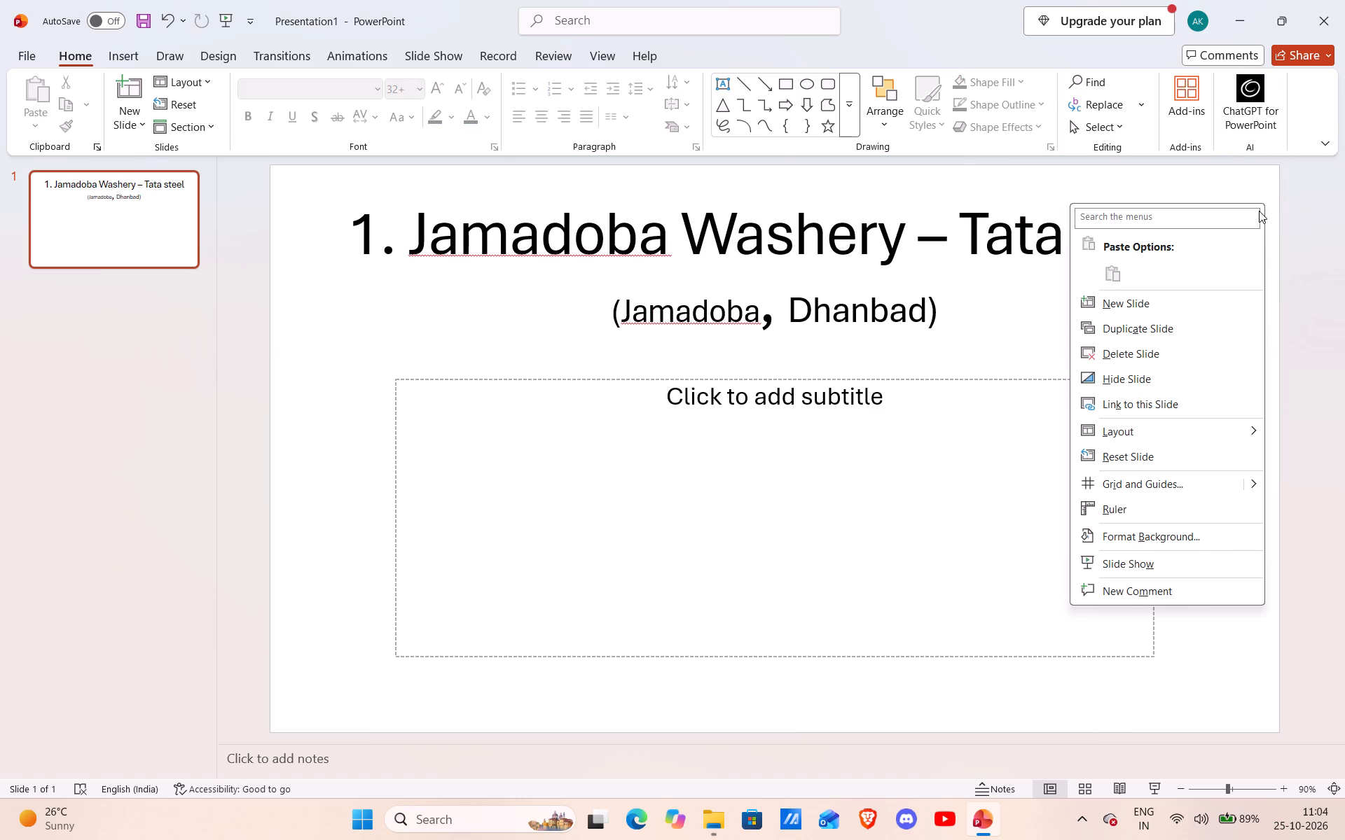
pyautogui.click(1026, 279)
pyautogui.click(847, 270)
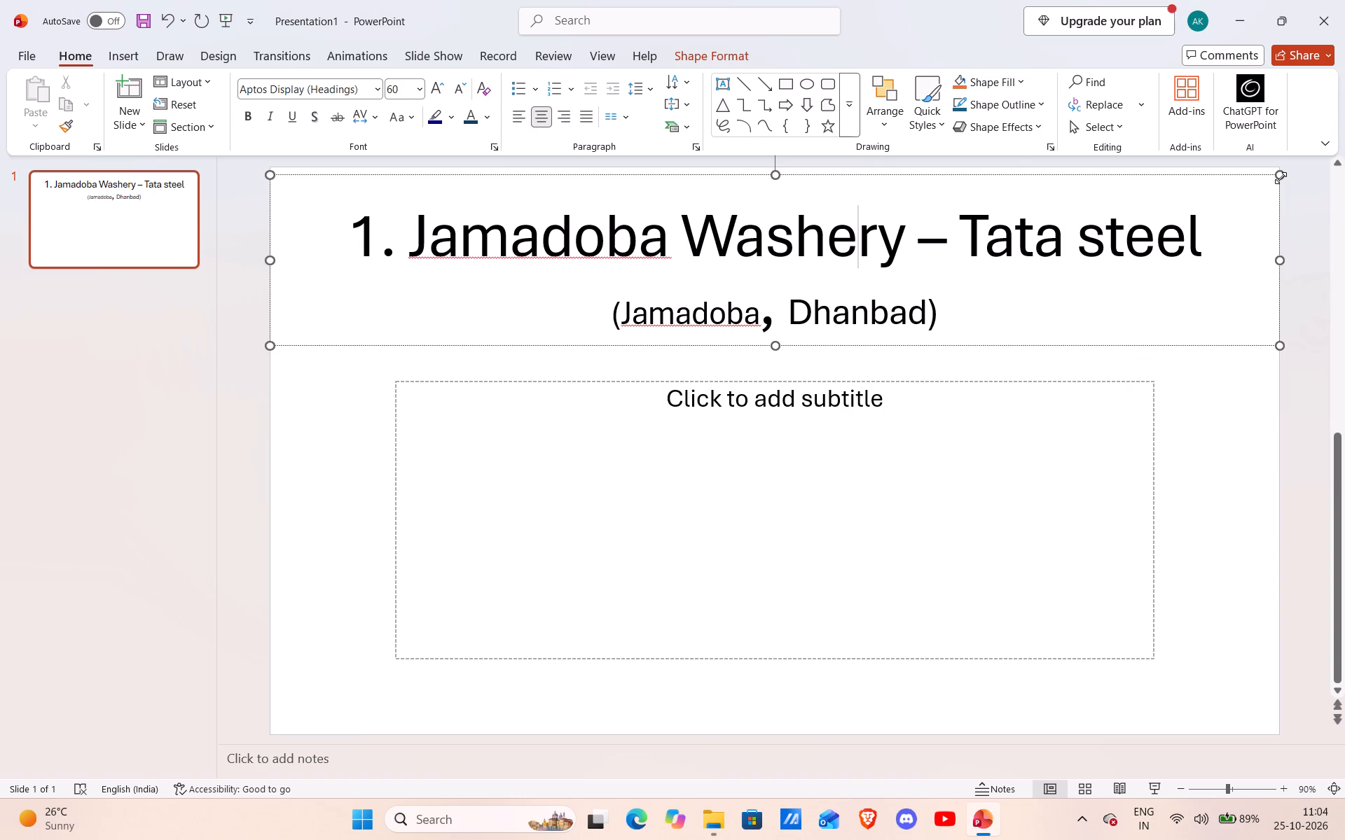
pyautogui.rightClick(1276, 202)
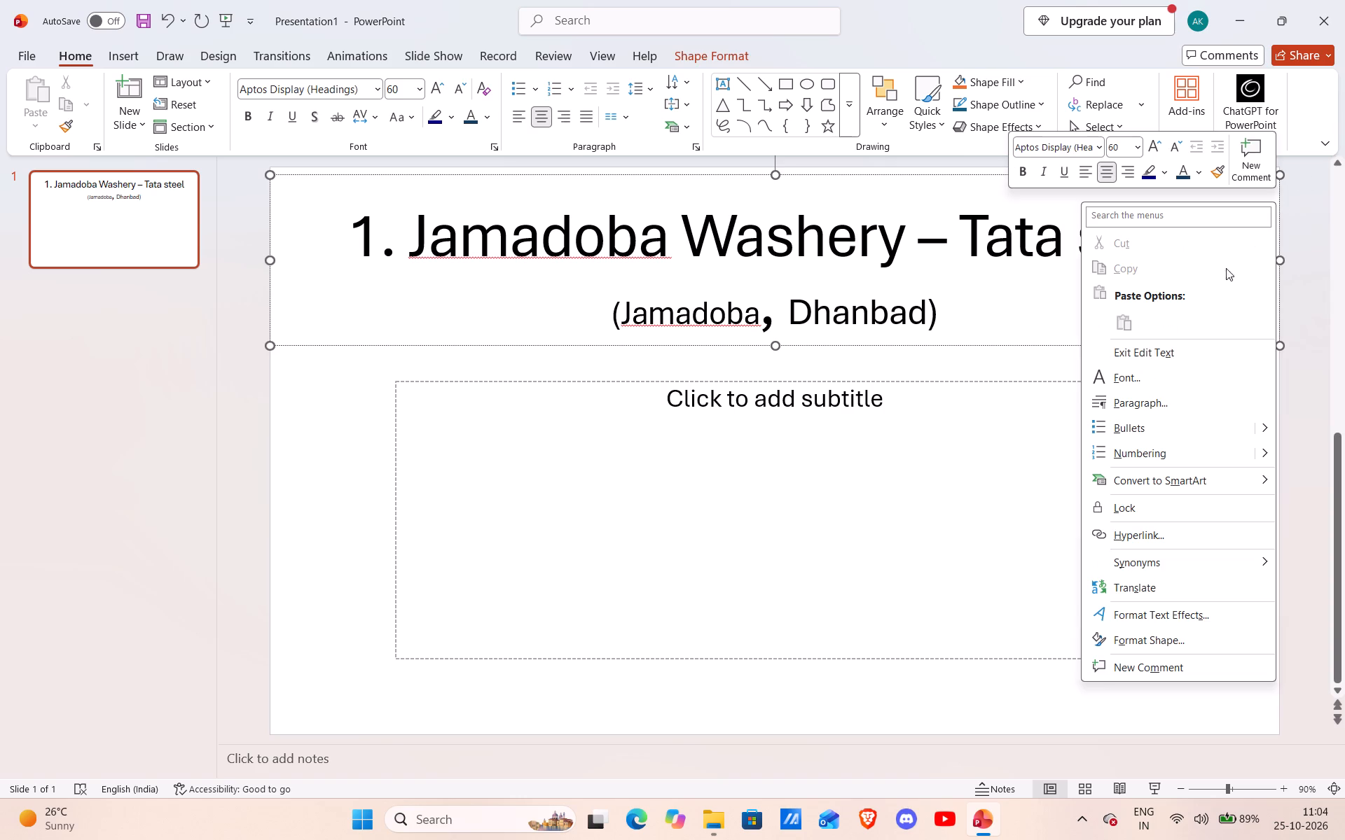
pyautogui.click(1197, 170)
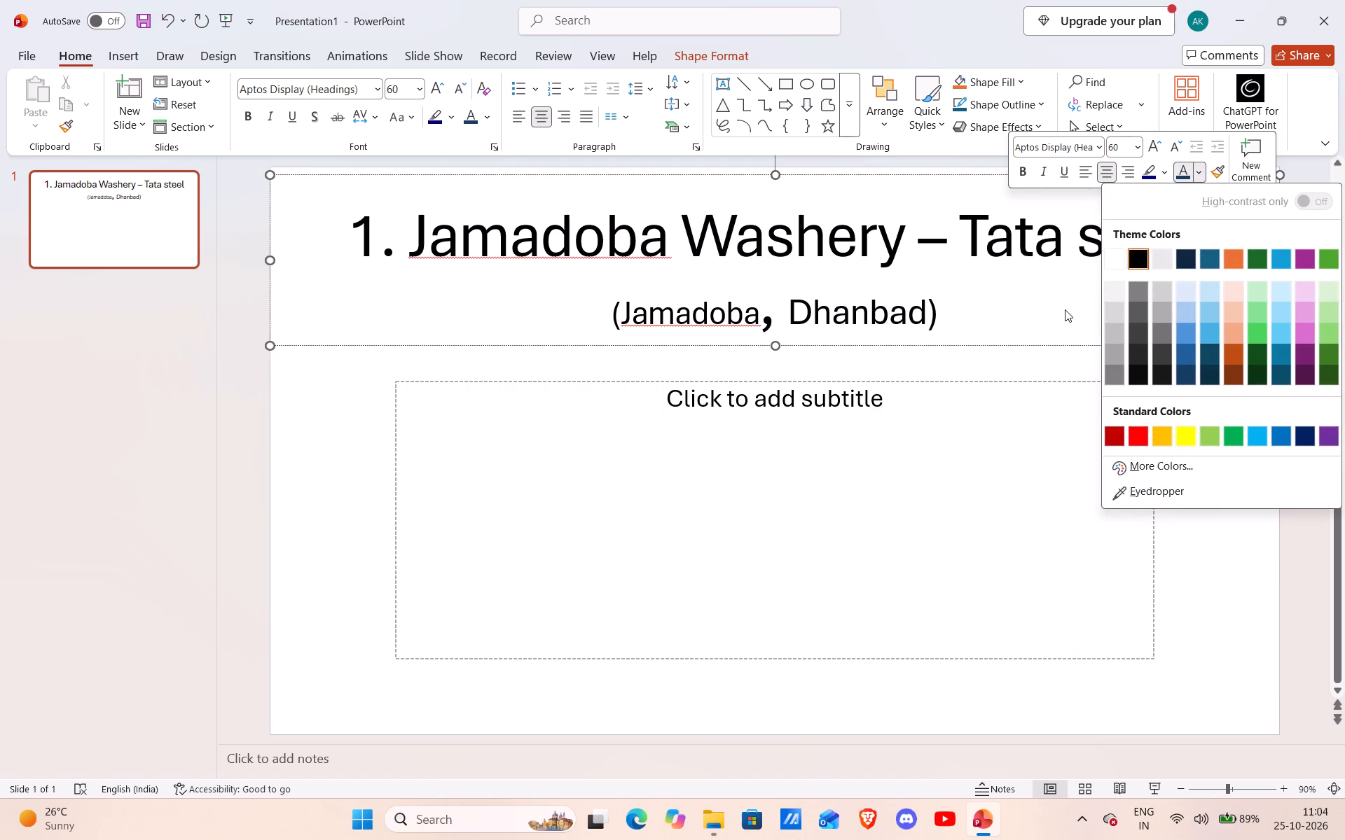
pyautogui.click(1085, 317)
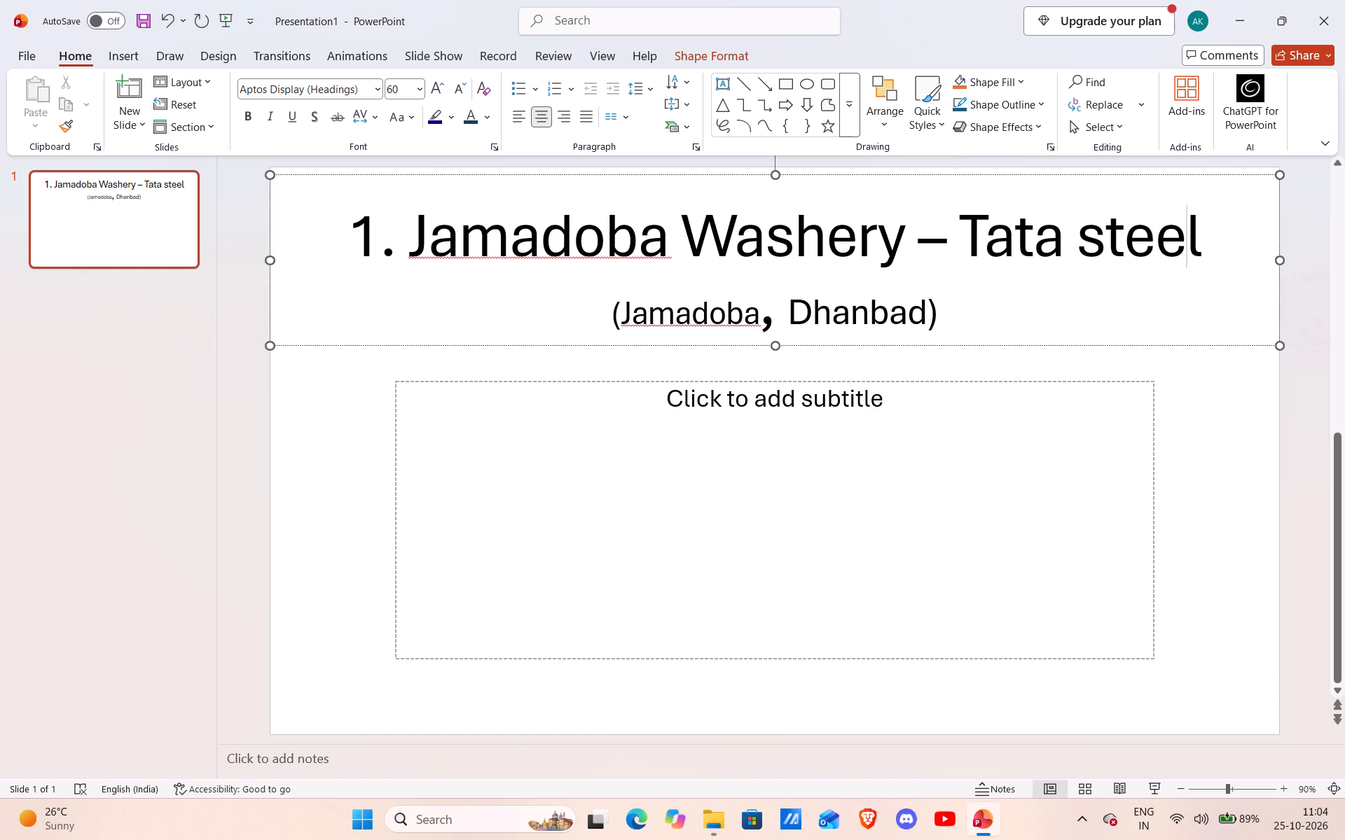
# Fill the title placeholder with the darkest shade of the theme's teal-blue colour.
pyautogui.rightClick(270, 178)
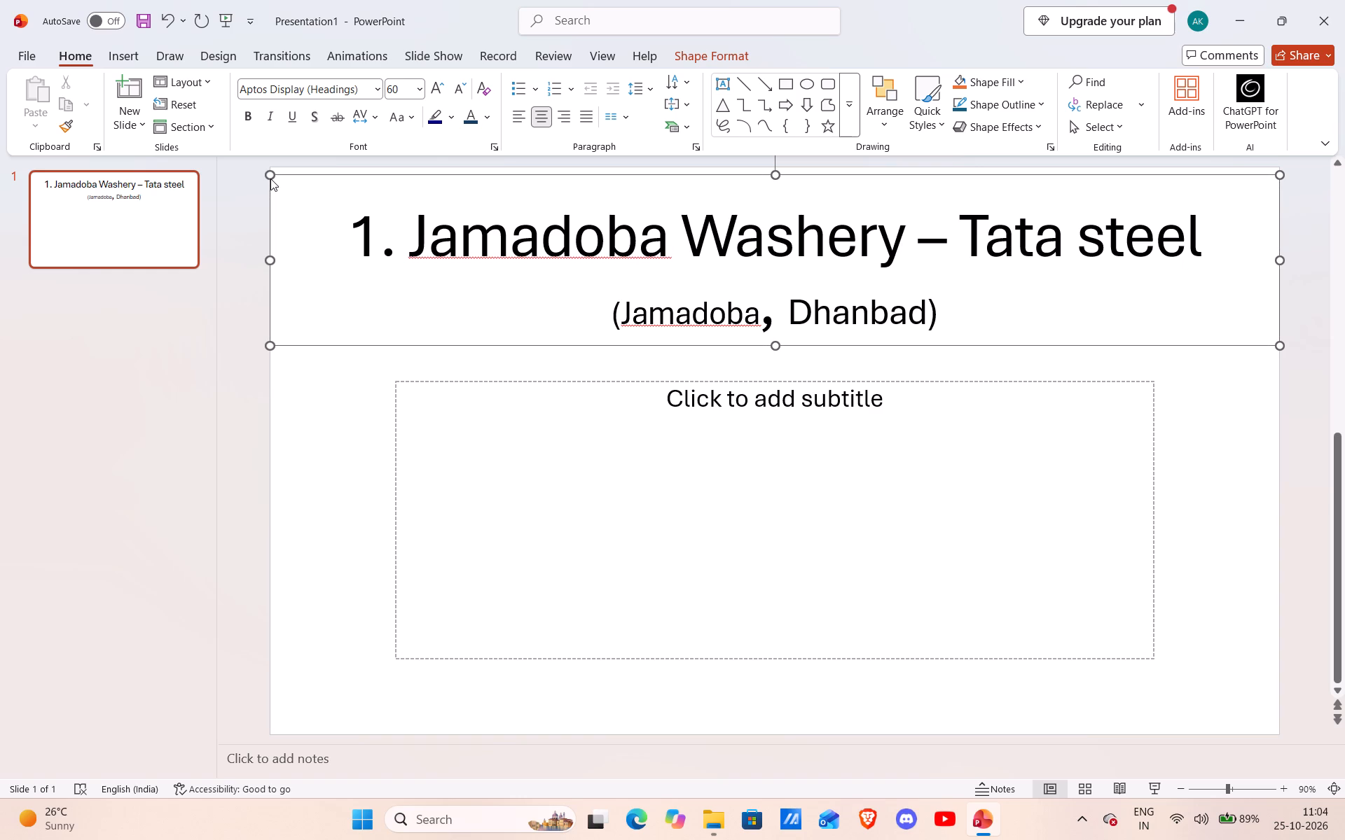
pyautogui.click(324, 146)
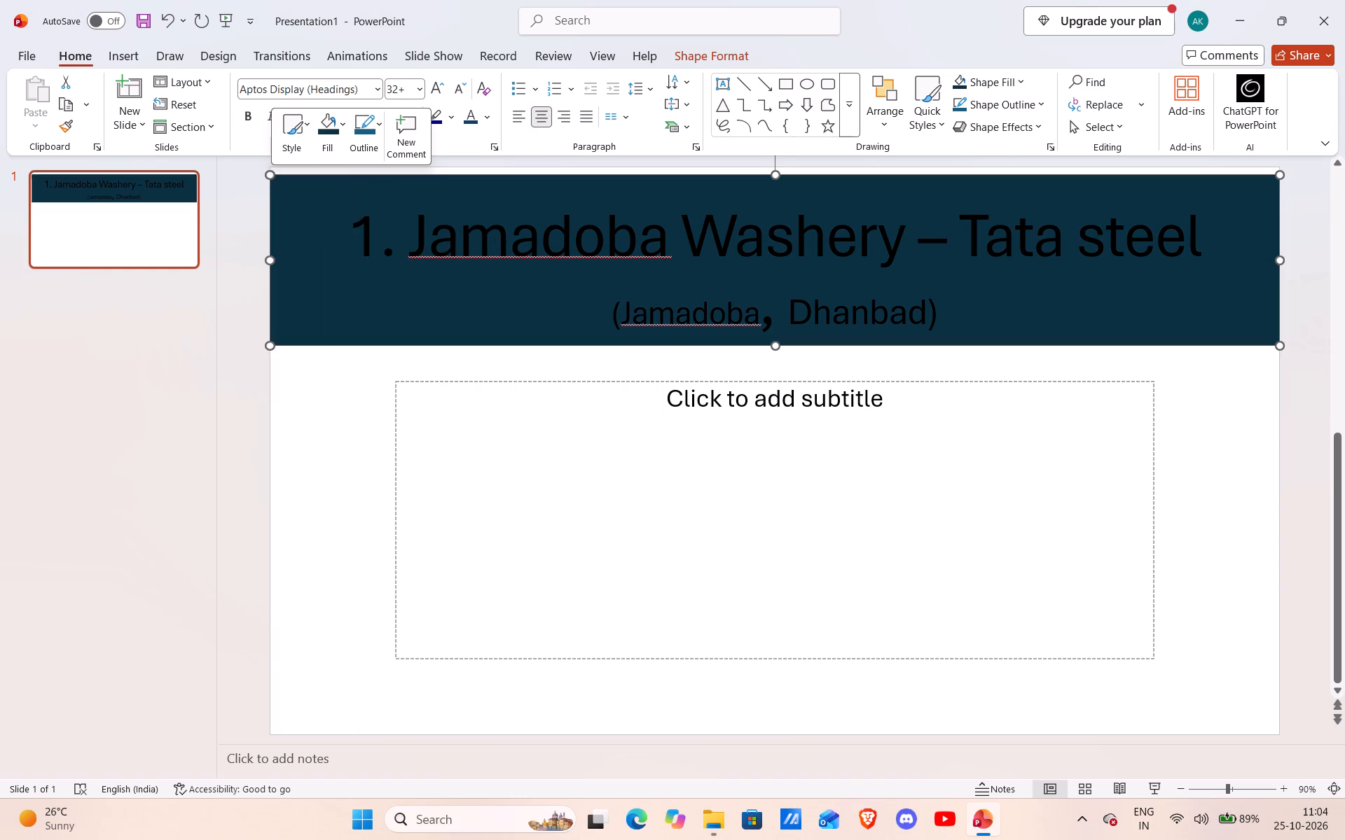
pyautogui.click(1119, 367)
# Set the text of both title lines, from "1. Jamadoba Washery" to "Dhanbad)", to white.
pyautogui.rightClick(864, 246)
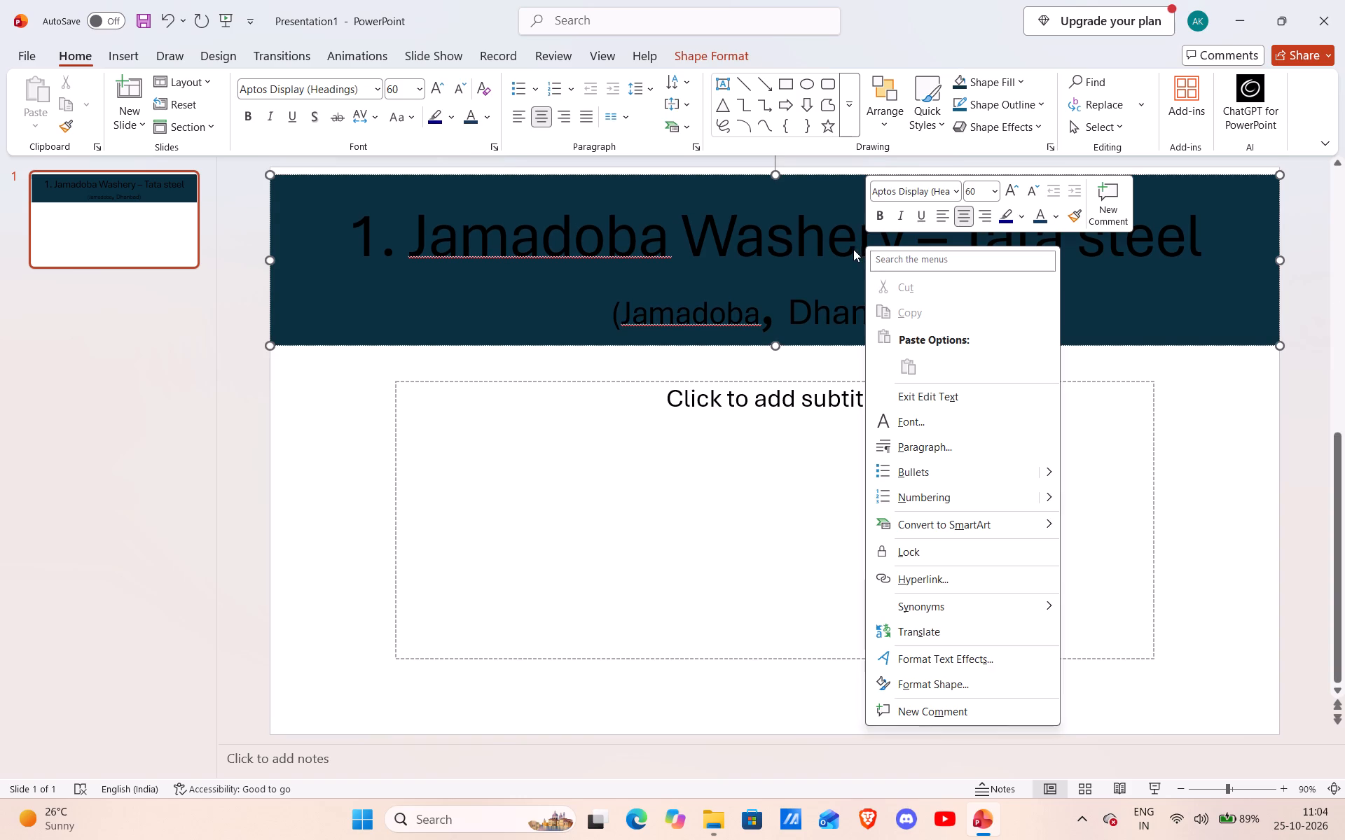
pyautogui.click(836, 238)
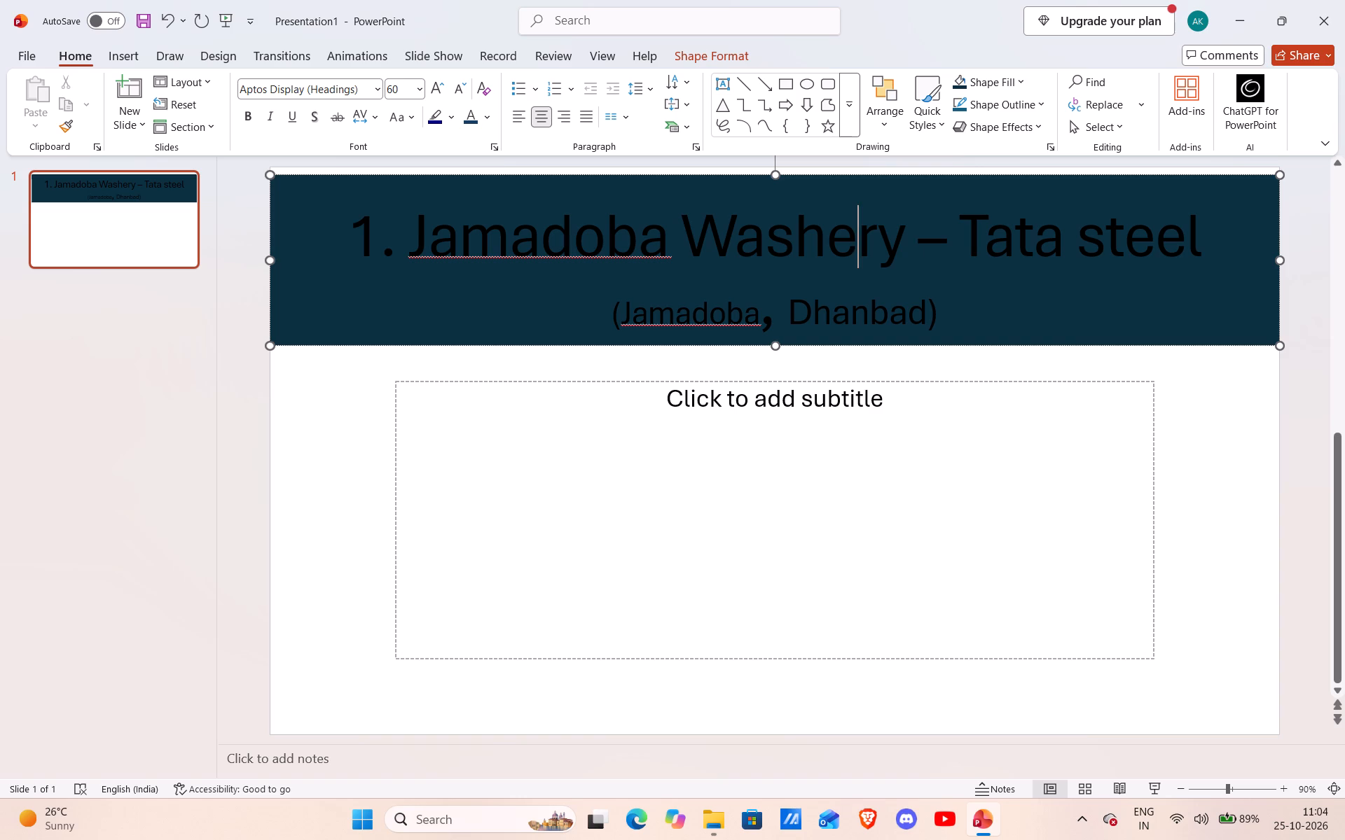
pyautogui.click(595, 255)
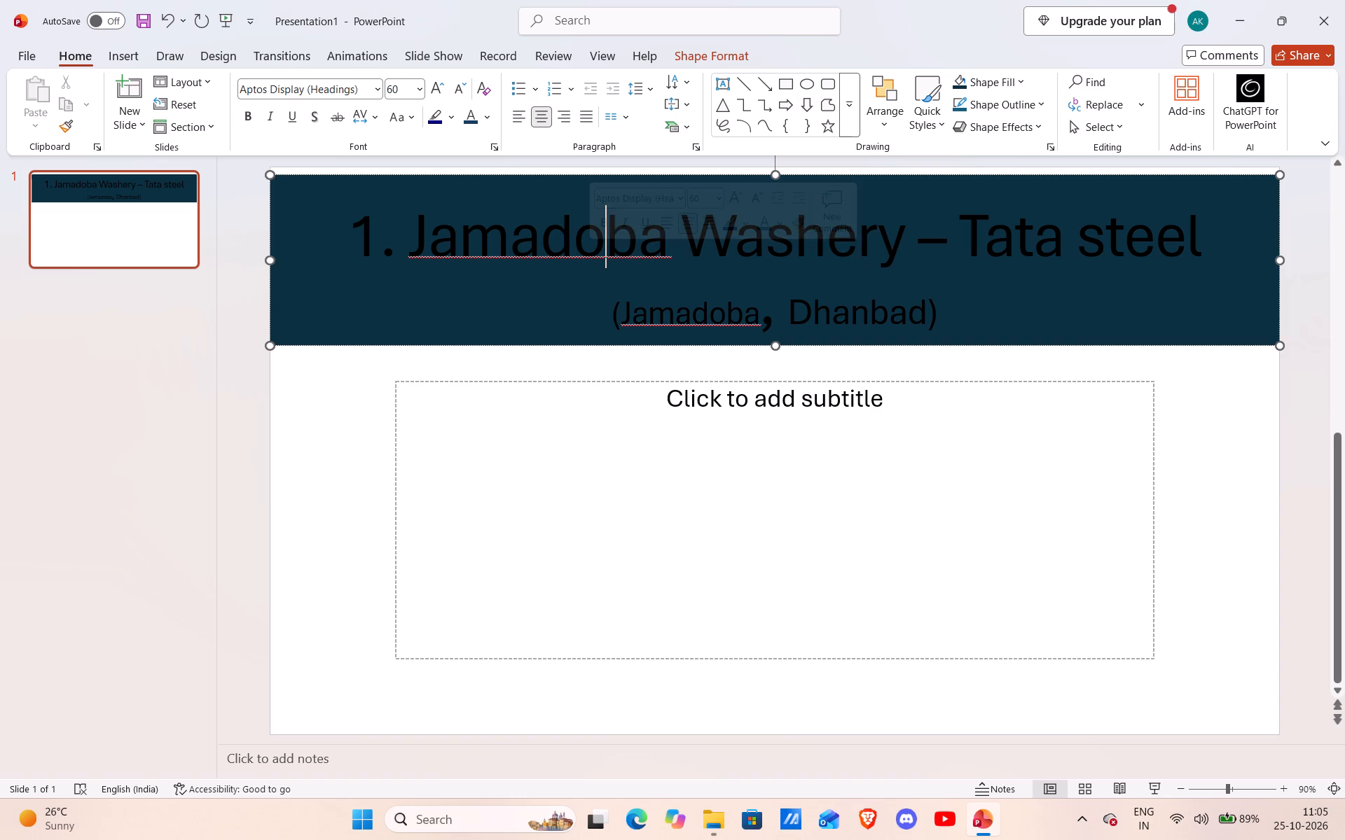
pyautogui.moveTo(359, 236); pyautogui.dragTo(841, 297)
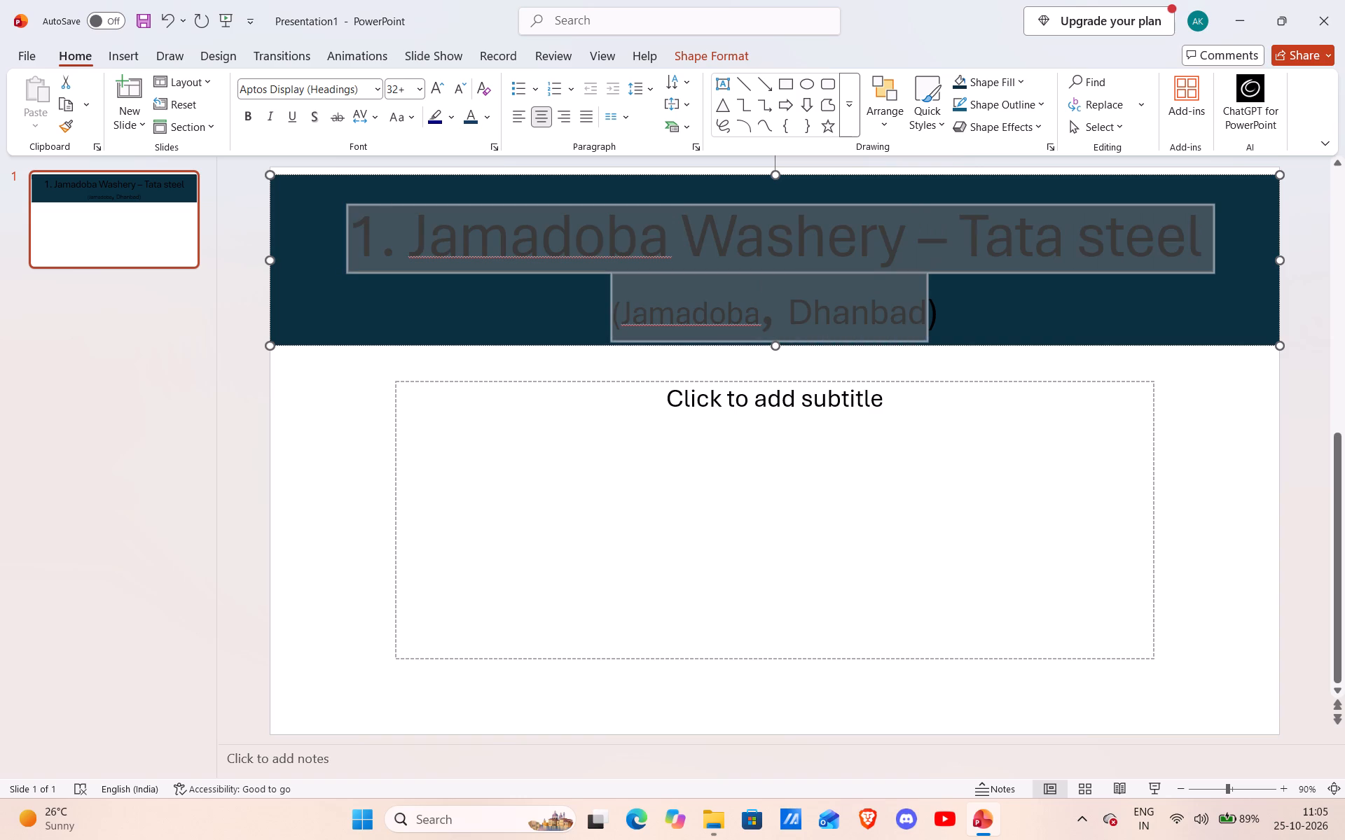
pyautogui.moveTo(841, 297); pyautogui.dragTo(934, 315)
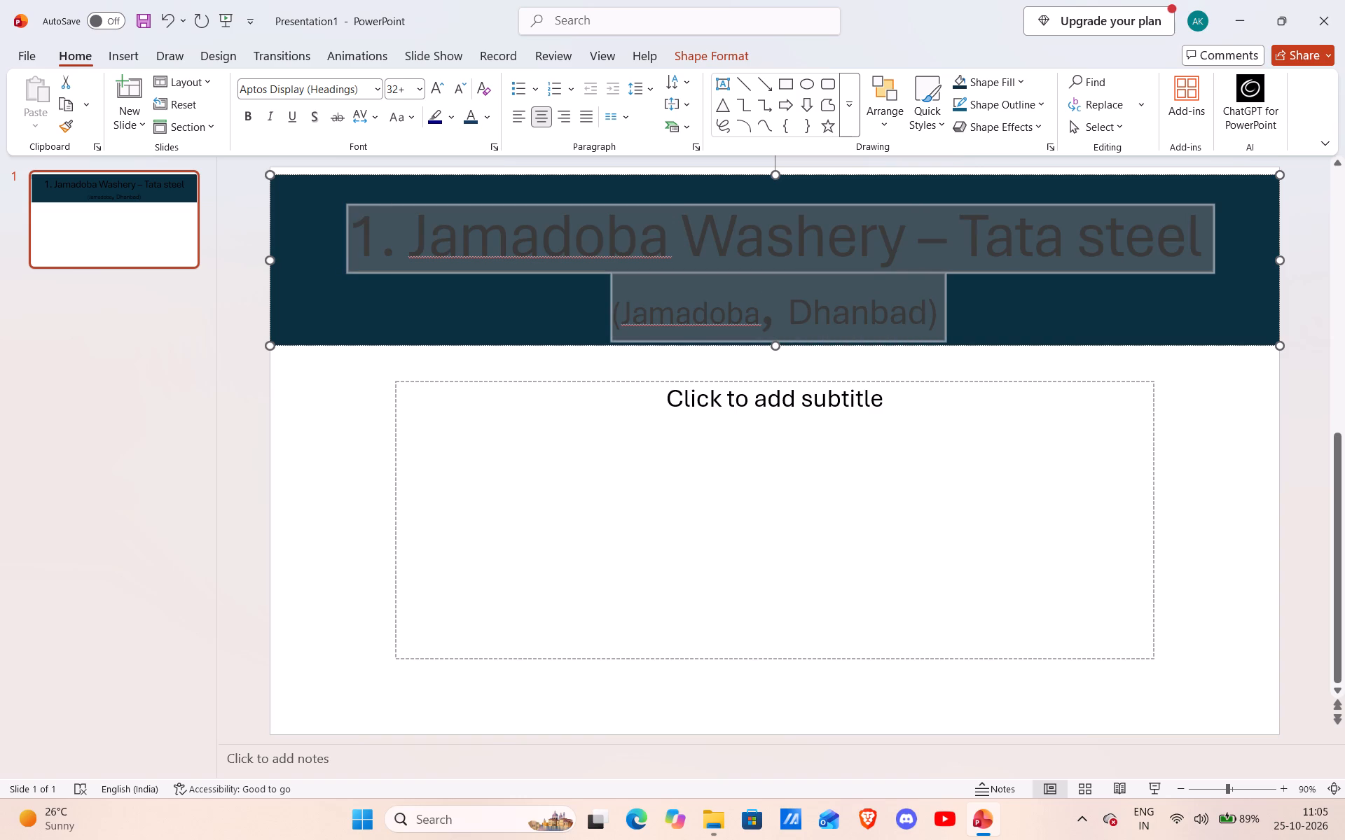
pyautogui.moveTo(934, 315); pyautogui.dragTo(937, 316)
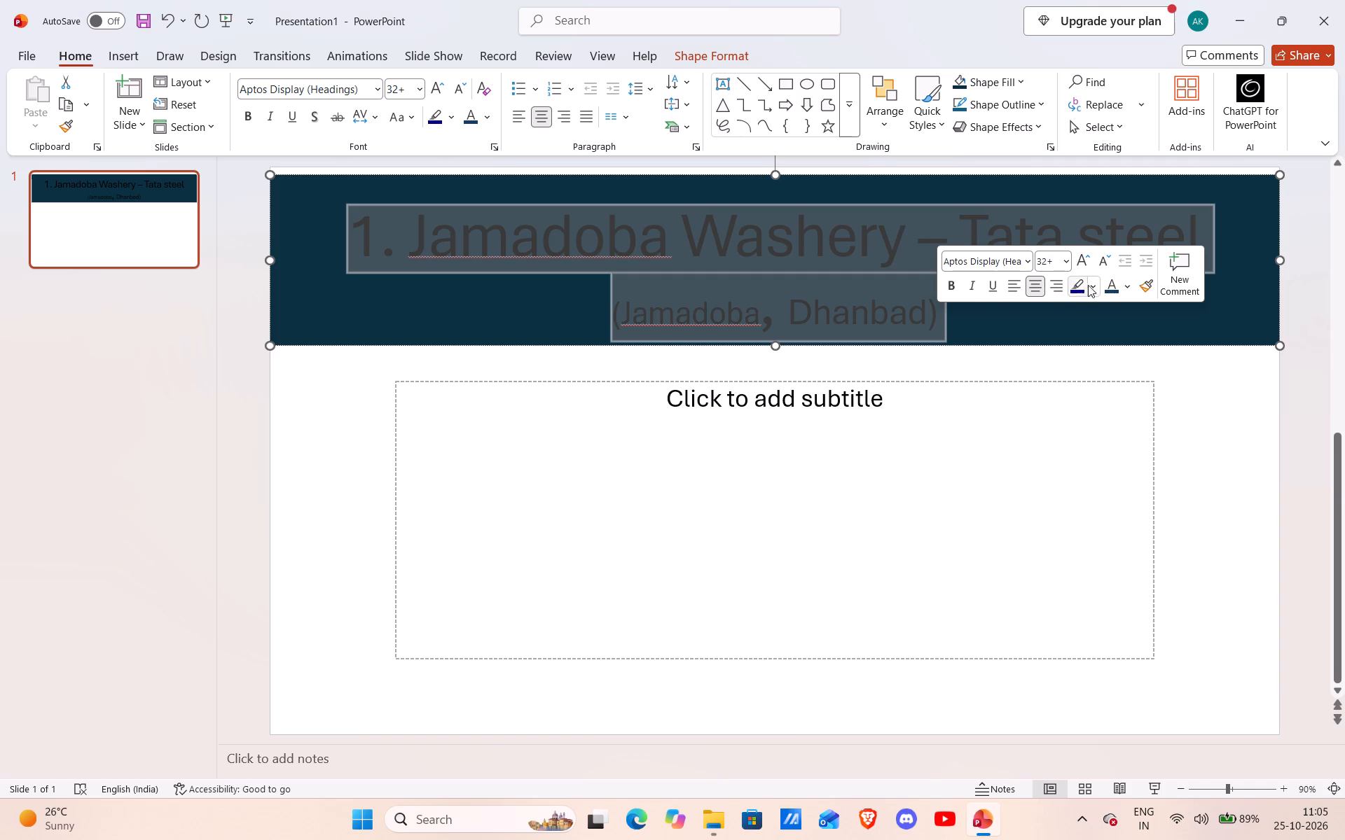
pyautogui.click(1122, 283)
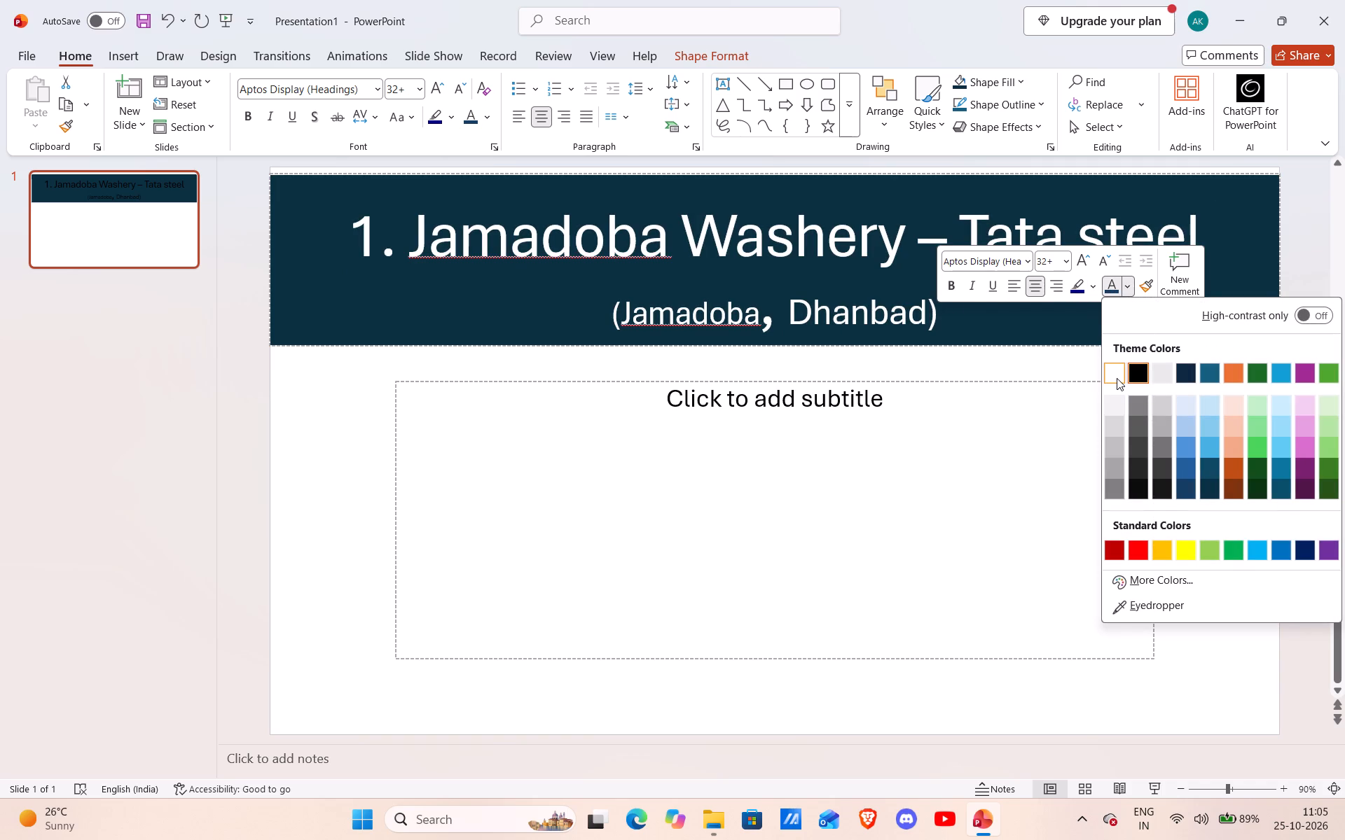
pyautogui.click(1117, 378)
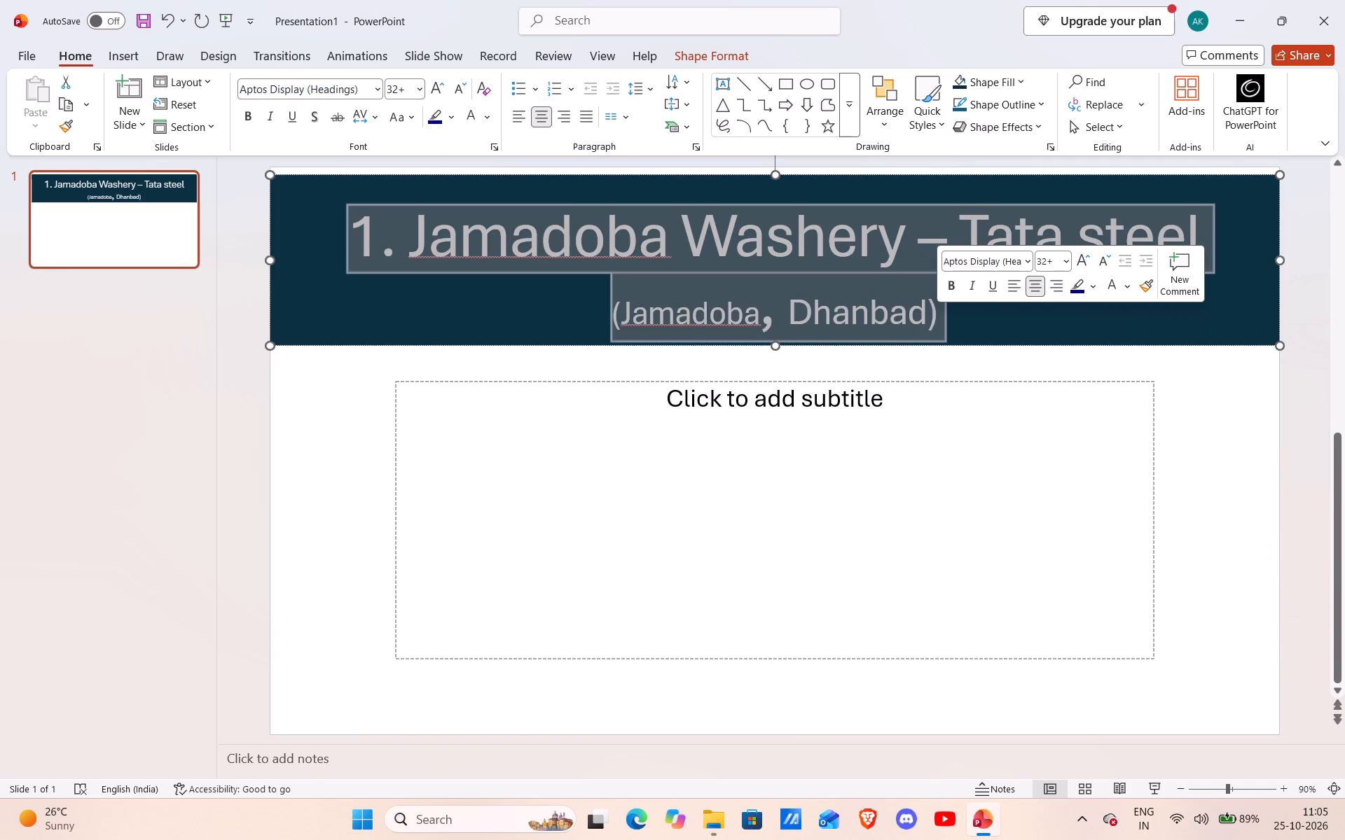
pyautogui.click(1000, 353)
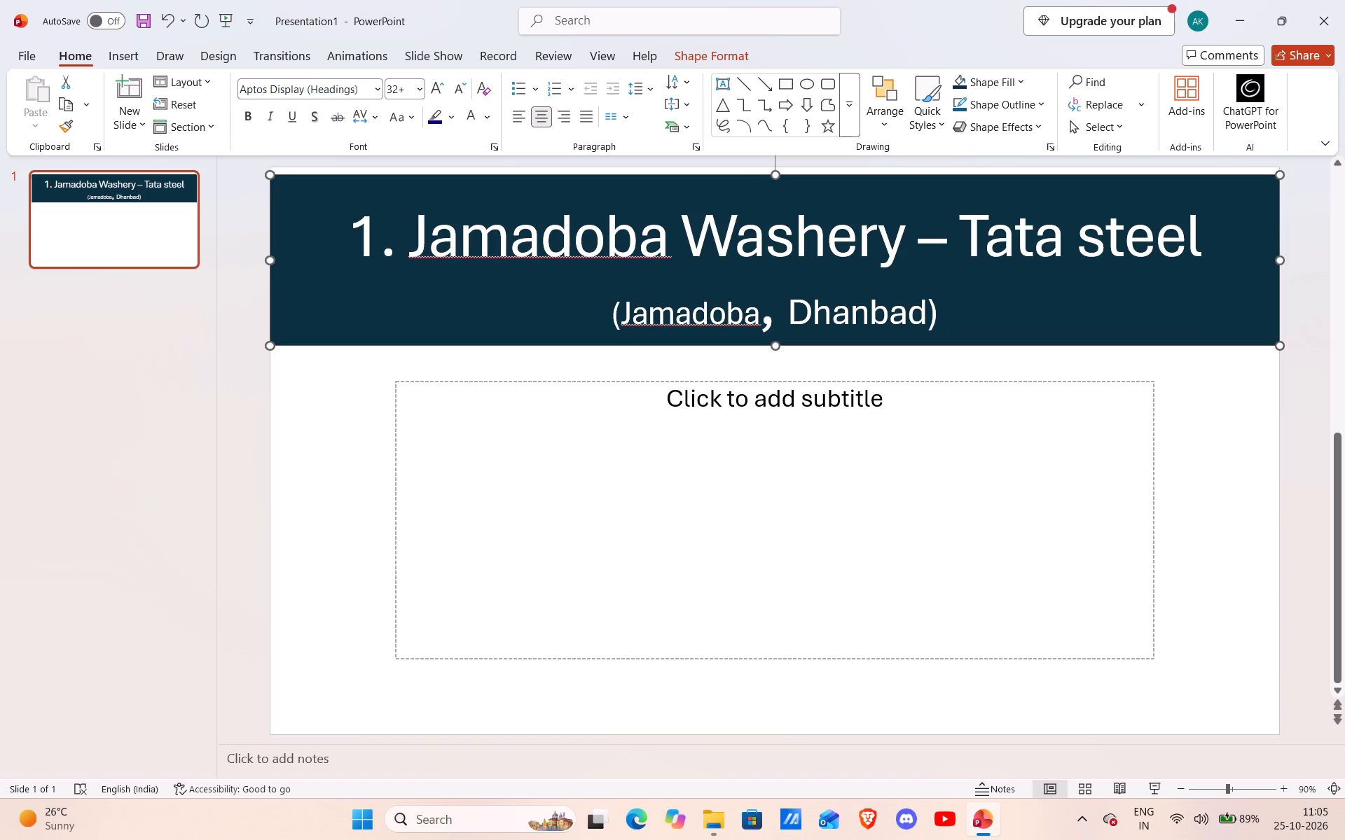
# Remove the space between "1." and "Jamadoba" in the first title line.
pyautogui.click(403, 244)
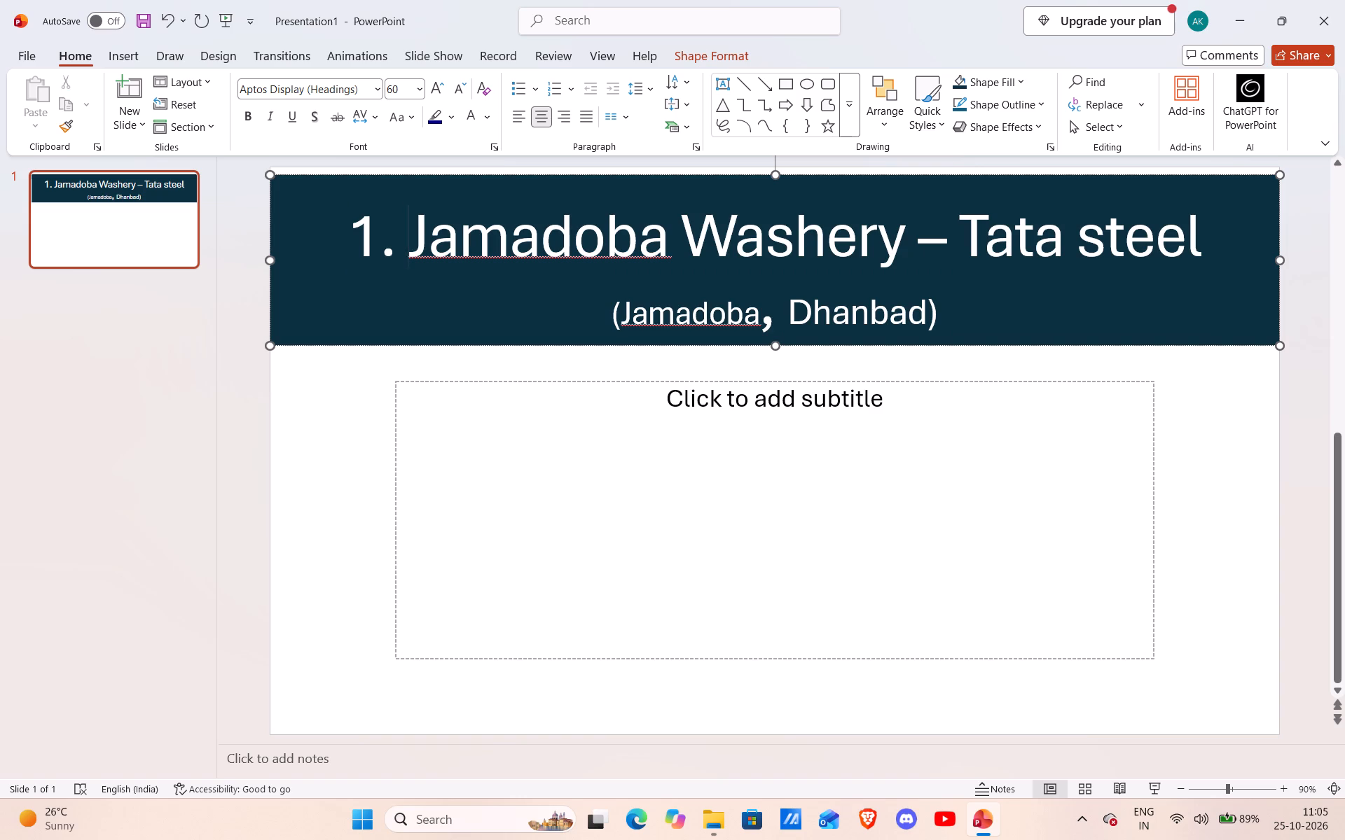
pyautogui.press('BackSpace')
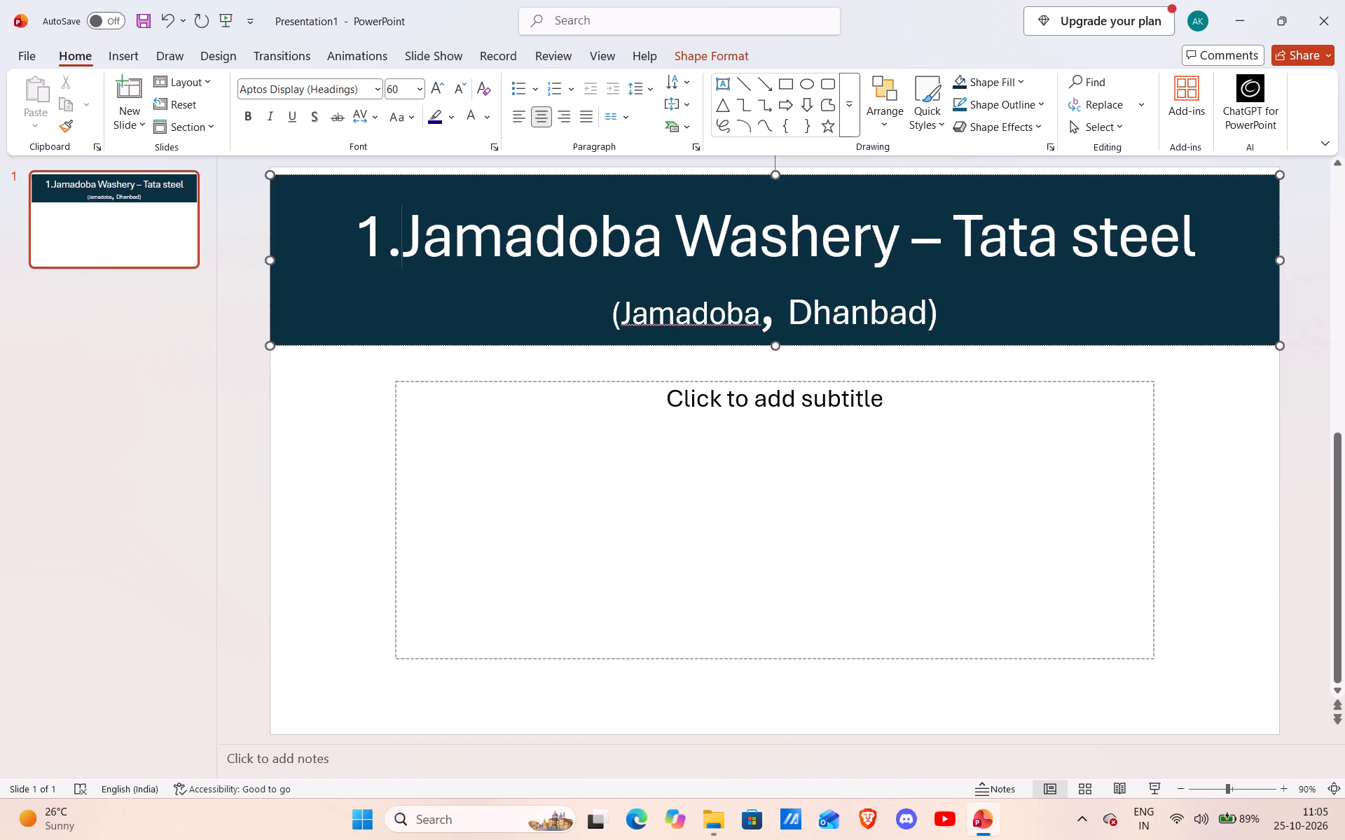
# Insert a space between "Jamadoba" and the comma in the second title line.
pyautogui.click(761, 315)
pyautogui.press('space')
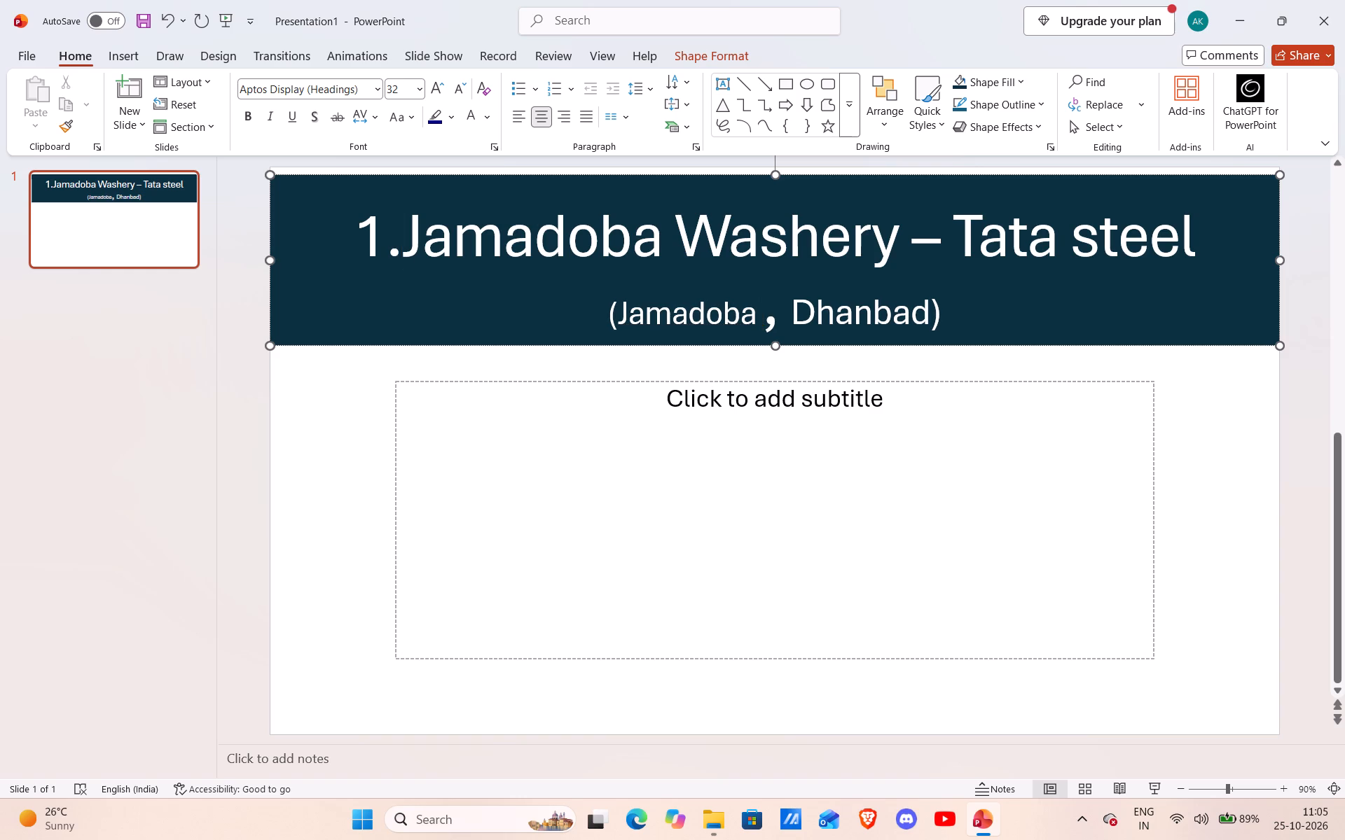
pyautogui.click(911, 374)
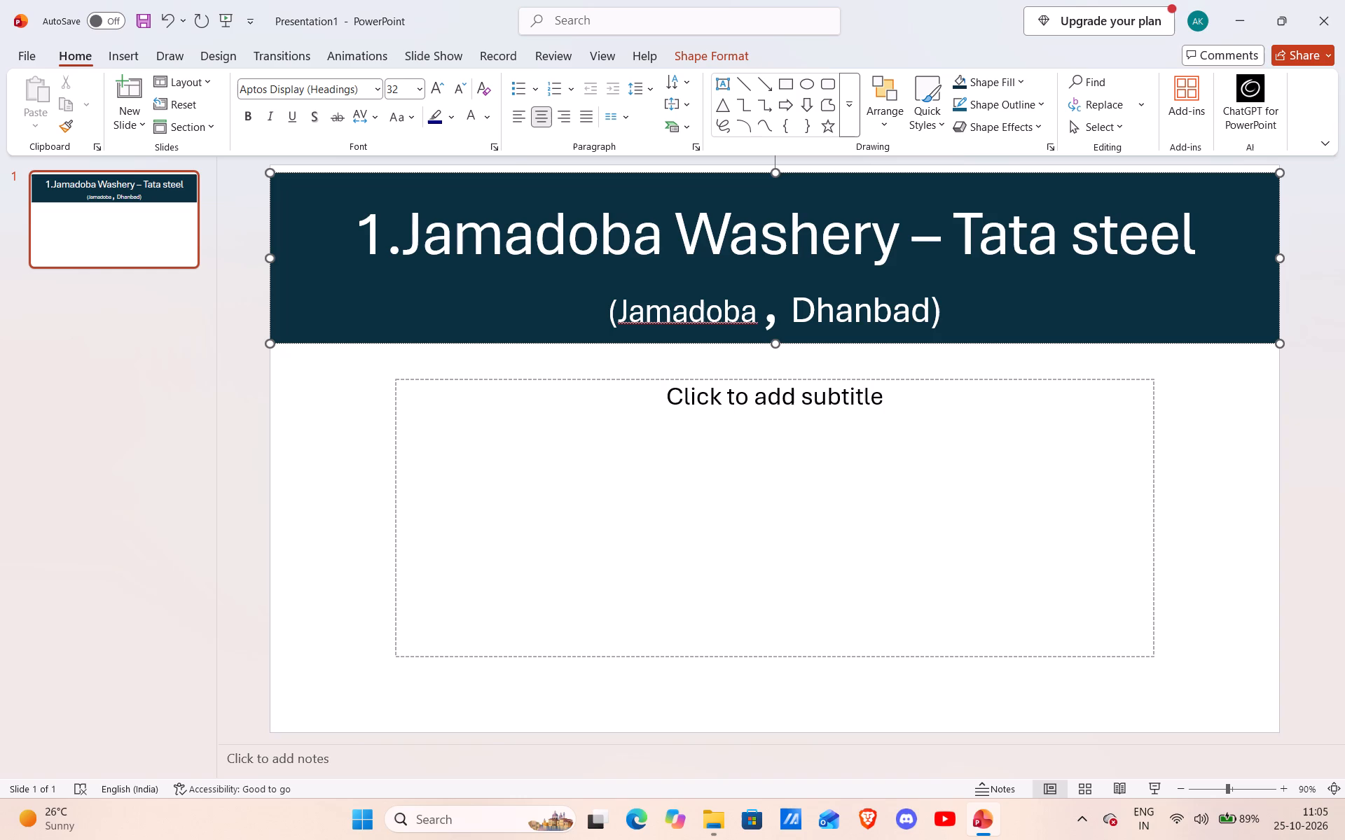
# Remove the spaces on both sides of the comma so the second title line reads "(Jamadoba,Dhanbad)".
pyautogui.click(790, 315)
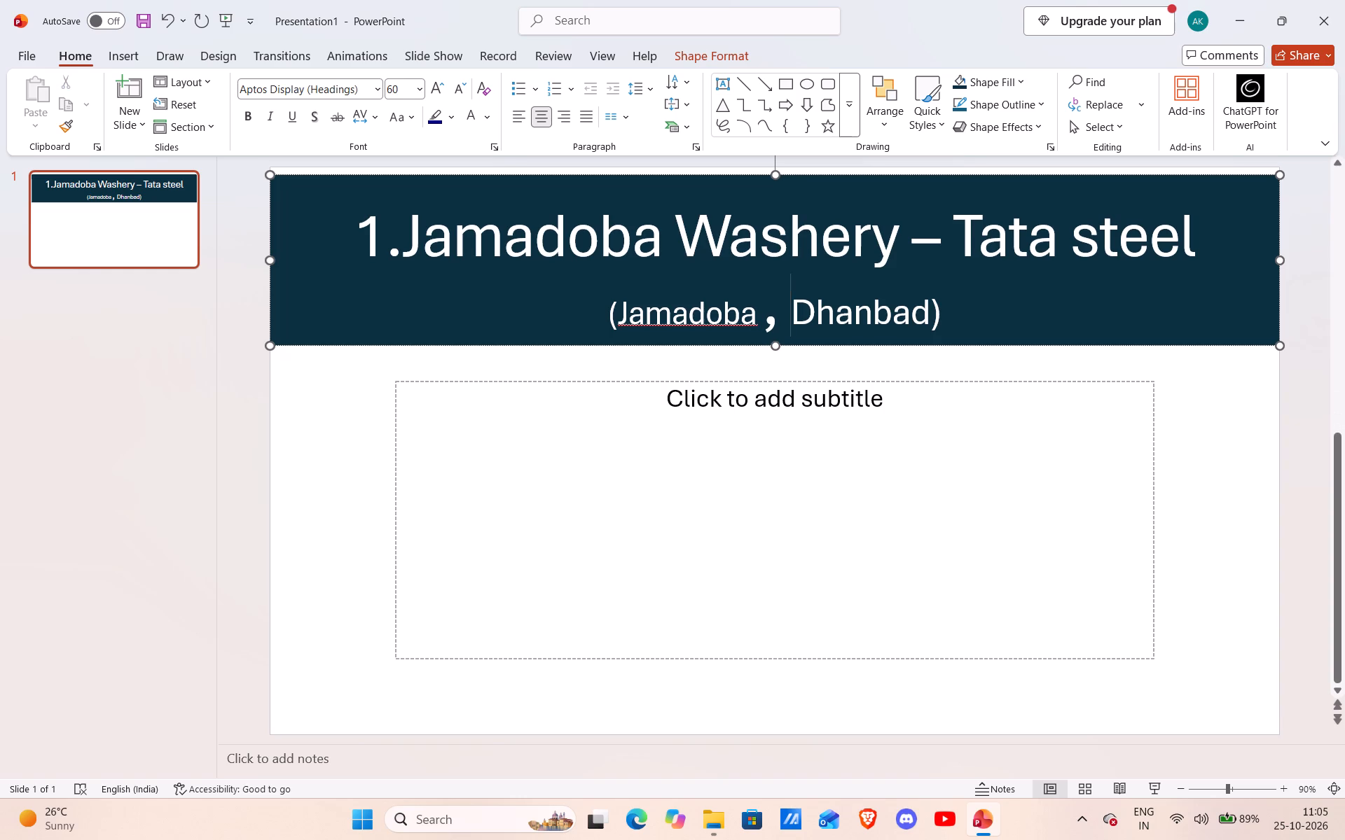
pyautogui.press('BackSpace')
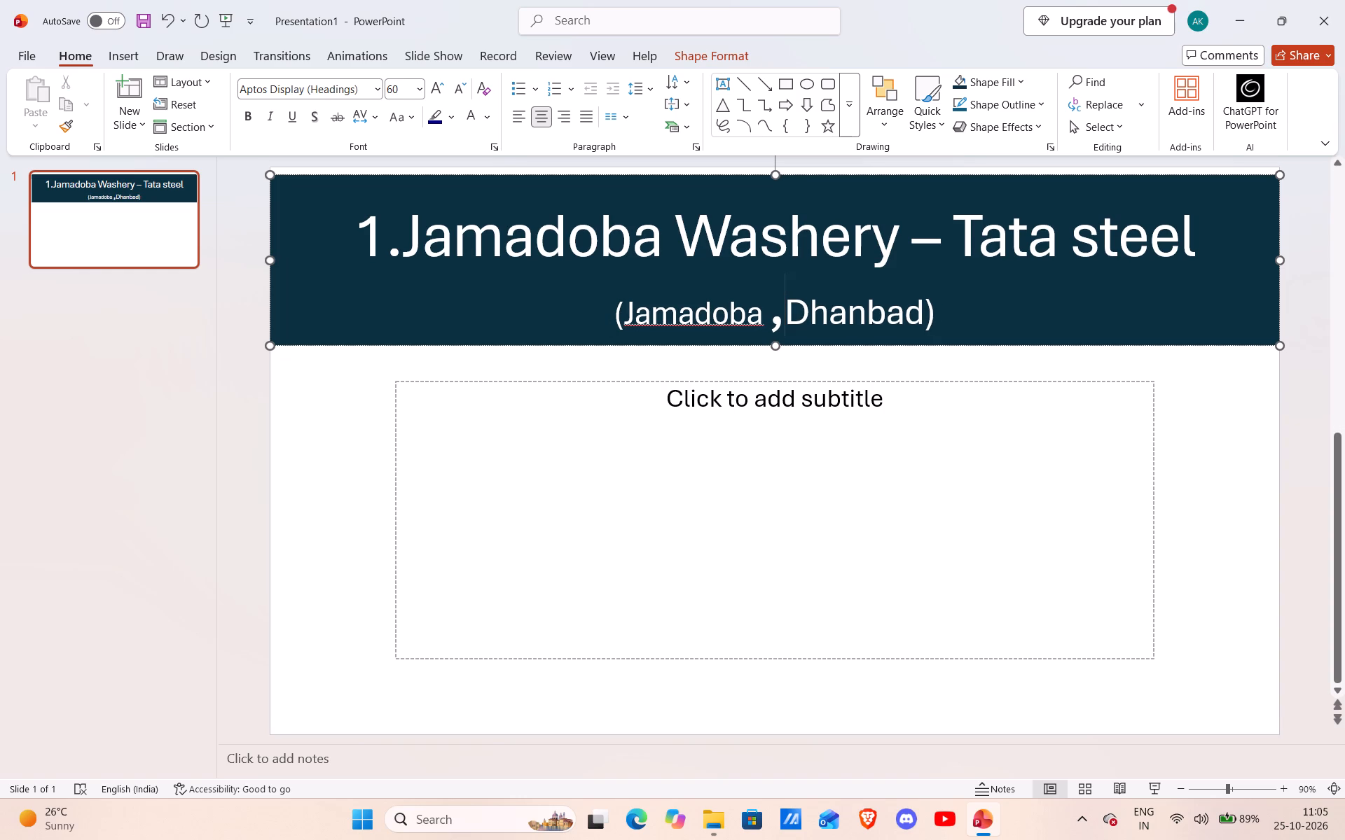
pyautogui.click(768, 318)
pyautogui.press('BackSpace')
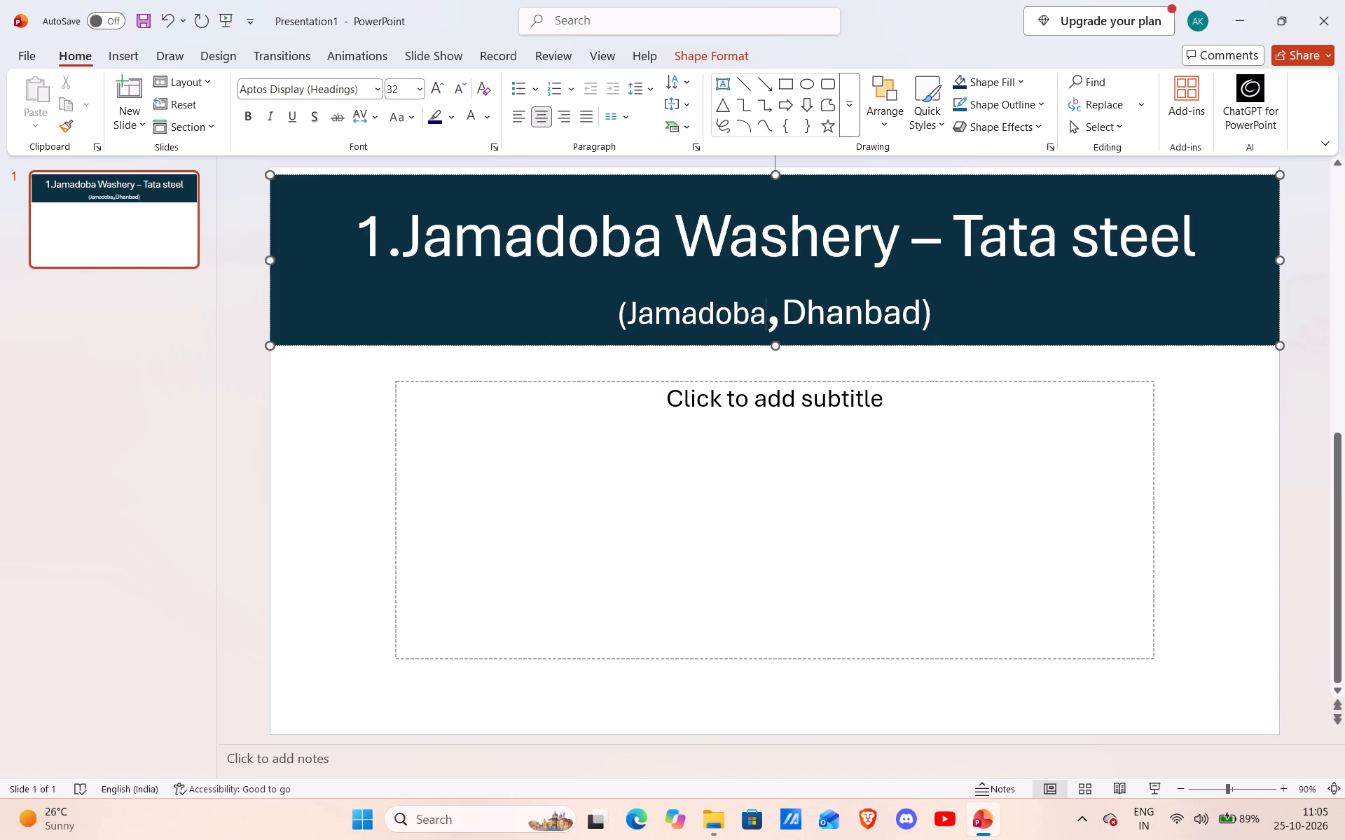
pyautogui.click(984, 302)
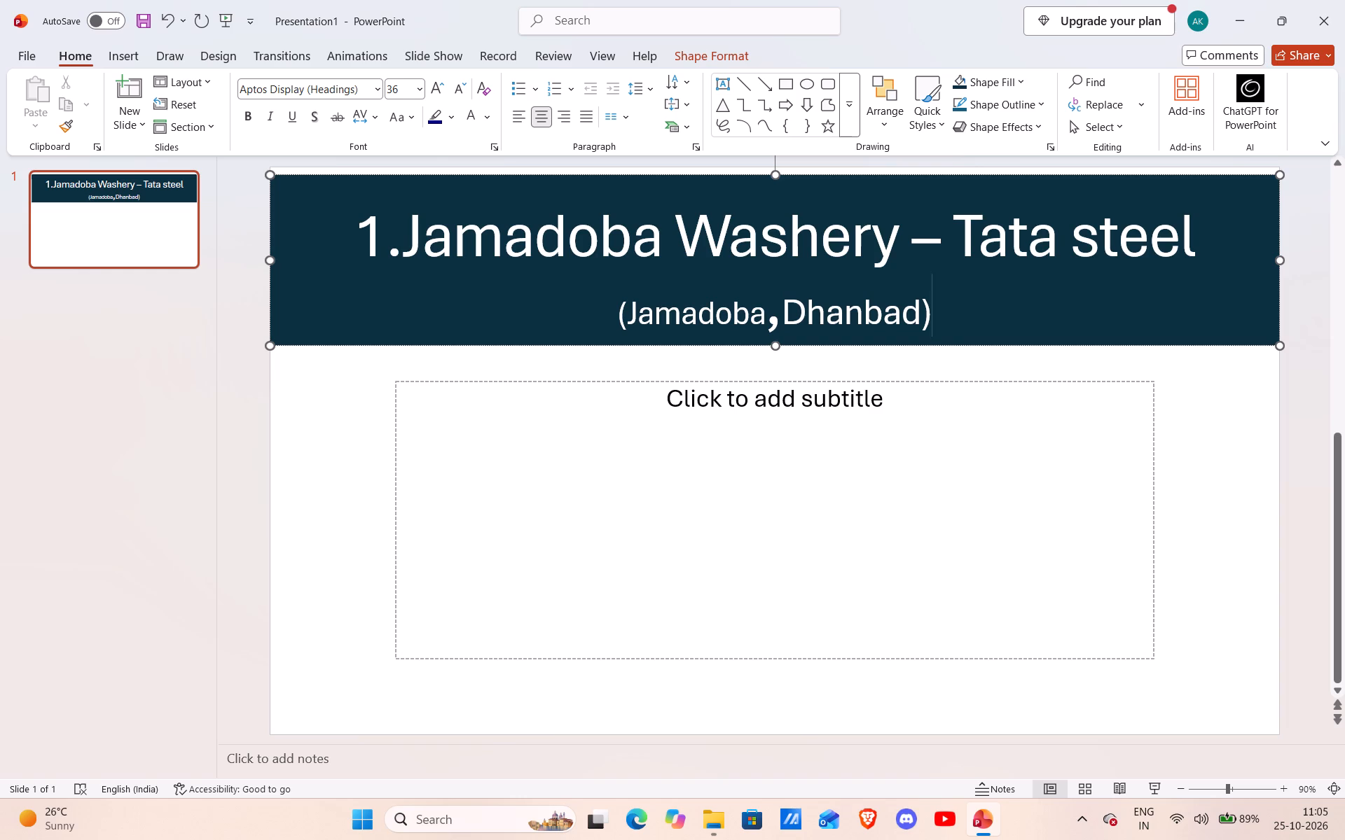
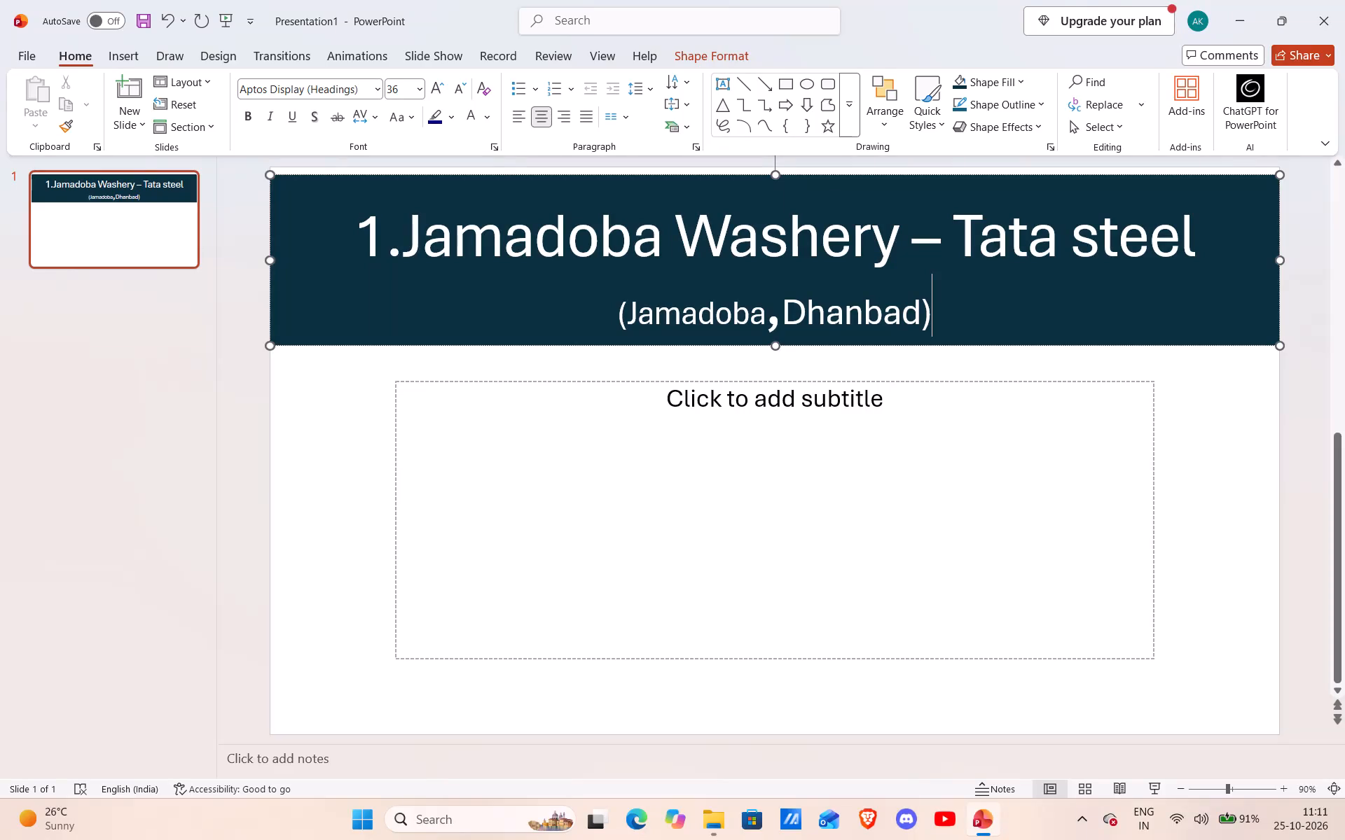
# Insert the word "Coal" between "Jamadoba" and "Washery" in the first title line.
pyautogui.click(665, 242)
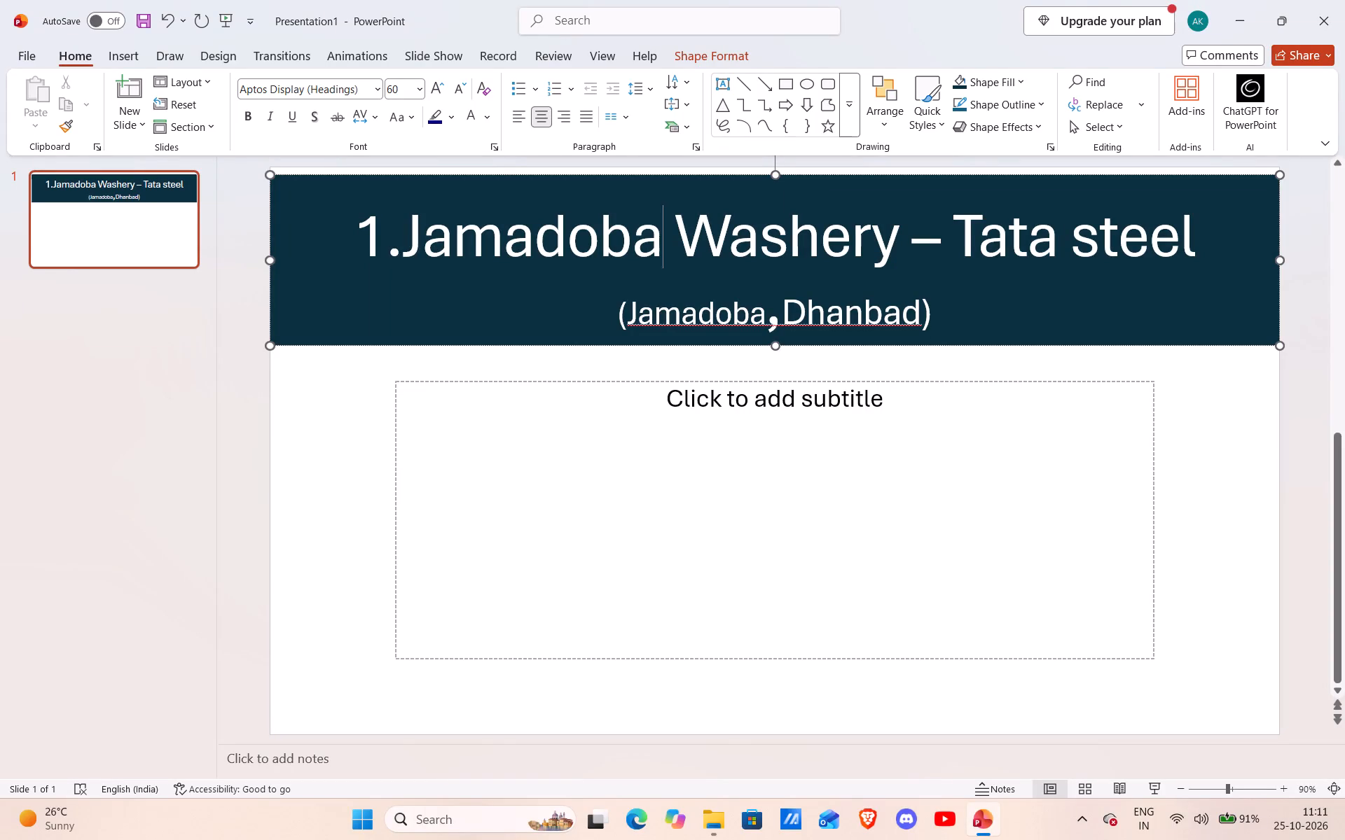
pyautogui.press('space')
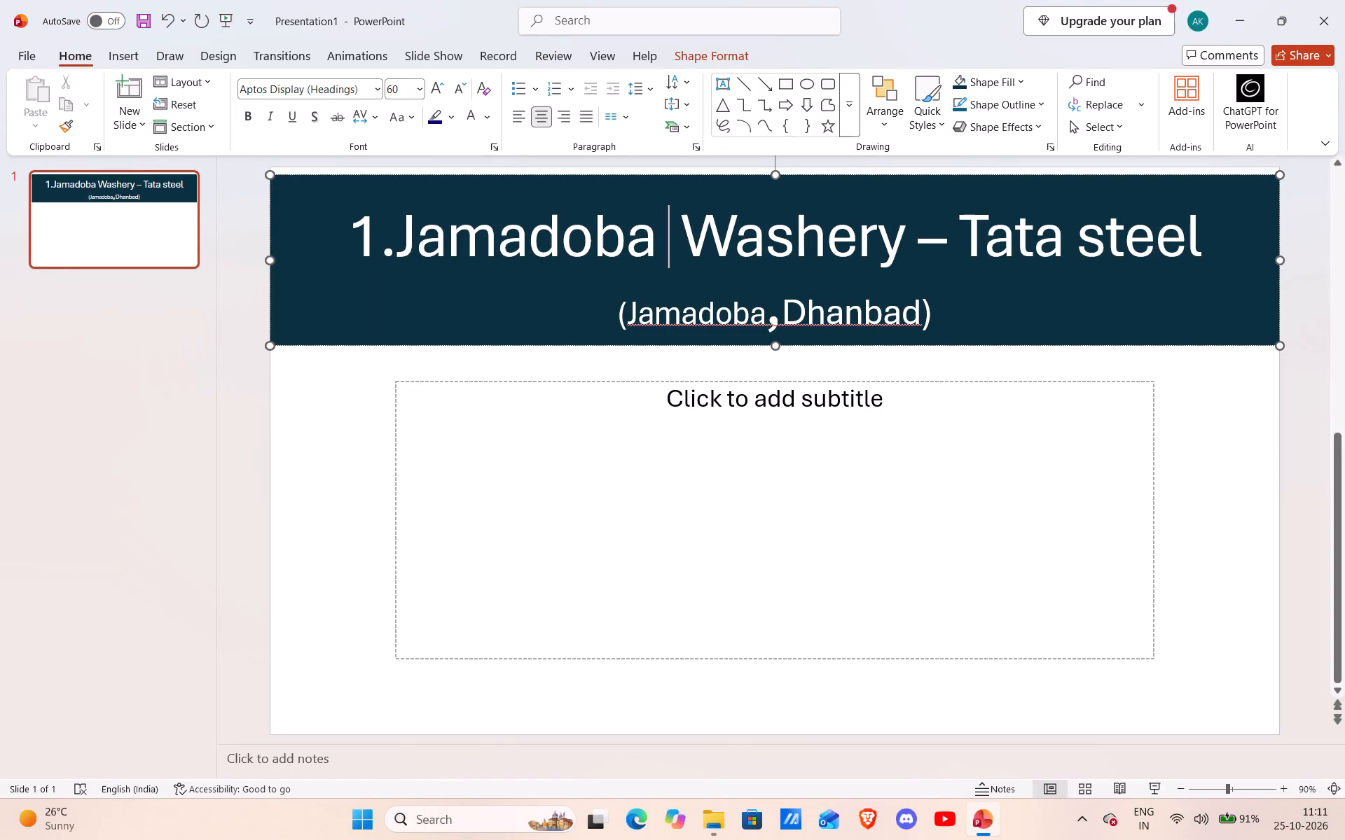
pyautogui.write('c')
pyautogui.press('BackSpace')
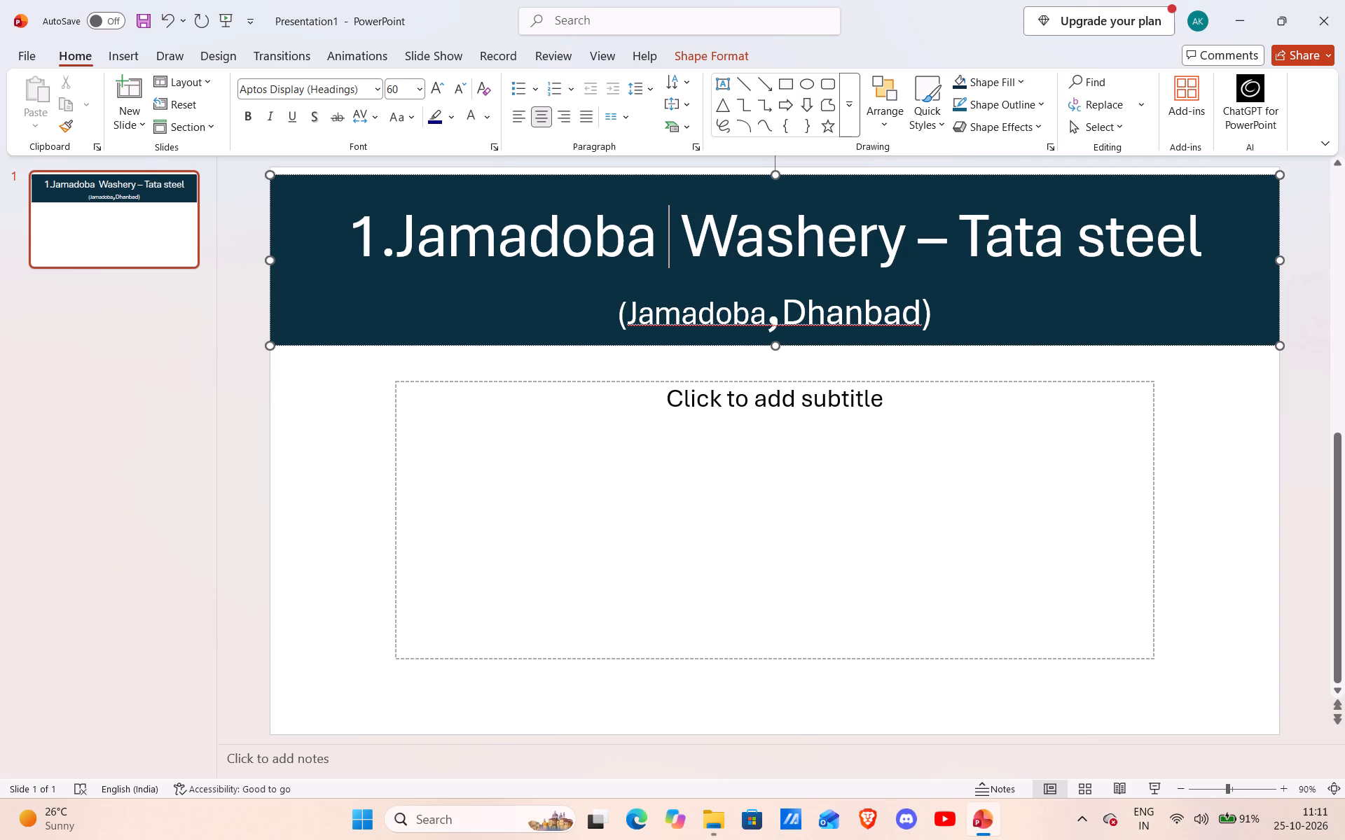
pyautogui.hotkey('shift', 'x')
pyautogui.press('BackSpace')
pyautogui.write('Coal')
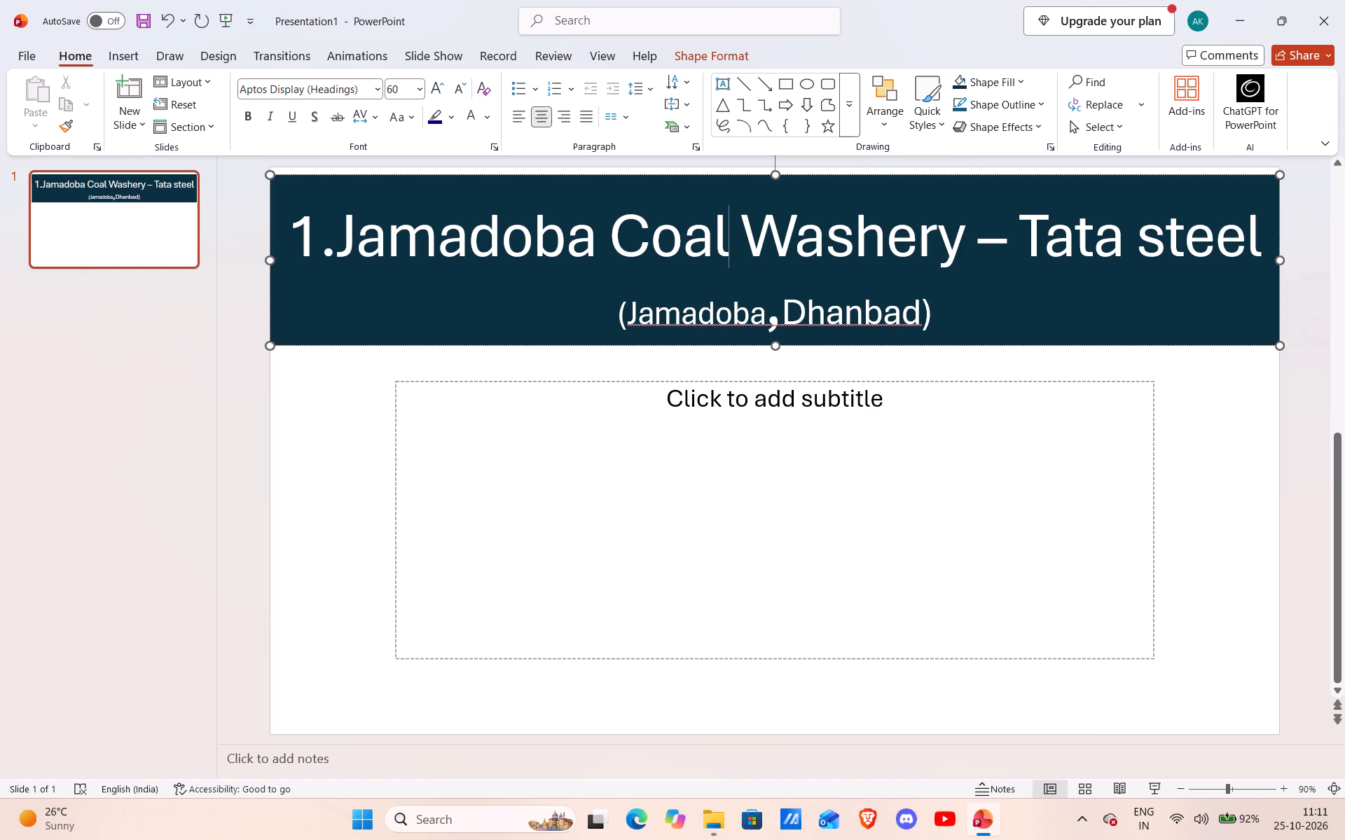
pyautogui.click(822, 459)
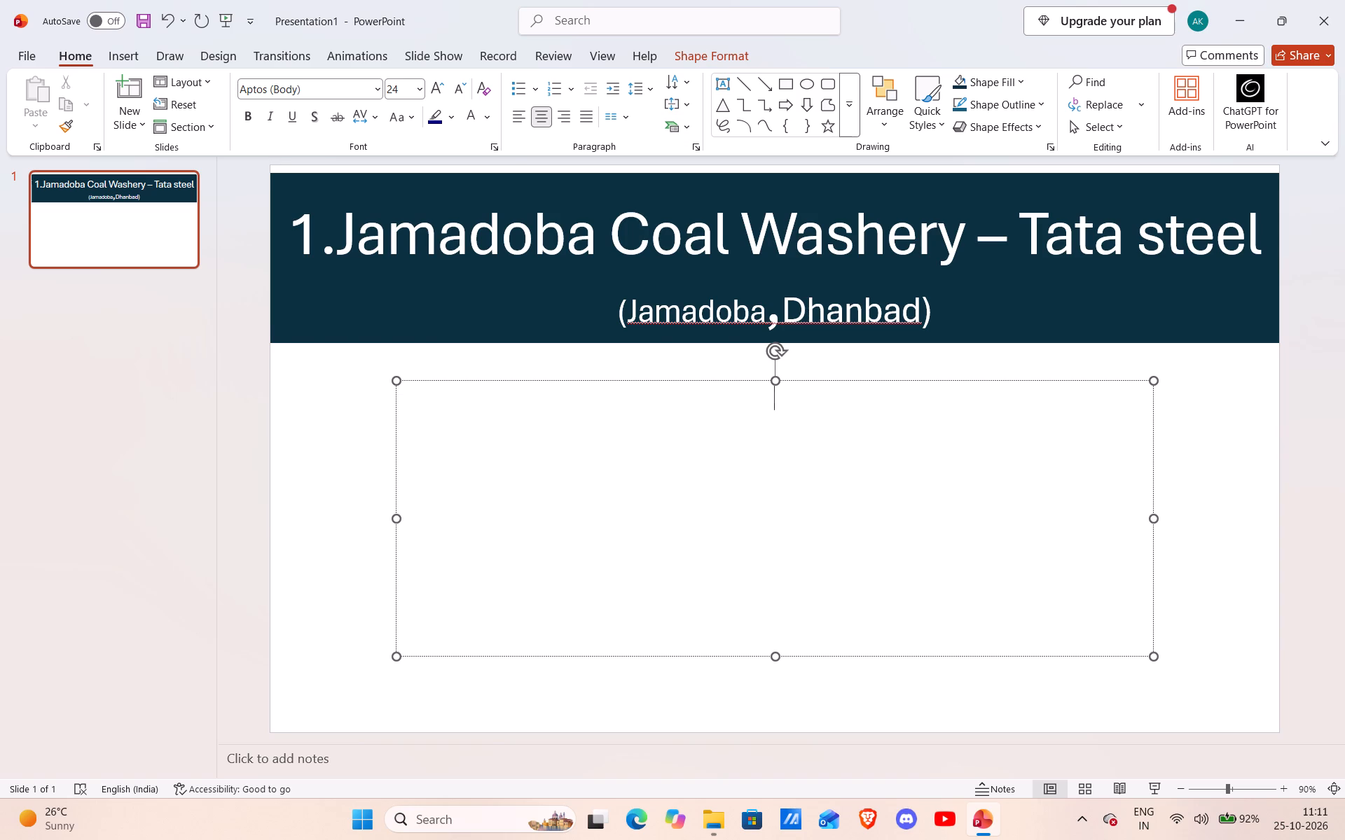
# Extend the dark blue title banner's upper edge to the top edge of the slide.
pyautogui.click(726, 187)
pyautogui.moveTo(775, 173); pyautogui.dragTo(776, 171)
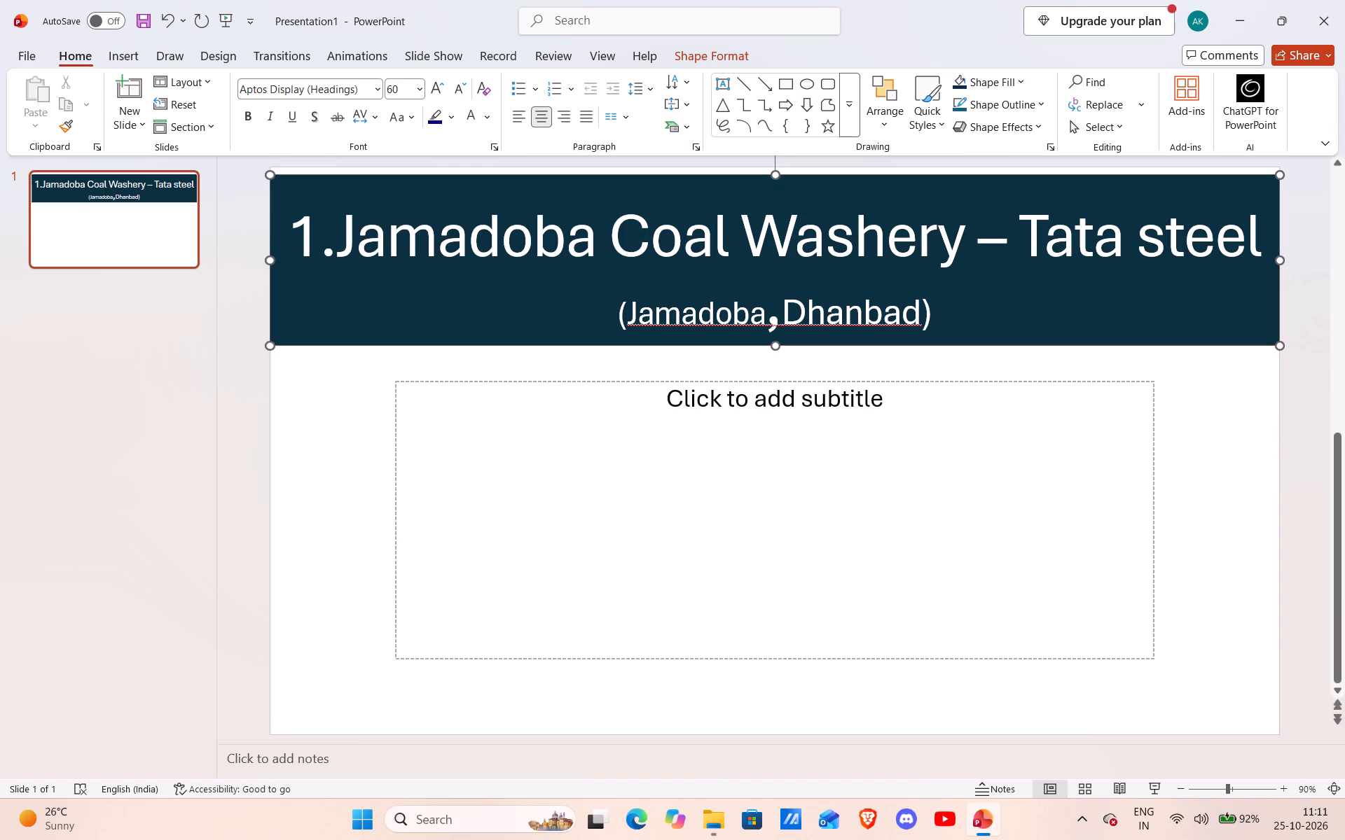
pyautogui.moveTo(776, 171); pyautogui.dragTo(776, 164)
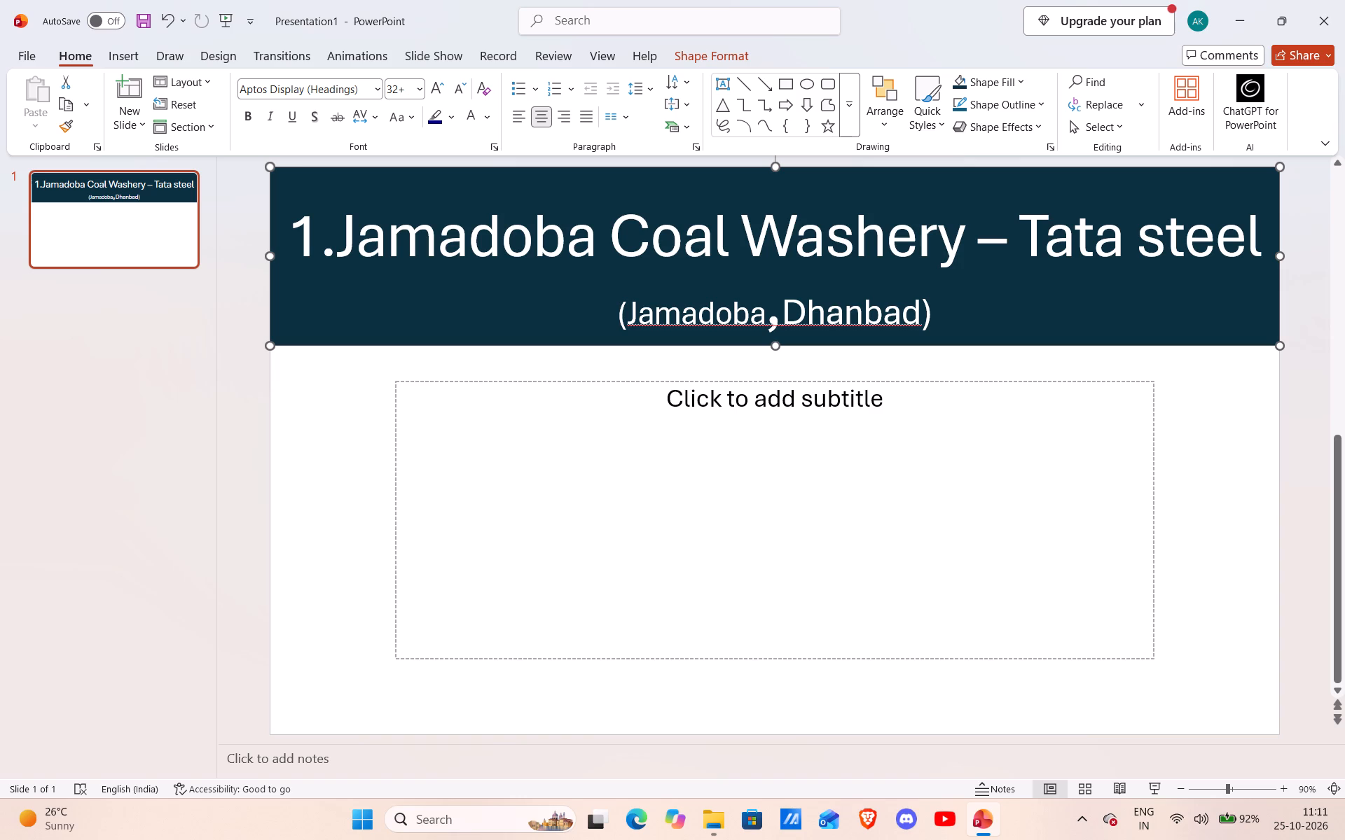
pyautogui.click(663, 361)
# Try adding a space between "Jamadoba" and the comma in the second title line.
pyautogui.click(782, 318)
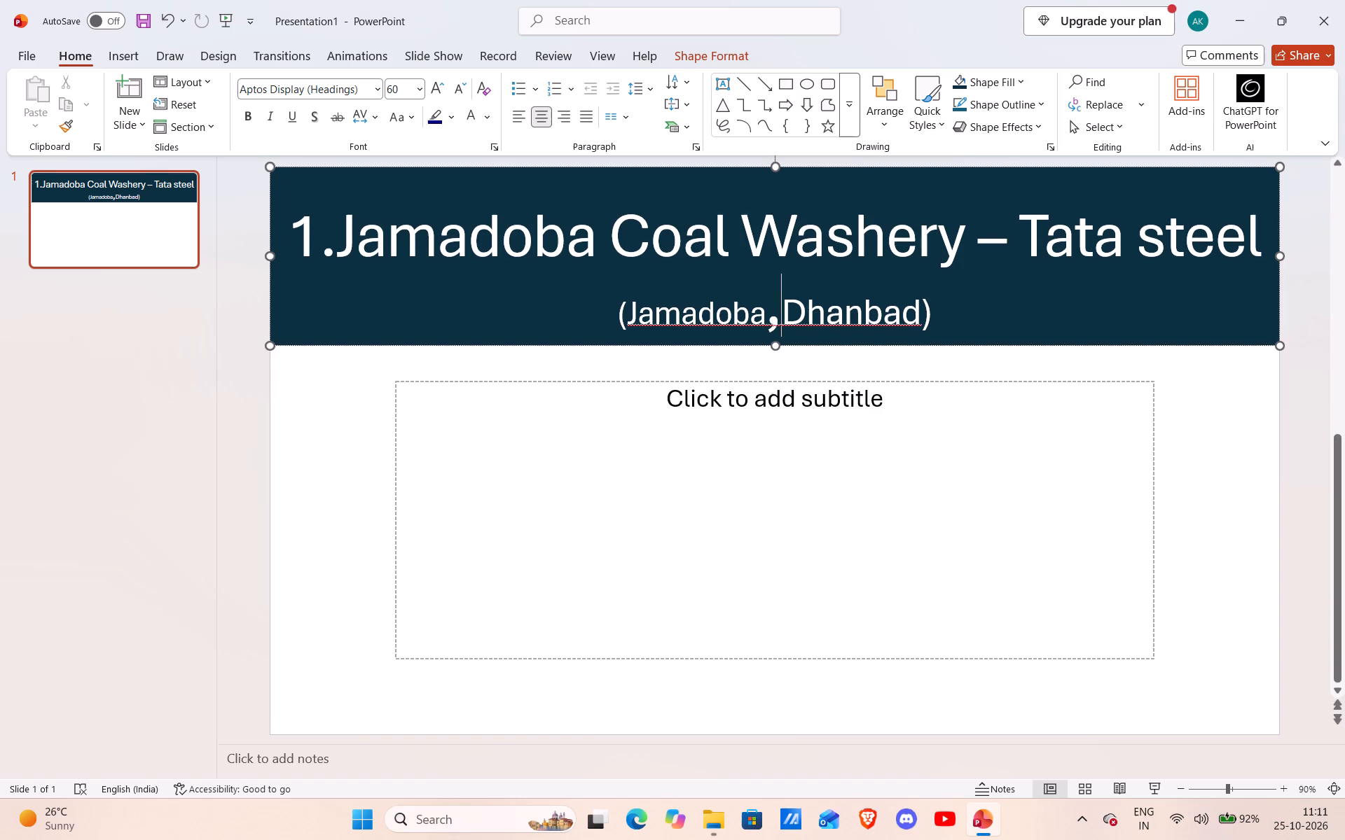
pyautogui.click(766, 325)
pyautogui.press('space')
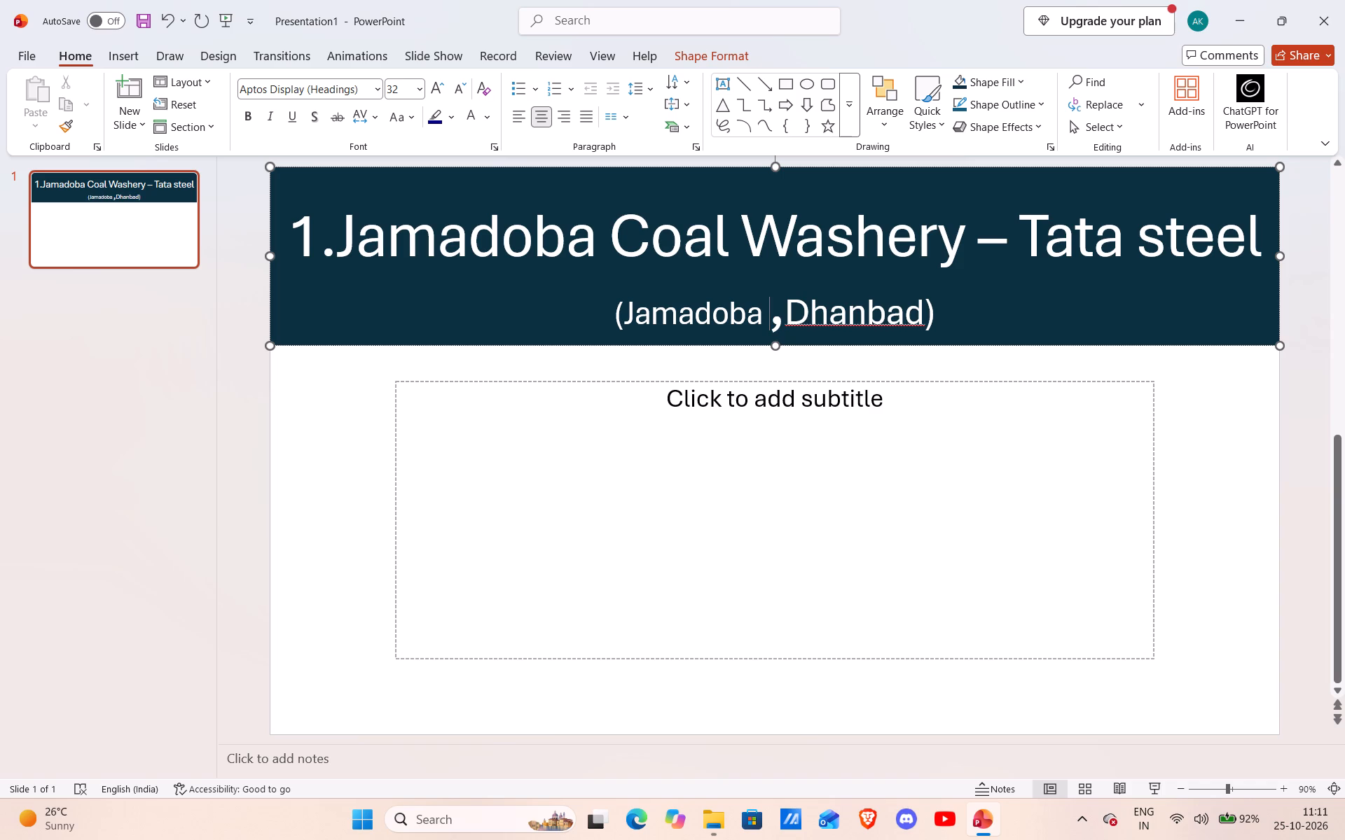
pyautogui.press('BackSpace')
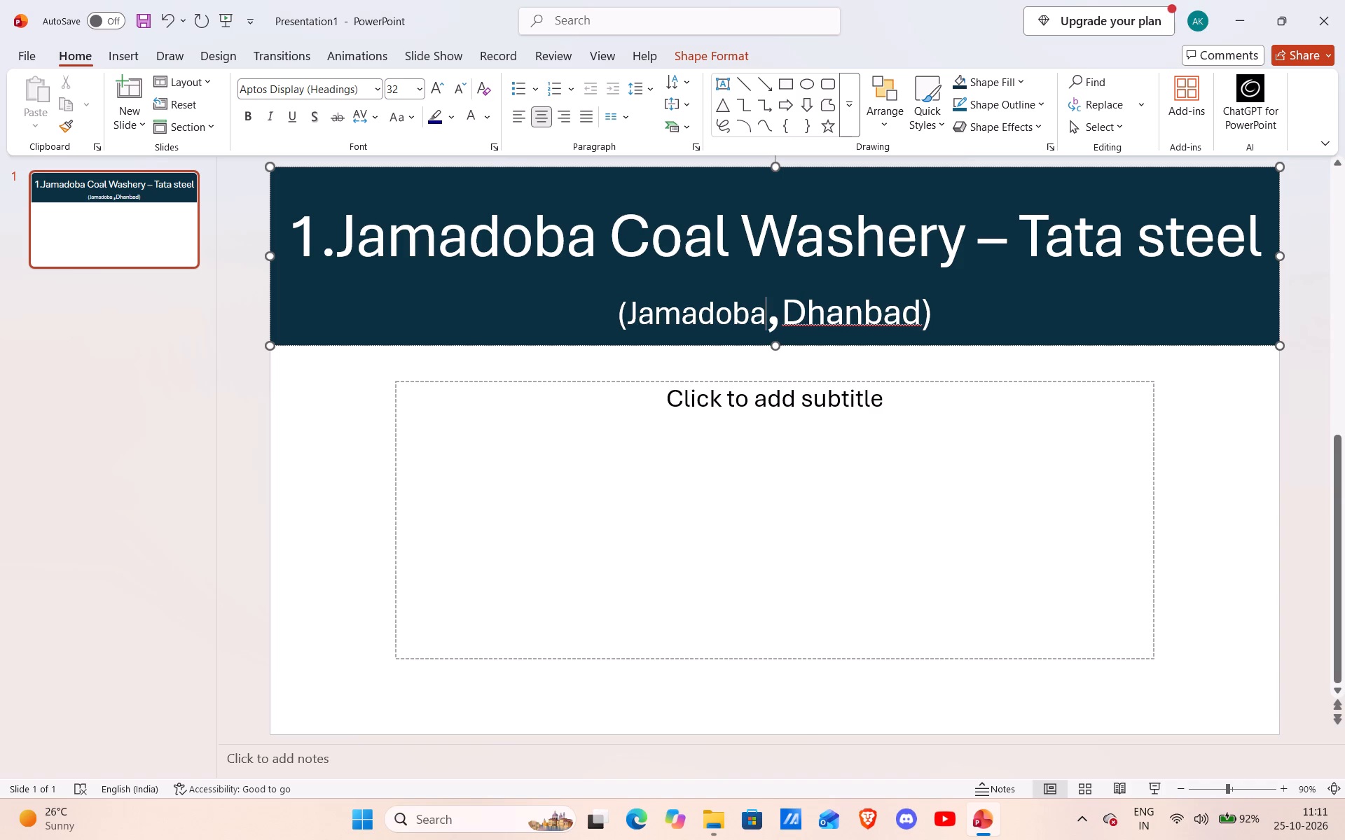
# Insert a space after the comma so the second title line reads "(Jamadoba, Dhanbad)".
pyautogui.click(781, 323)
pyautogui.press('space')
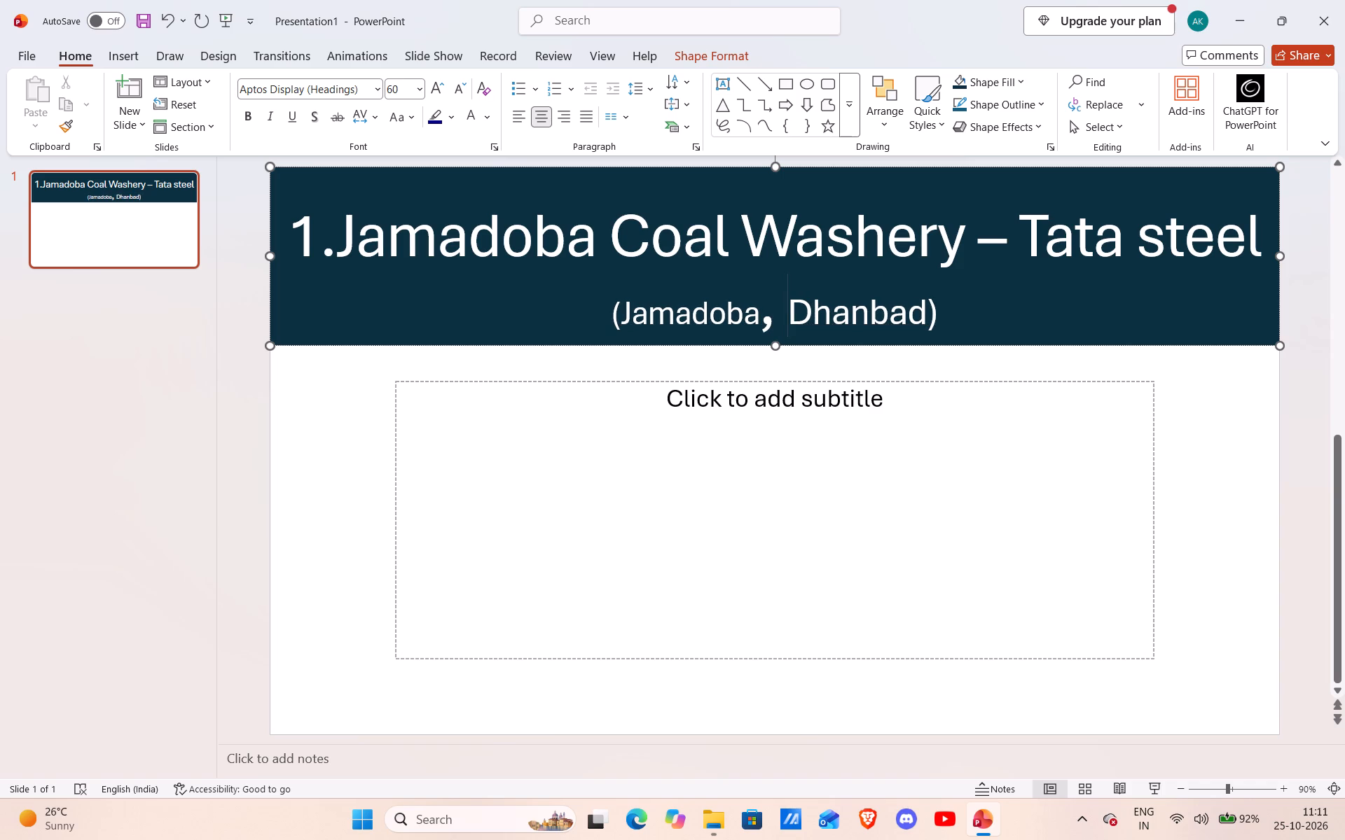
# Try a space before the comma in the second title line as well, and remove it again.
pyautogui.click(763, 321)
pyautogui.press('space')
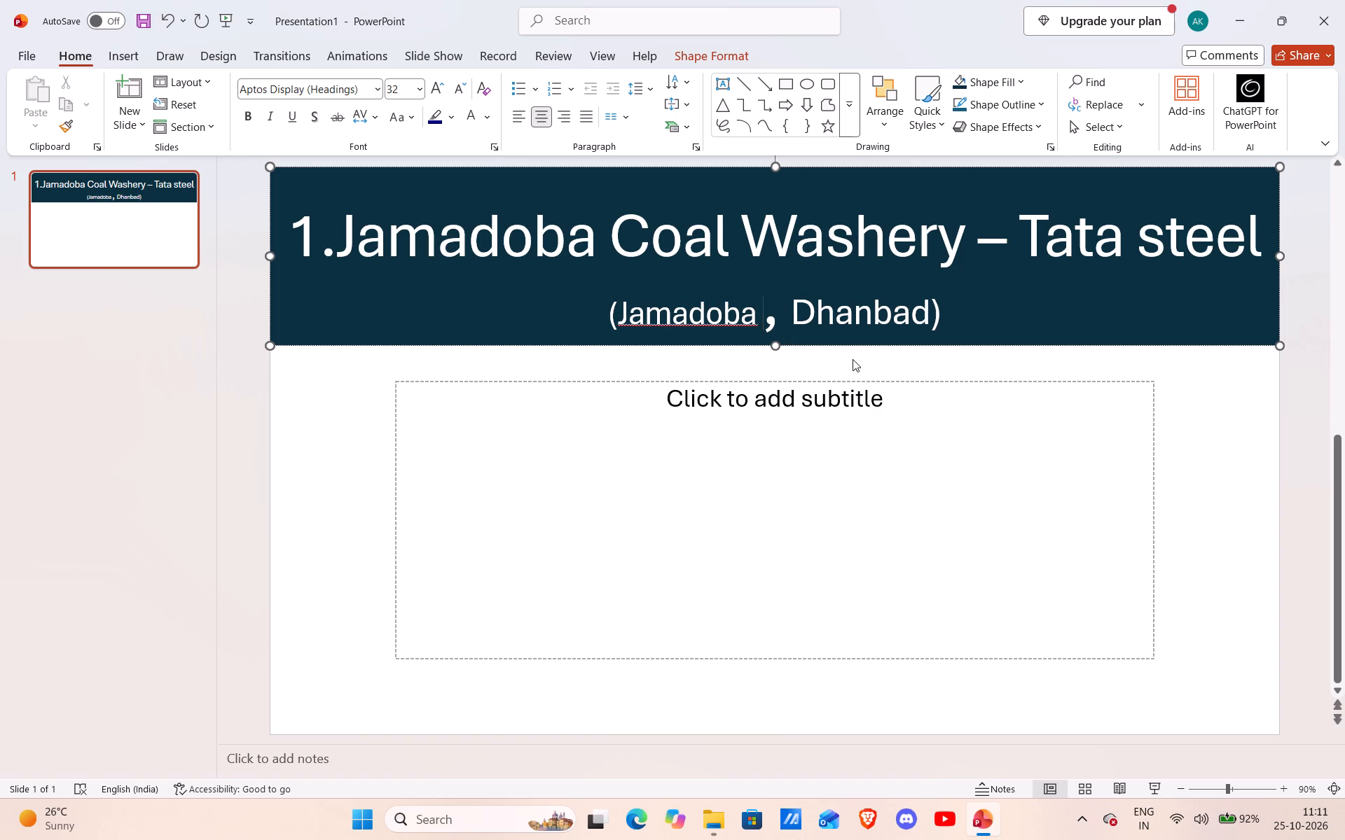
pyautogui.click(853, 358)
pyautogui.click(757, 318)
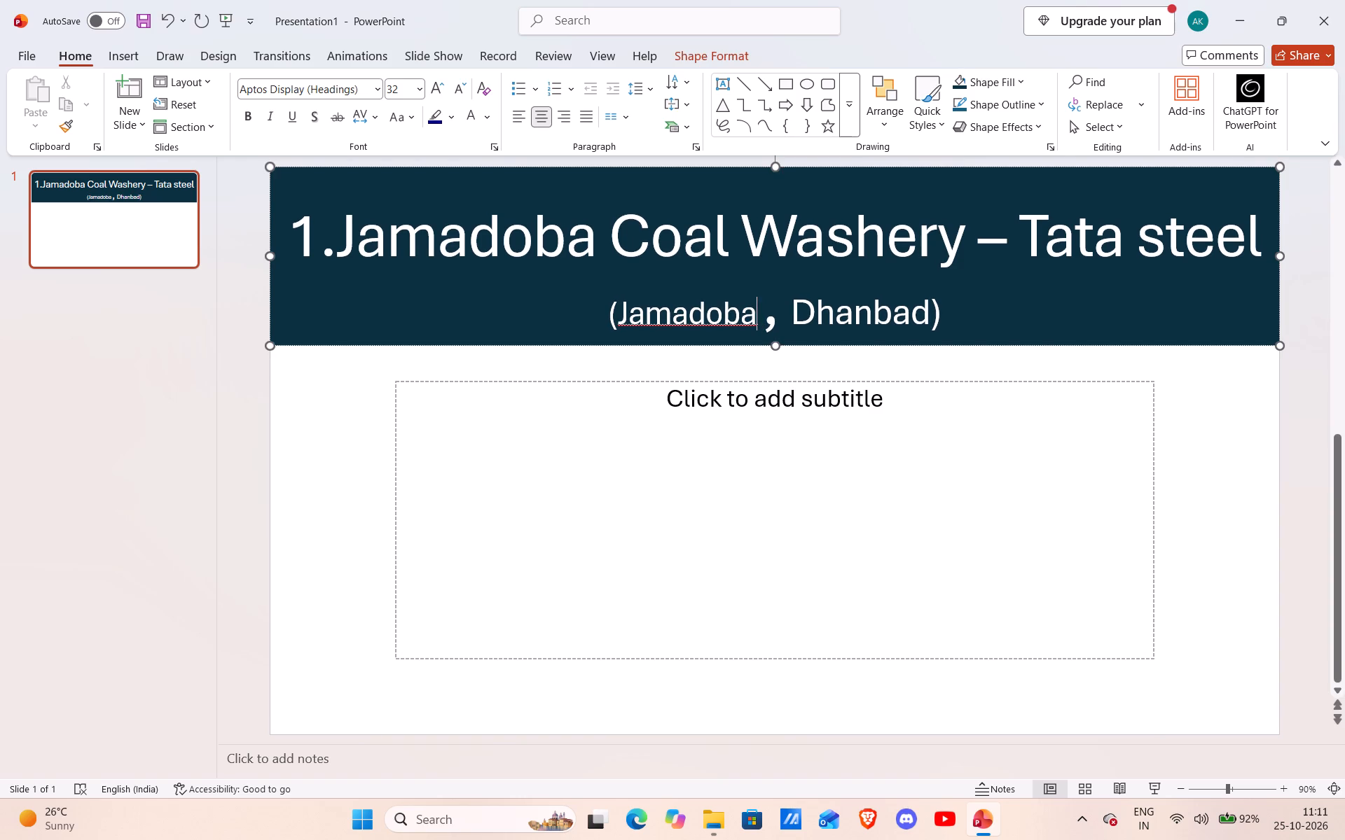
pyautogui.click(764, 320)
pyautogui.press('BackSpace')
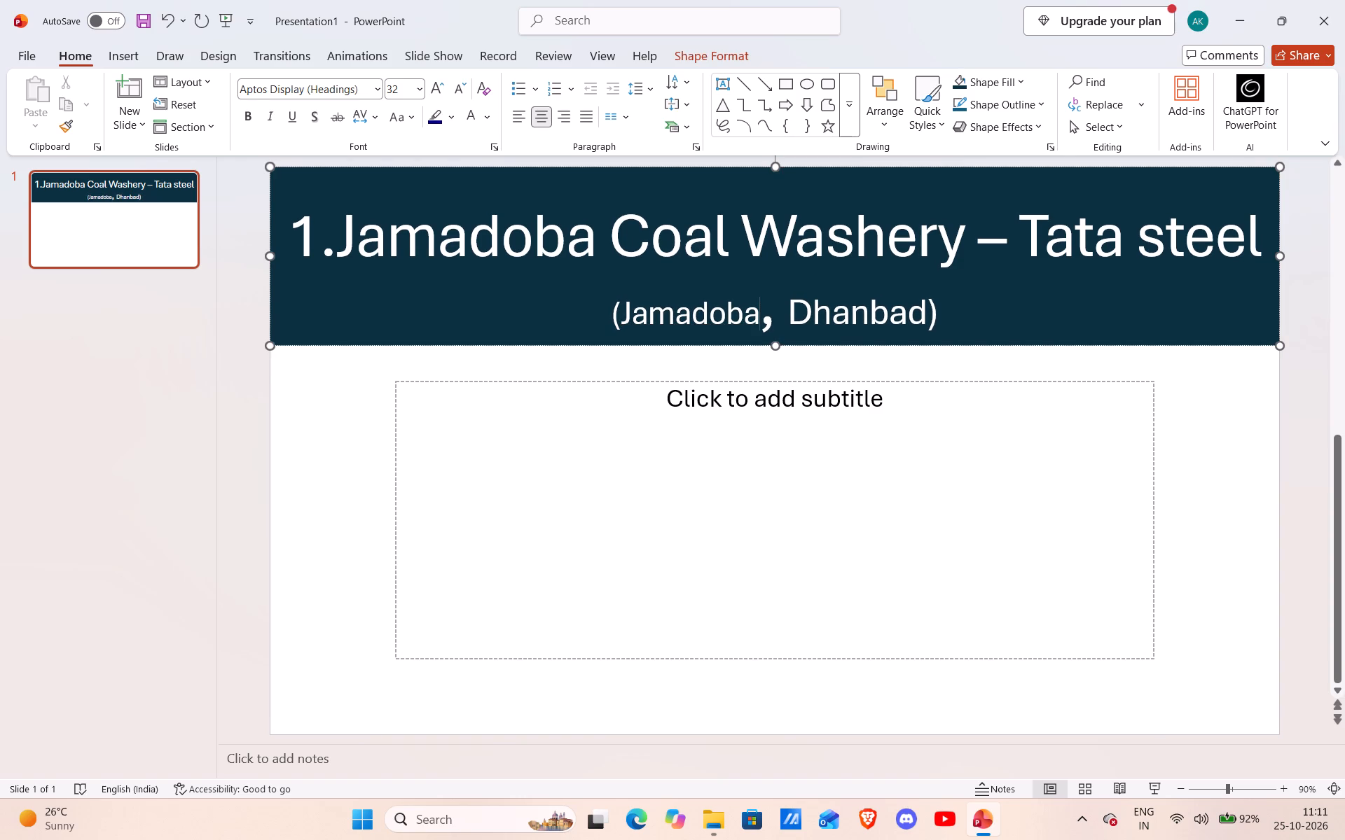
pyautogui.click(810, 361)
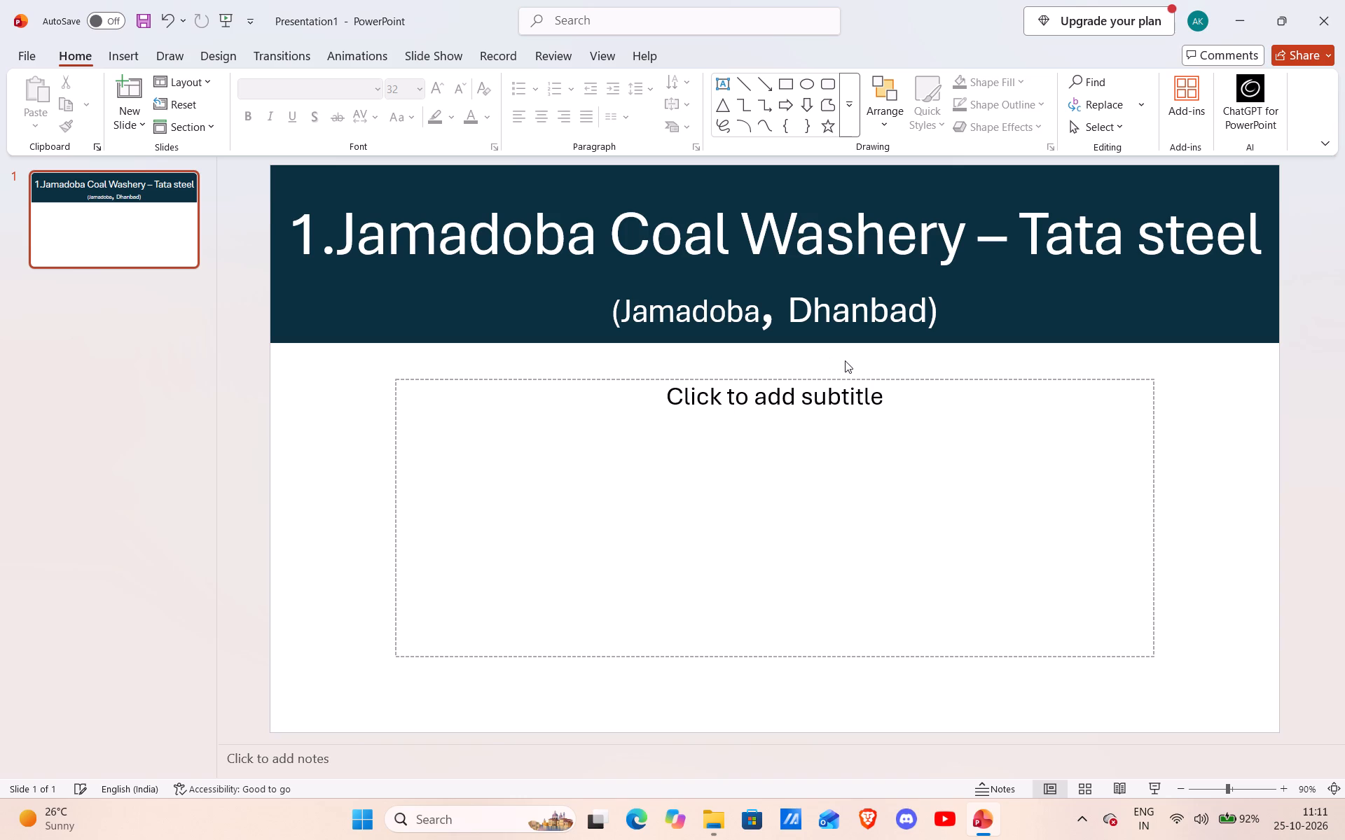
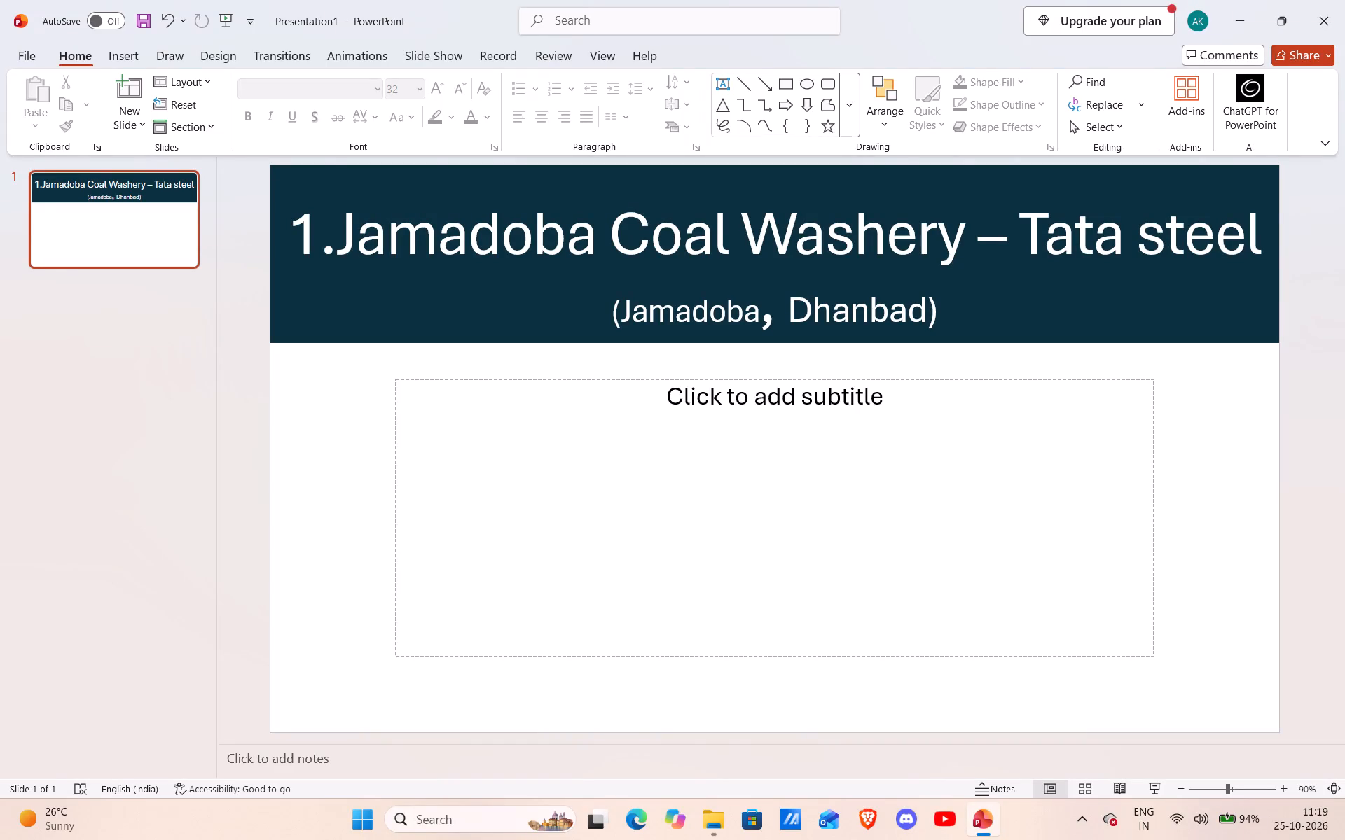
# Reposition and enlarge the empty subtitle placeholder so it fills most of the white area below the title banner.
pyautogui.moveTo(396, 510); pyautogui.dragTo(394, 510)
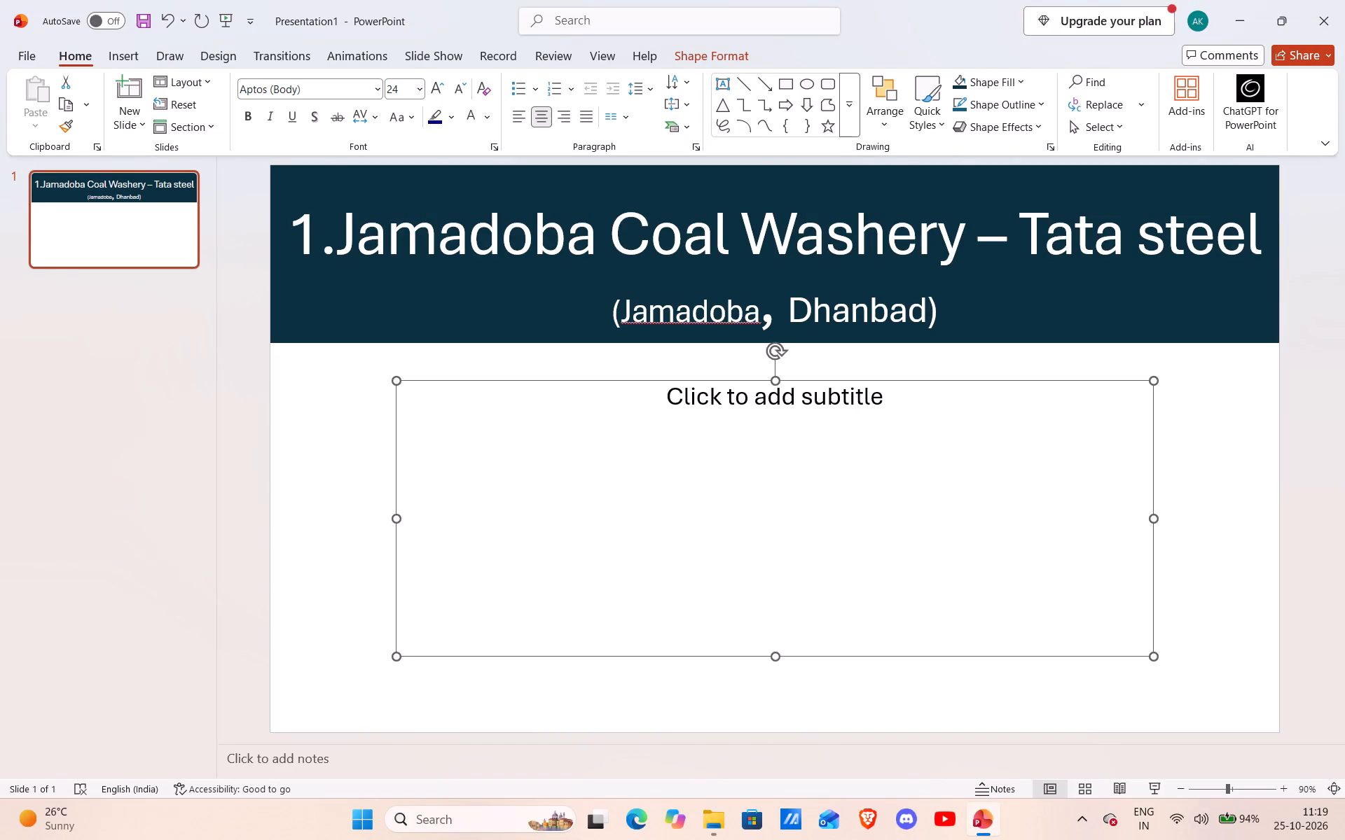
pyautogui.moveTo(394, 510); pyautogui.dragTo(315, 513)
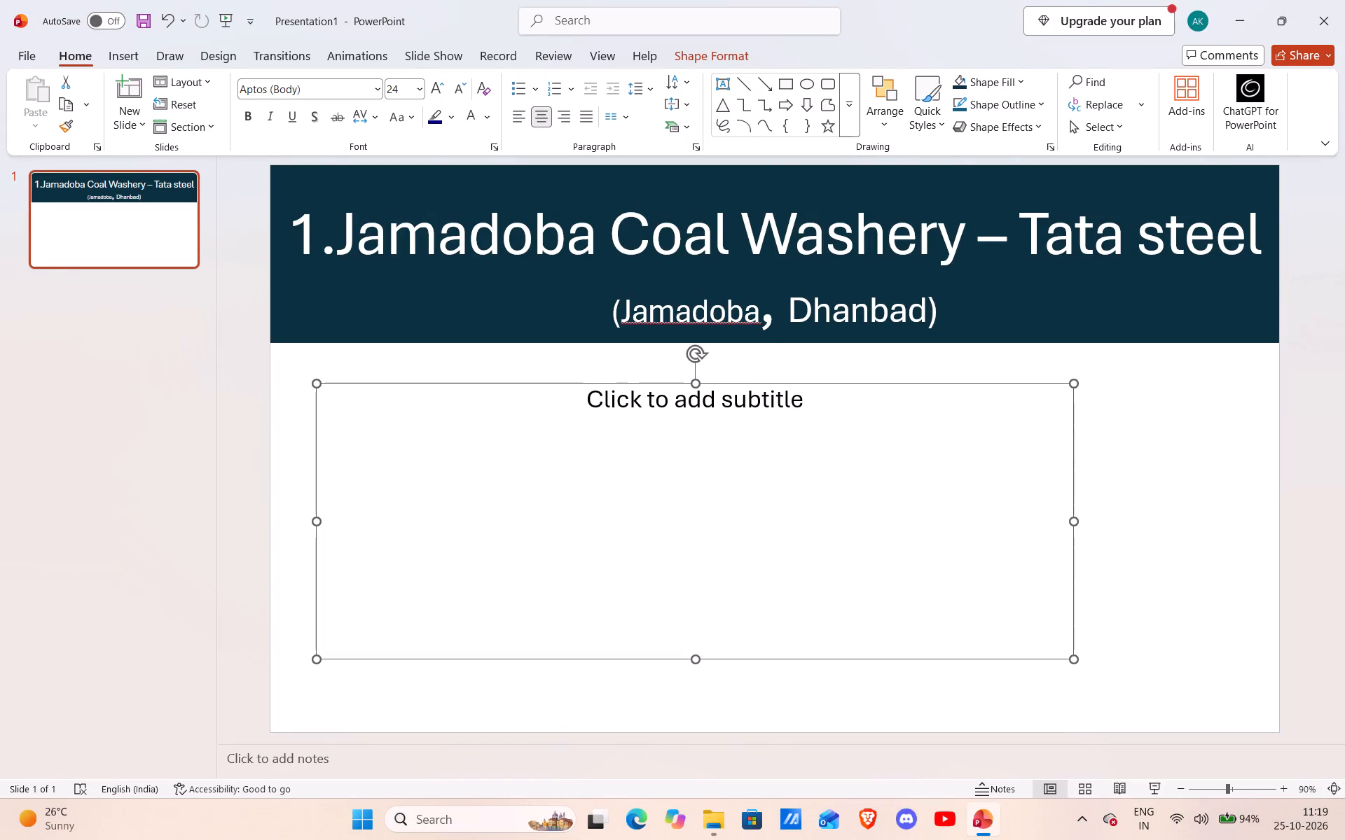
pyautogui.moveTo(1076, 523); pyautogui.dragTo(1137, 522)
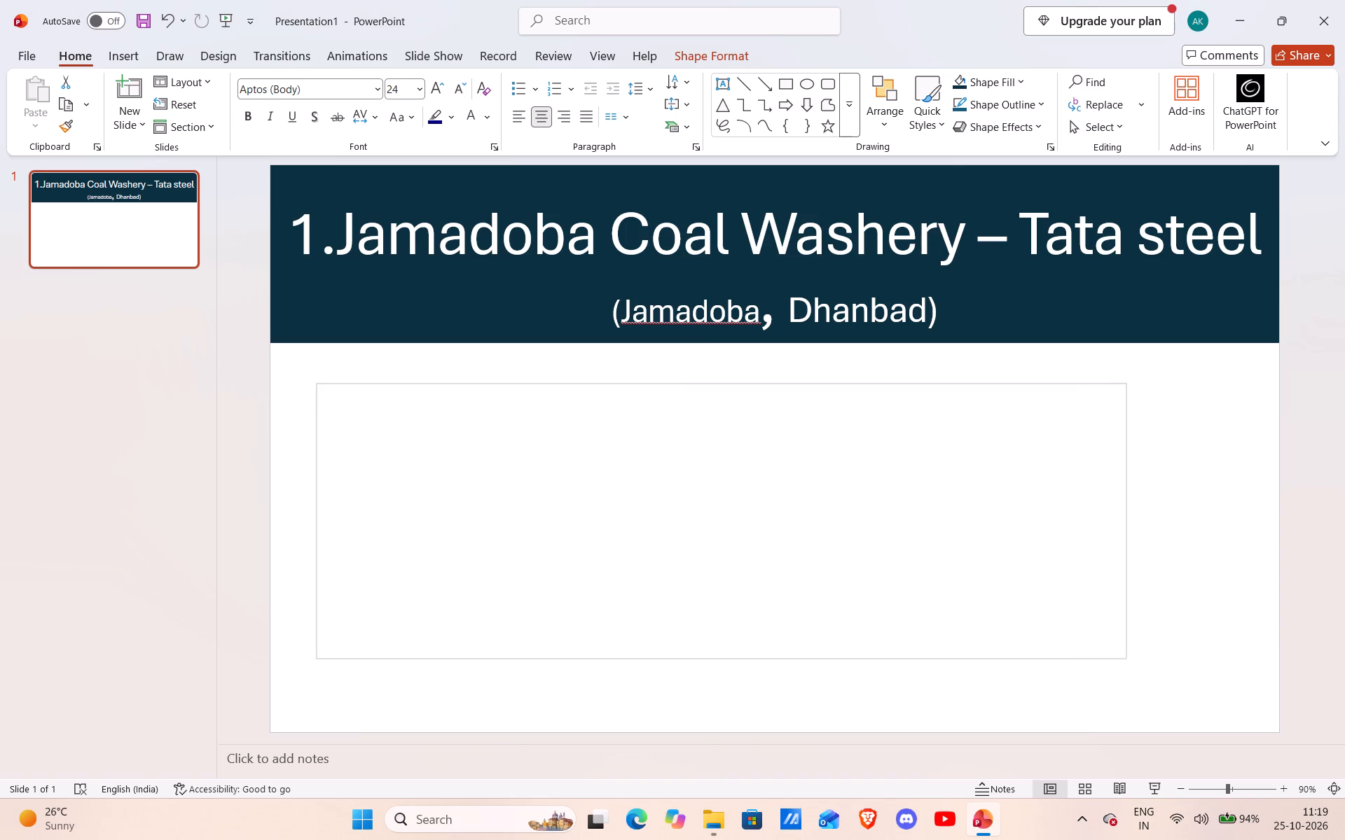
pyautogui.moveTo(1137, 522); pyautogui.dragTo(1258, 558)
pyautogui.moveTo(791, 385); pyautogui.dragTo(791, 384)
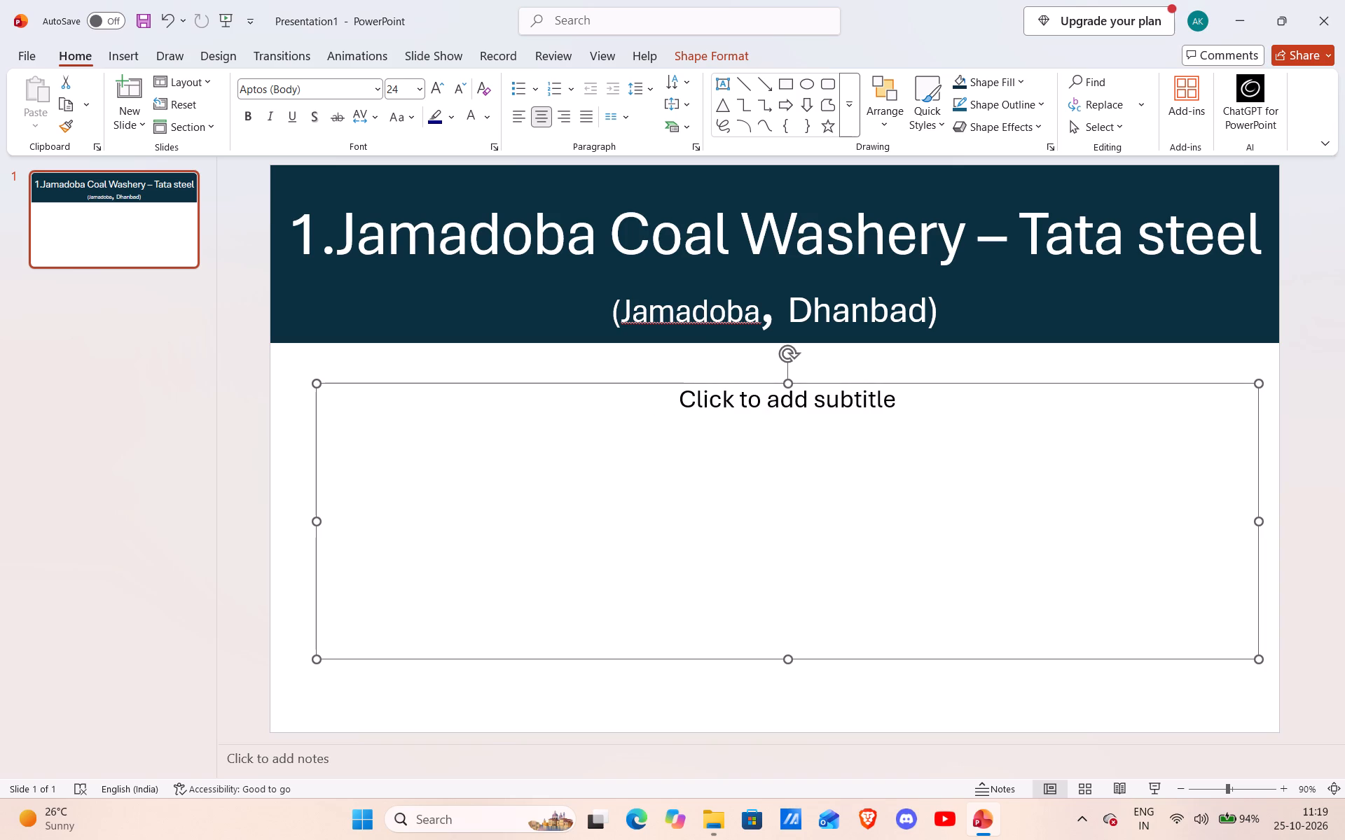
pyautogui.moveTo(791, 384); pyautogui.dragTo(789, 375)
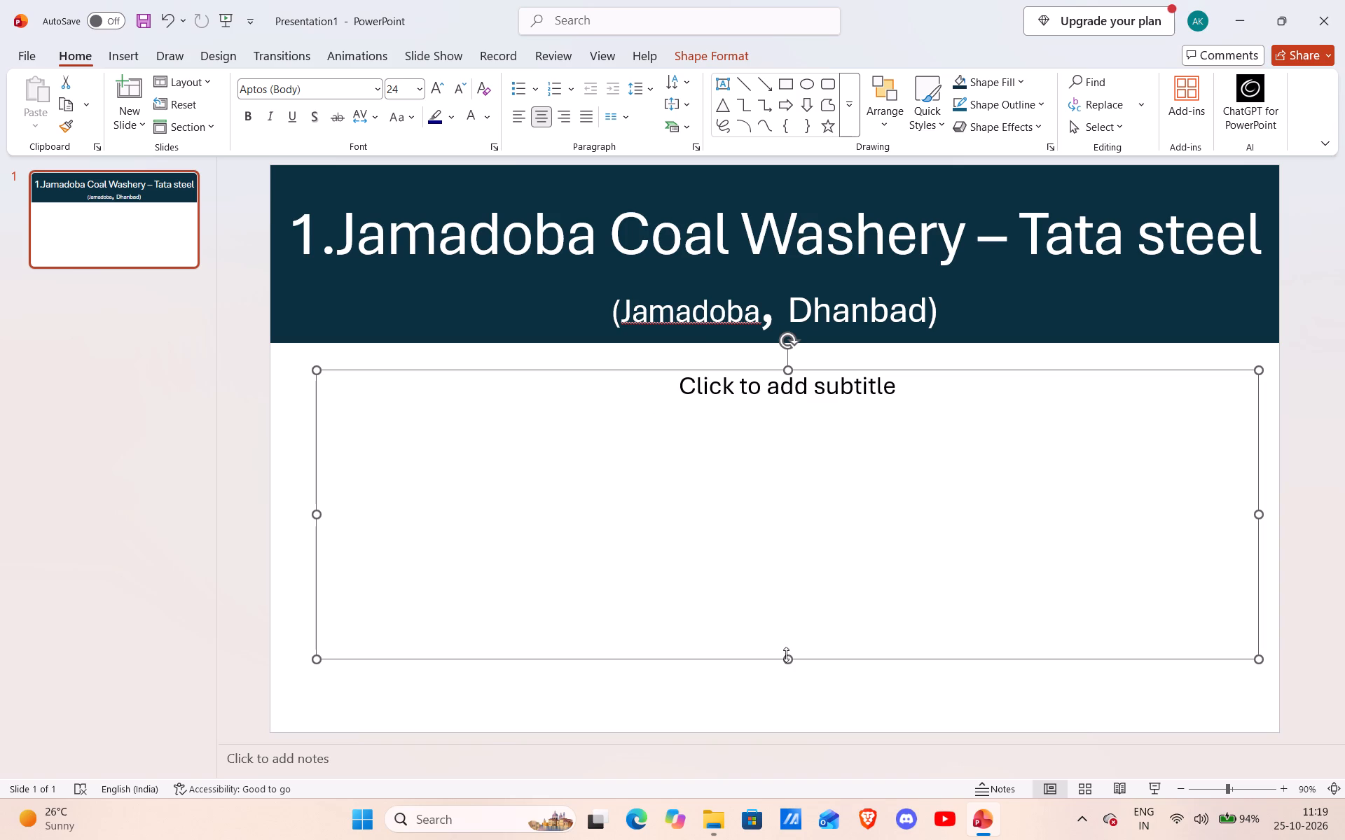
pyautogui.moveTo(789, 657); pyautogui.dragTo(795, 708)
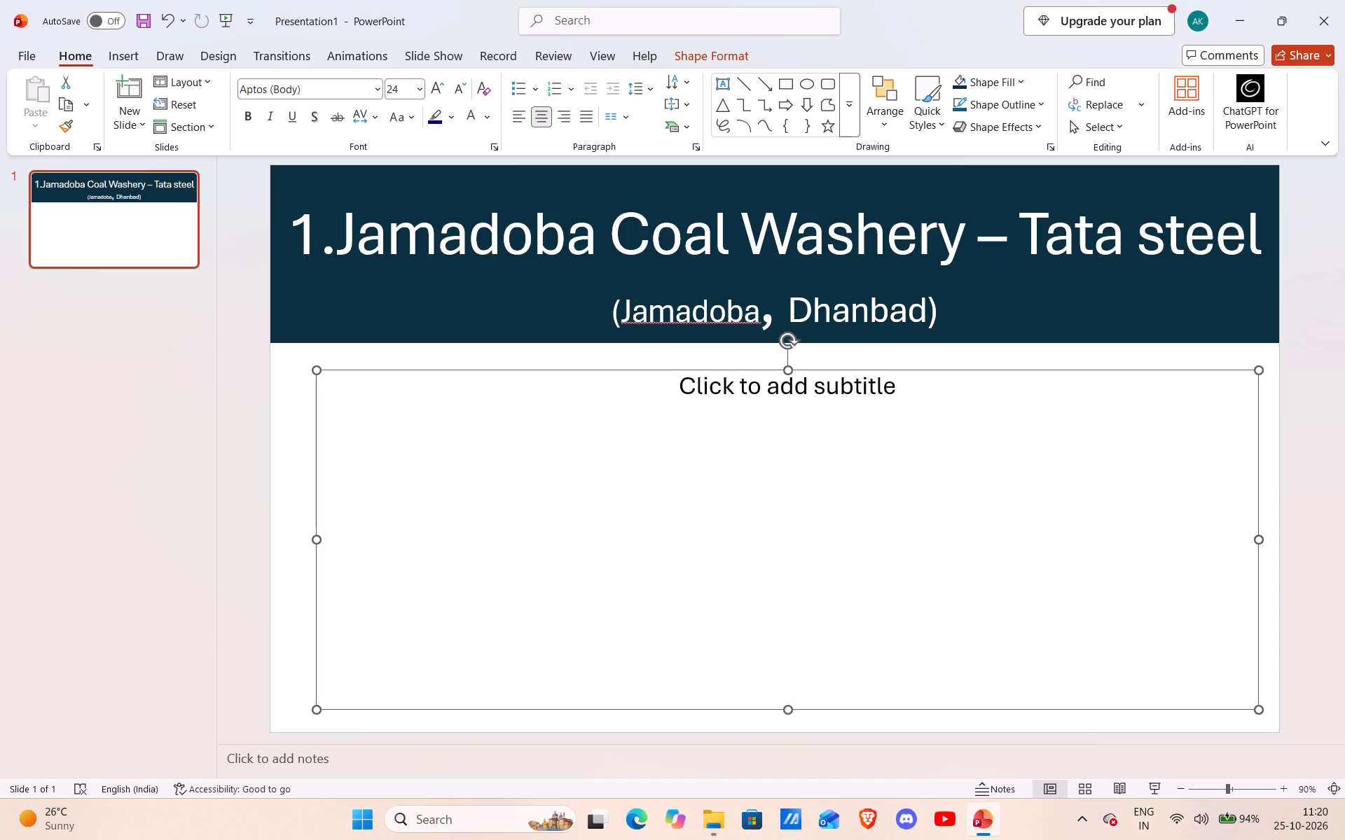
# Insert a table with two columns and one row on the slide.
pyautogui.click(113, 56)
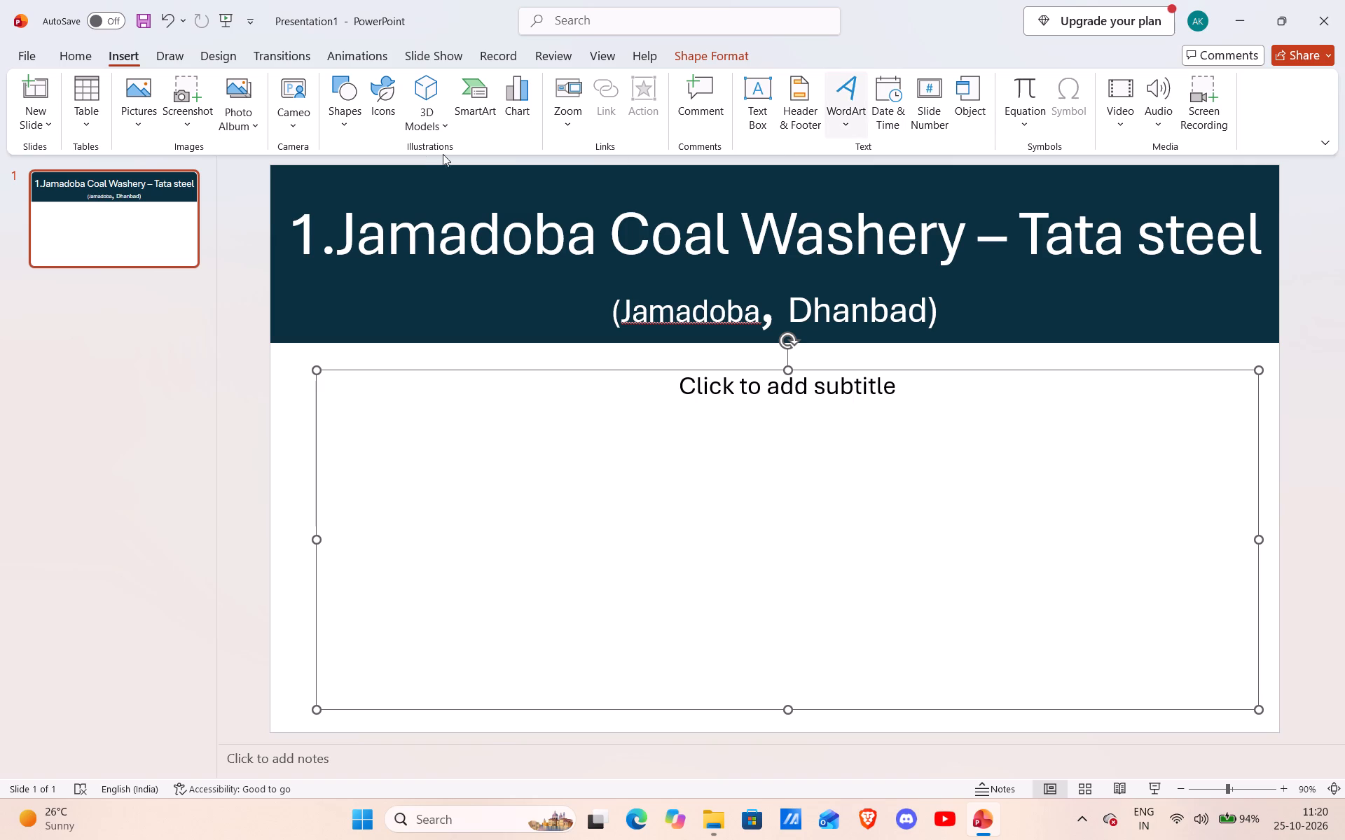
pyautogui.click(85, 120)
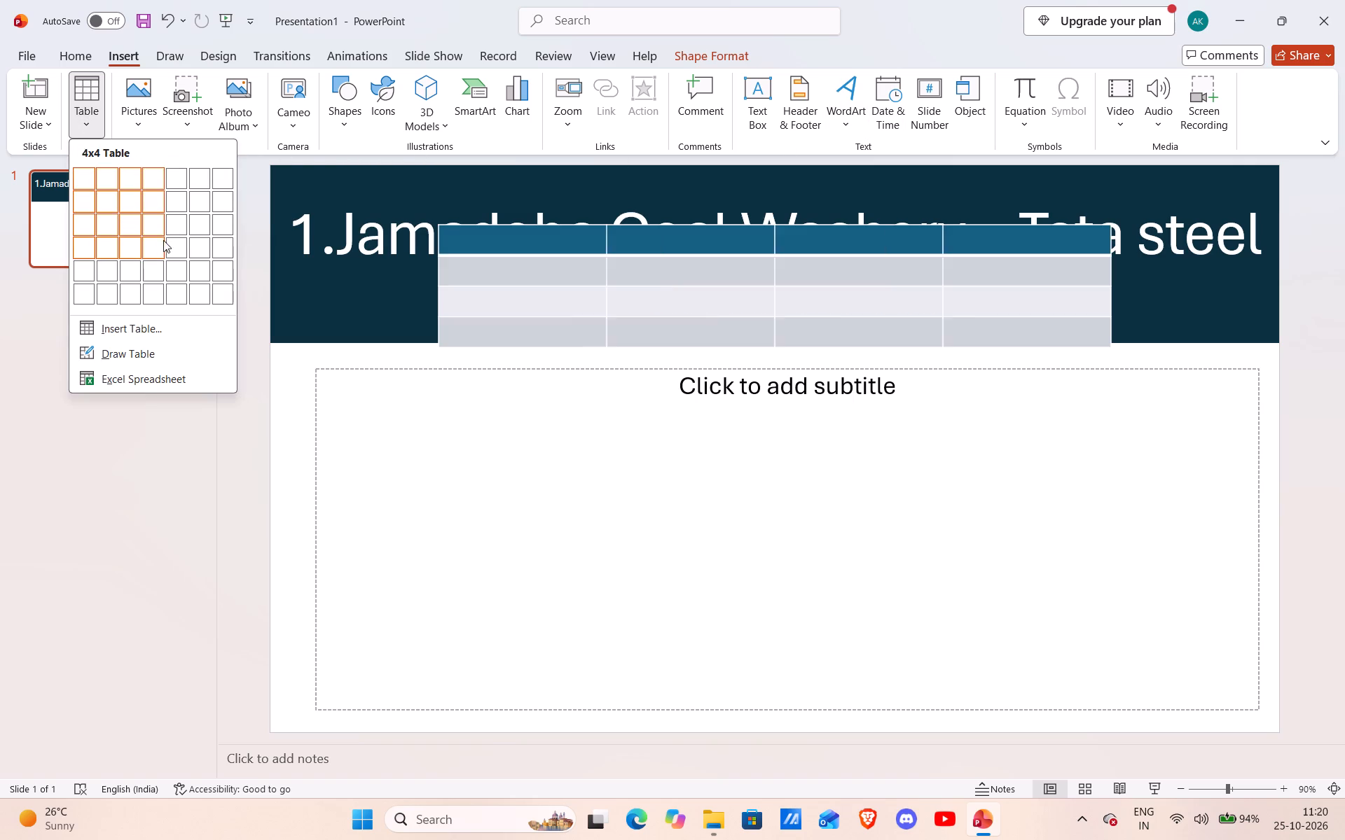
pyautogui.click(106, 182)
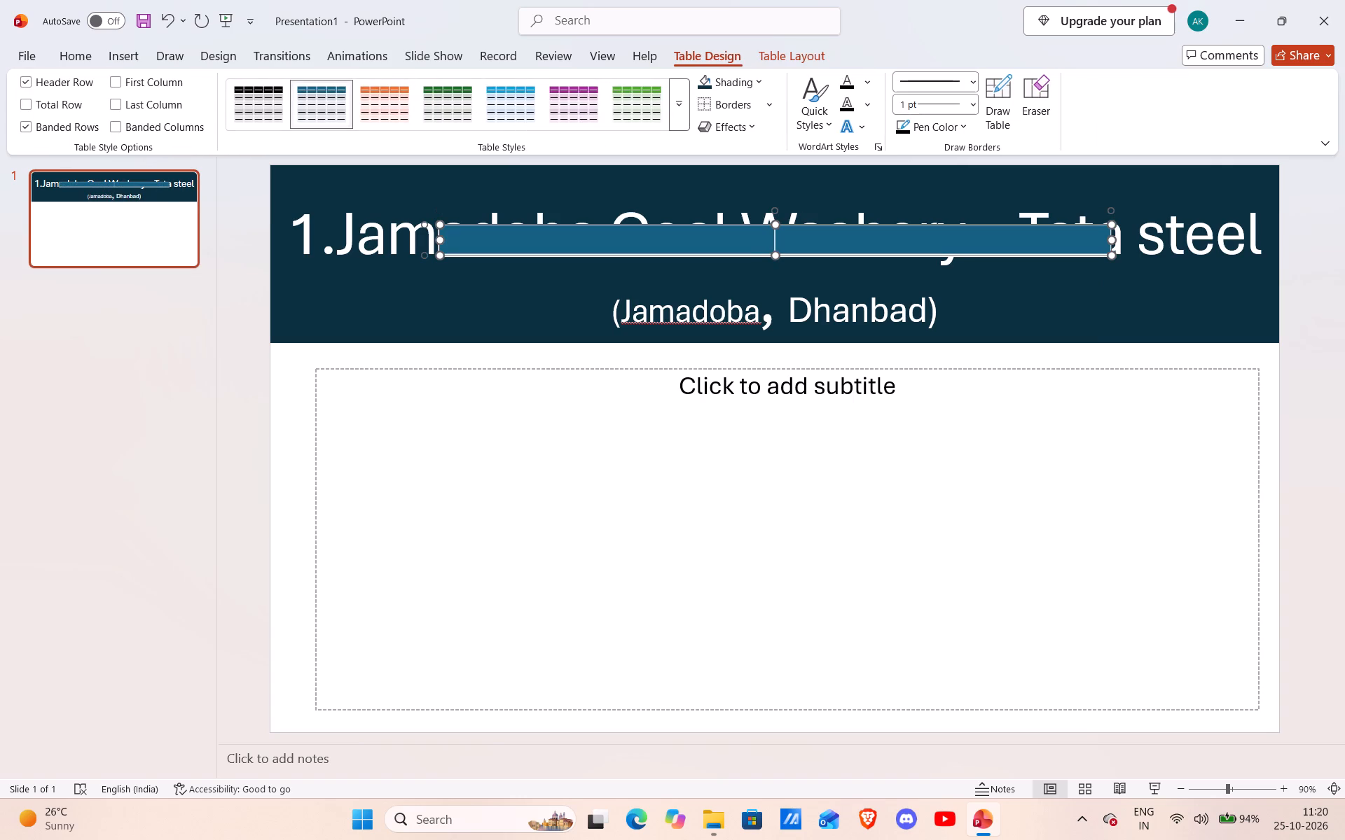
# Move the table off the title banner, down to the upper part of the subtitle placeholder and centred on the slide.
pyautogui.moveTo(813, 238); pyautogui.dragTo(832, 285)
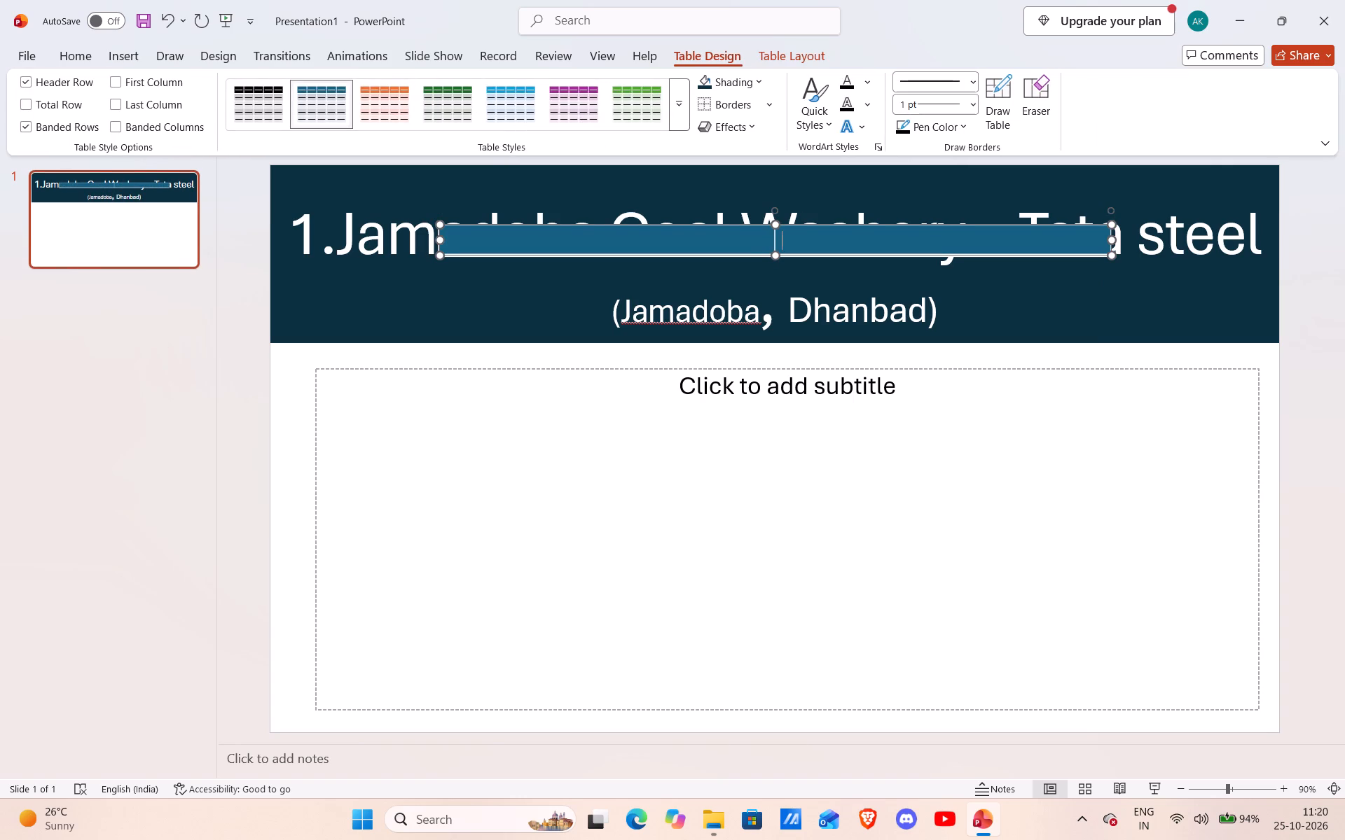
pyautogui.moveTo(995, 252); pyautogui.dragTo(1001, 420)
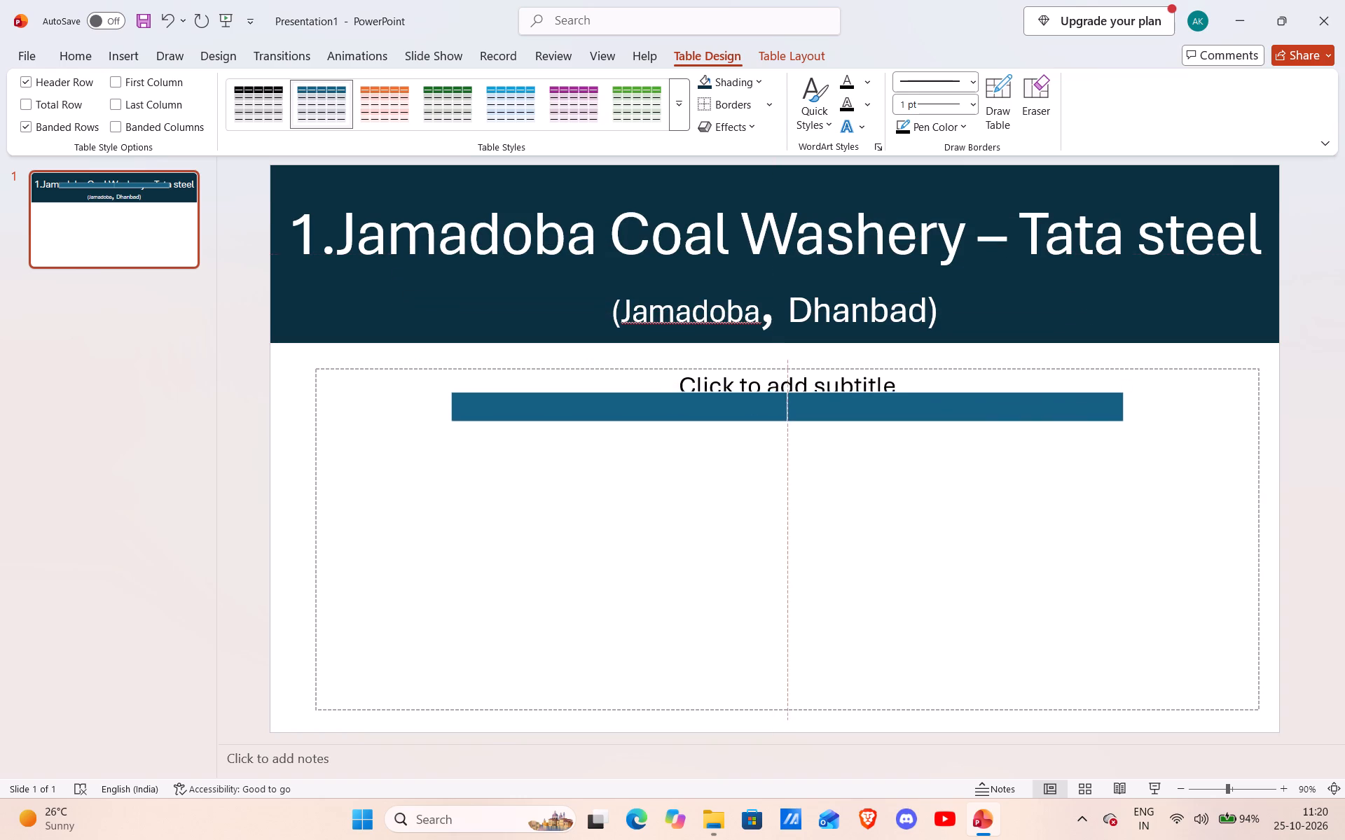
pyautogui.moveTo(1001, 420); pyautogui.dragTo(990, 408)
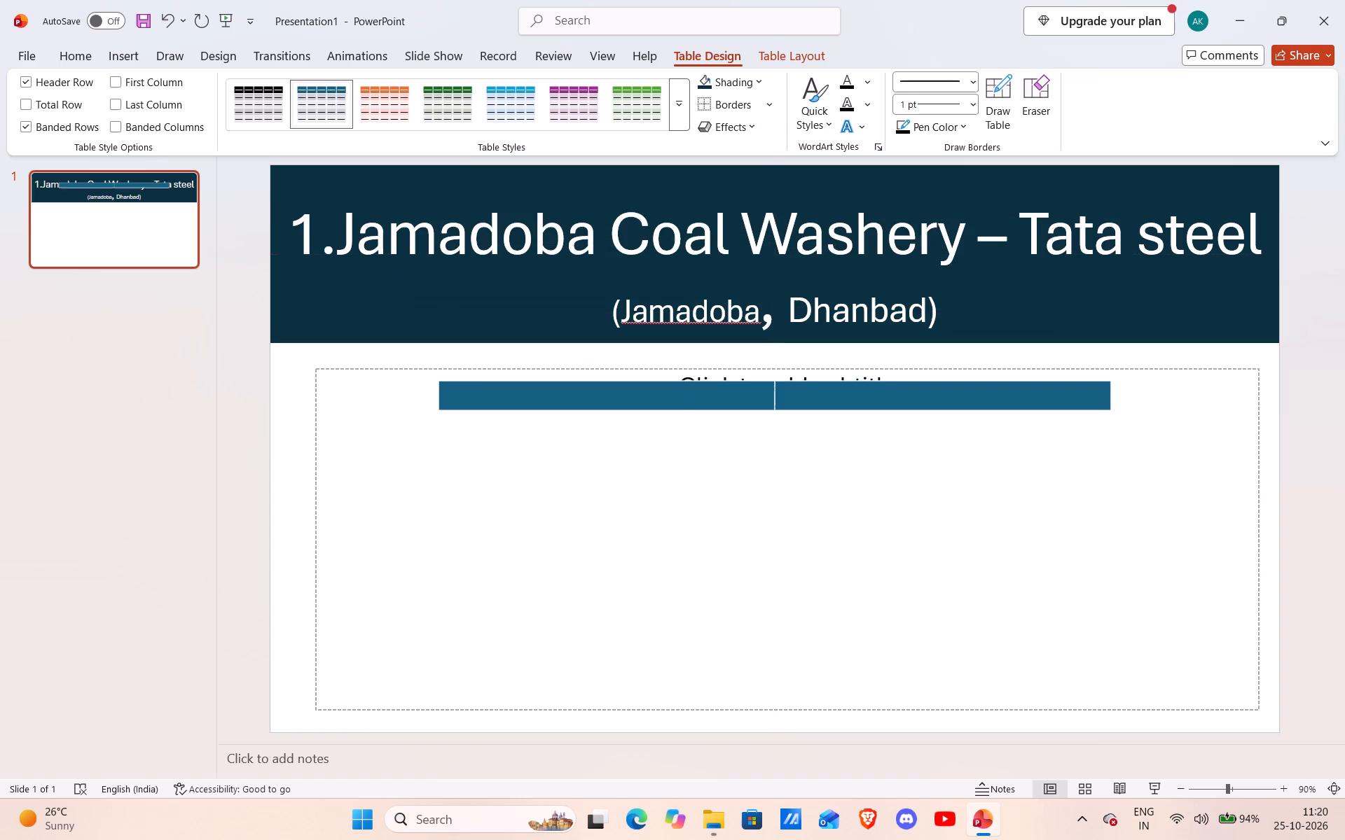
pyautogui.moveTo(990, 408); pyautogui.dragTo(993, 408)
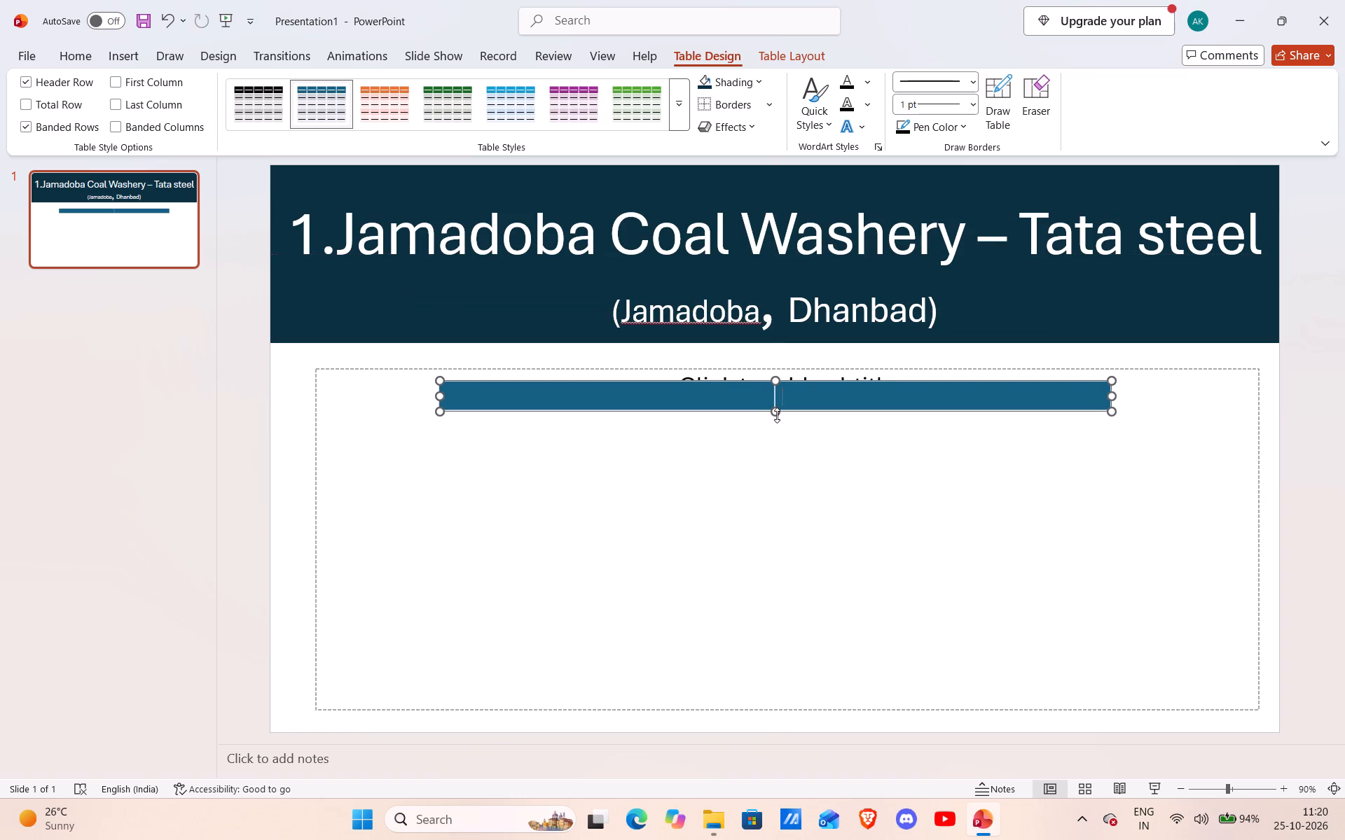
# Enlarge the table to the full width of the subtitle placeholder and down through most of its height.
pyautogui.moveTo(777, 415); pyautogui.dragTo(785, 647)
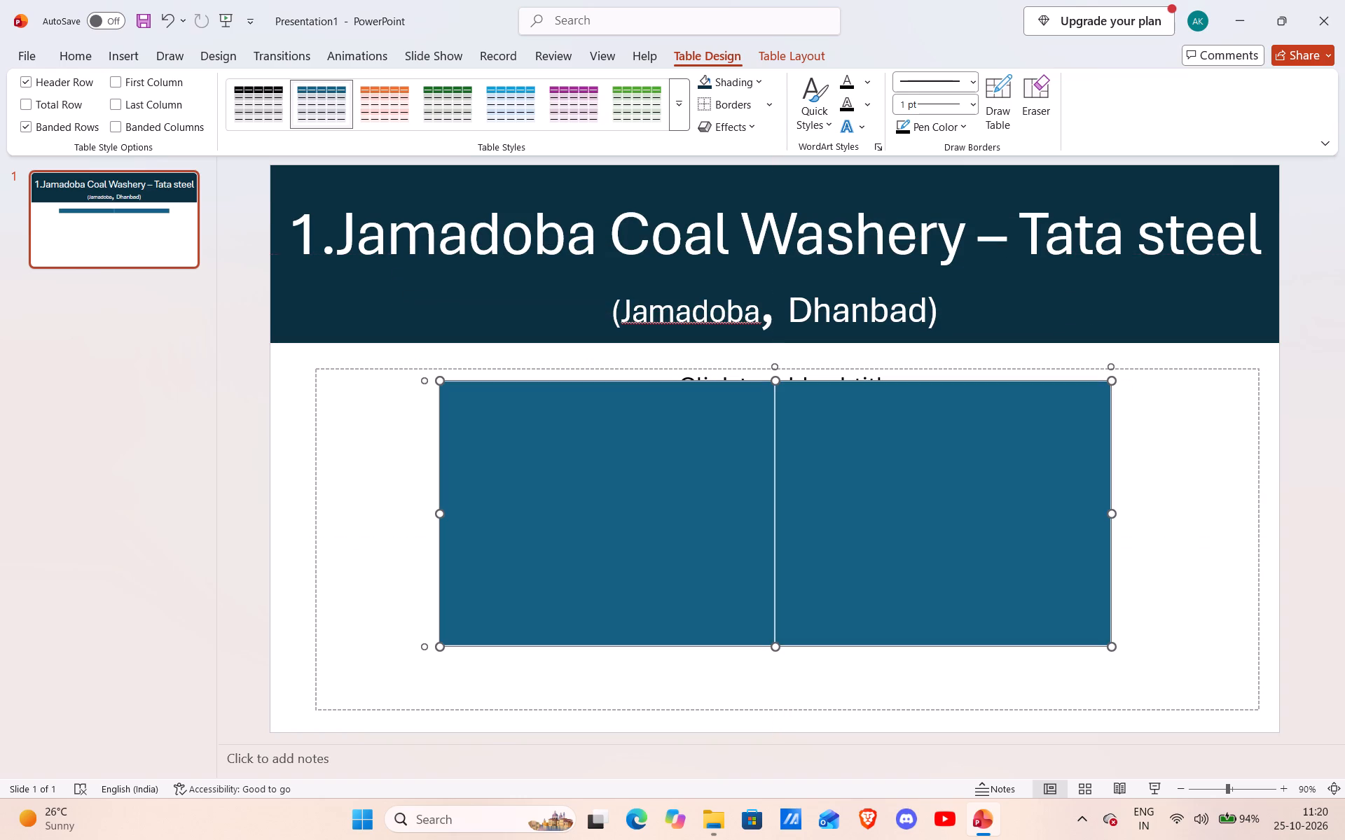
pyautogui.moveTo(441, 380); pyautogui.dragTo(436, 380)
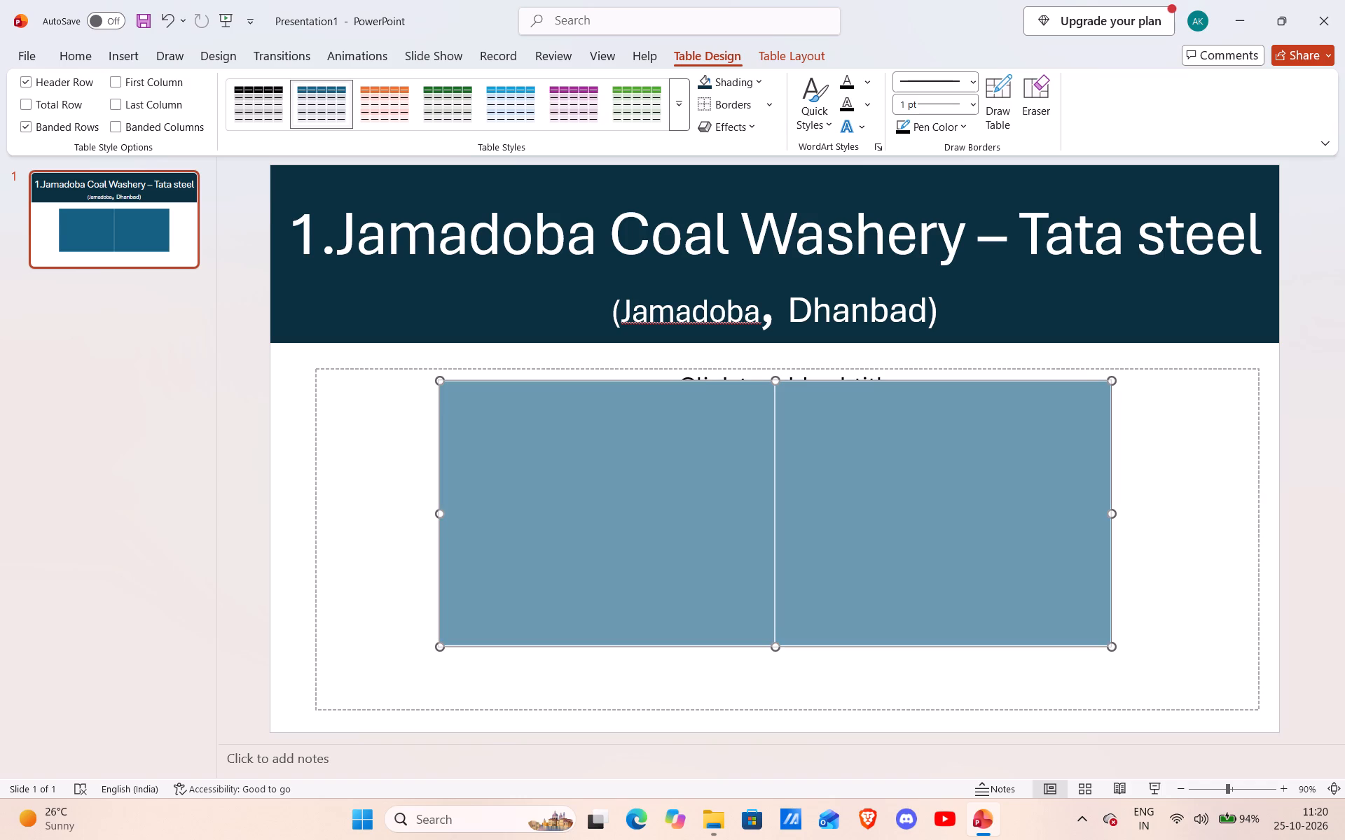
pyautogui.moveTo(436, 380); pyautogui.dragTo(327, 383)
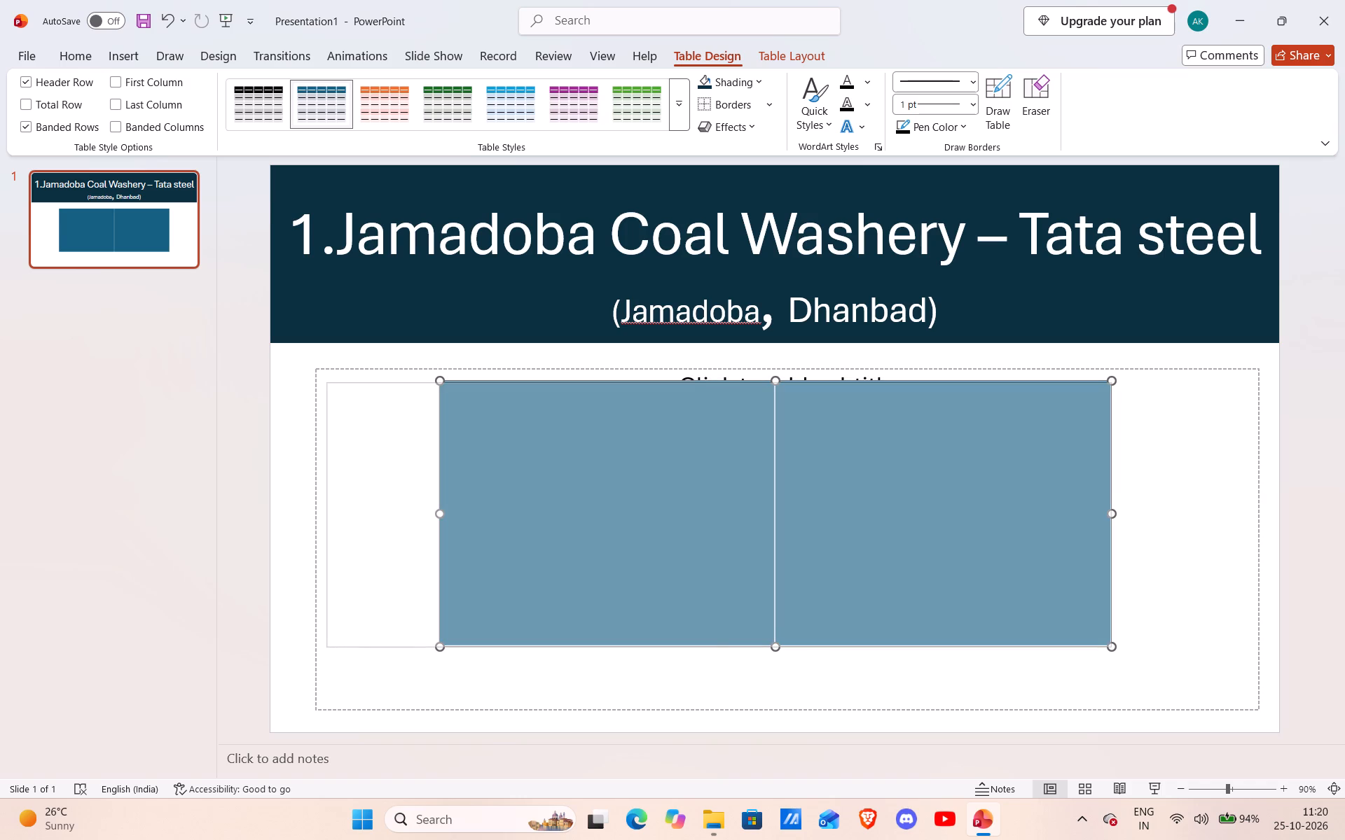
pyautogui.moveTo(327, 383); pyautogui.dragTo(329, 384)
pyautogui.moveTo(1113, 386); pyautogui.dragTo(1150, 379)
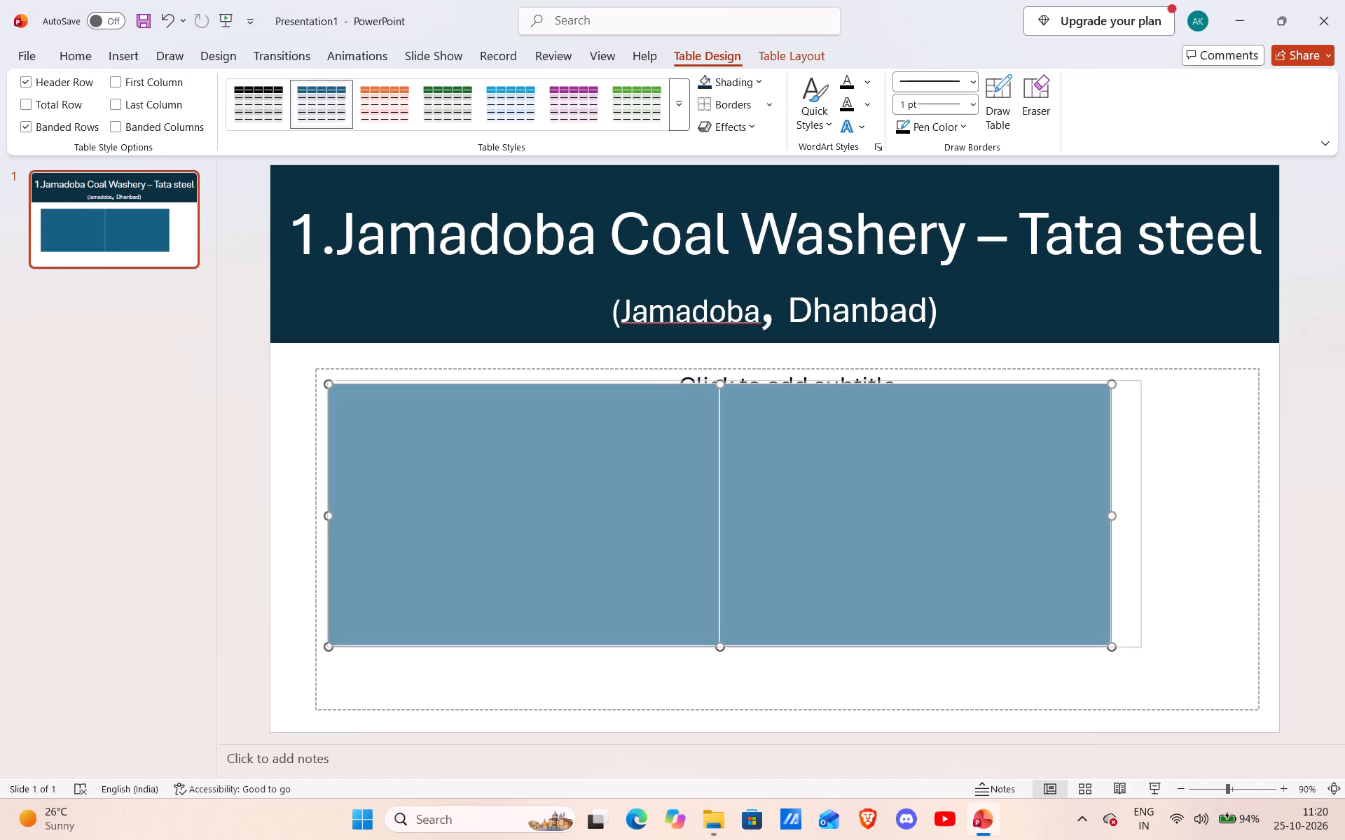
pyautogui.moveTo(1150, 379); pyautogui.dragTo(1261, 370)
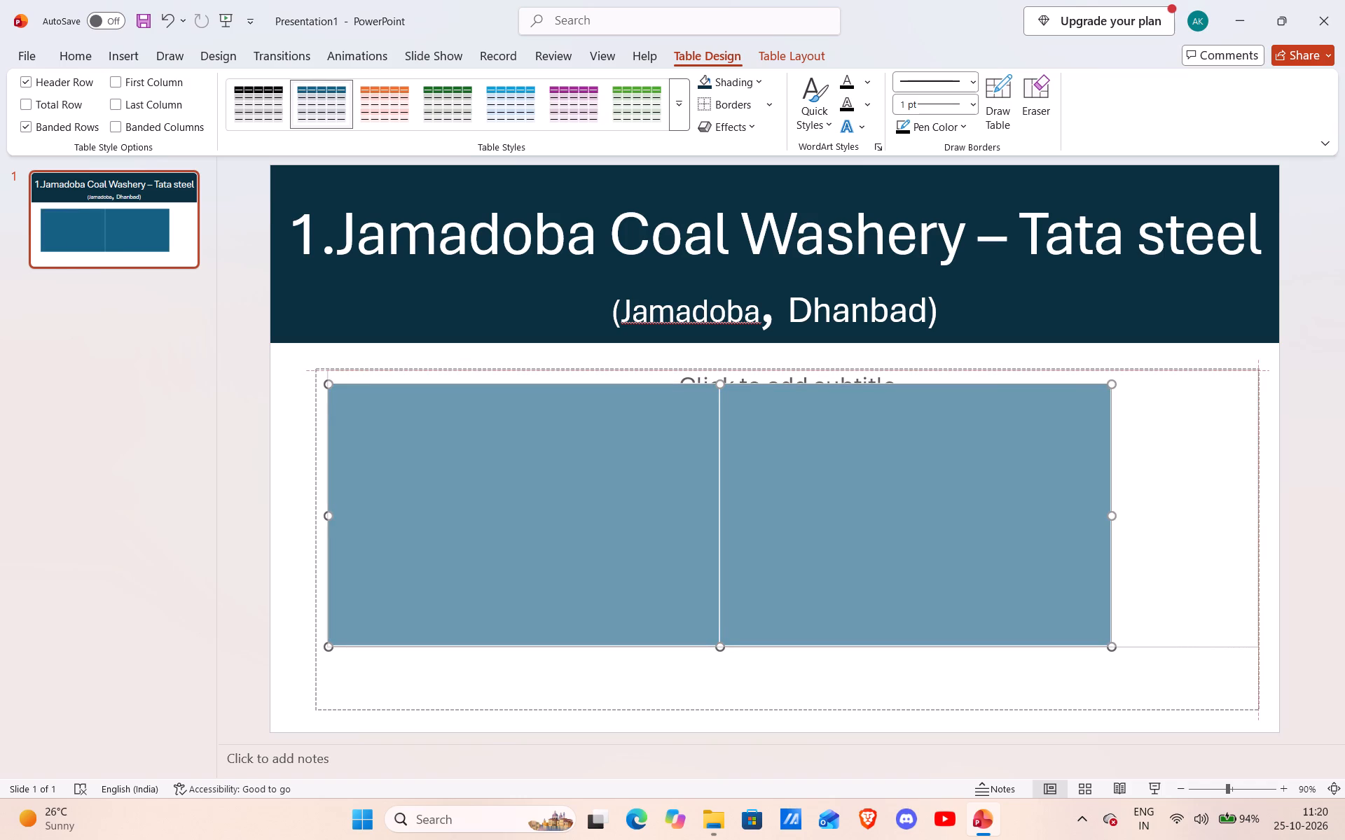
pyautogui.moveTo(1261, 370); pyautogui.dragTo(1259, 380)
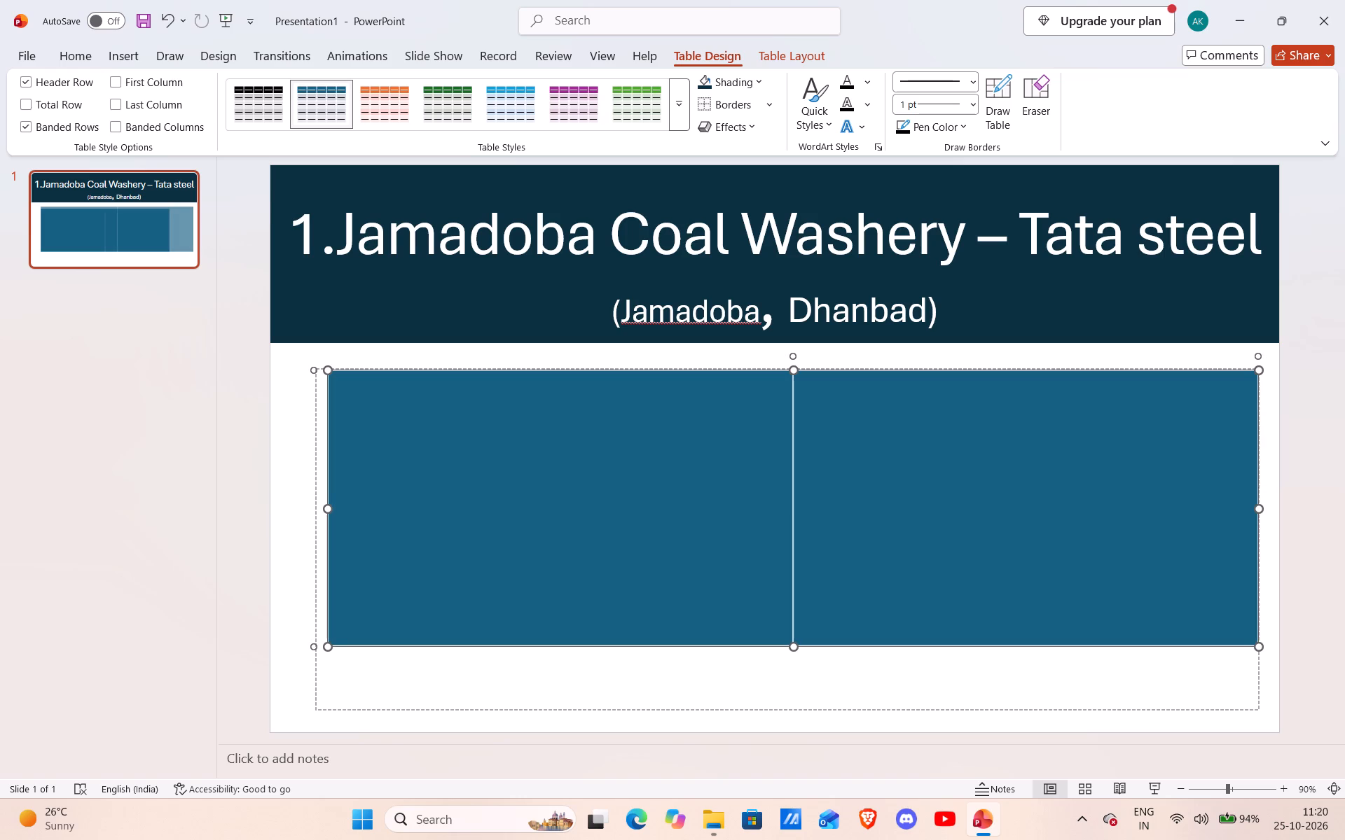
pyautogui.moveTo(332, 370); pyautogui.dragTo(327, 371)
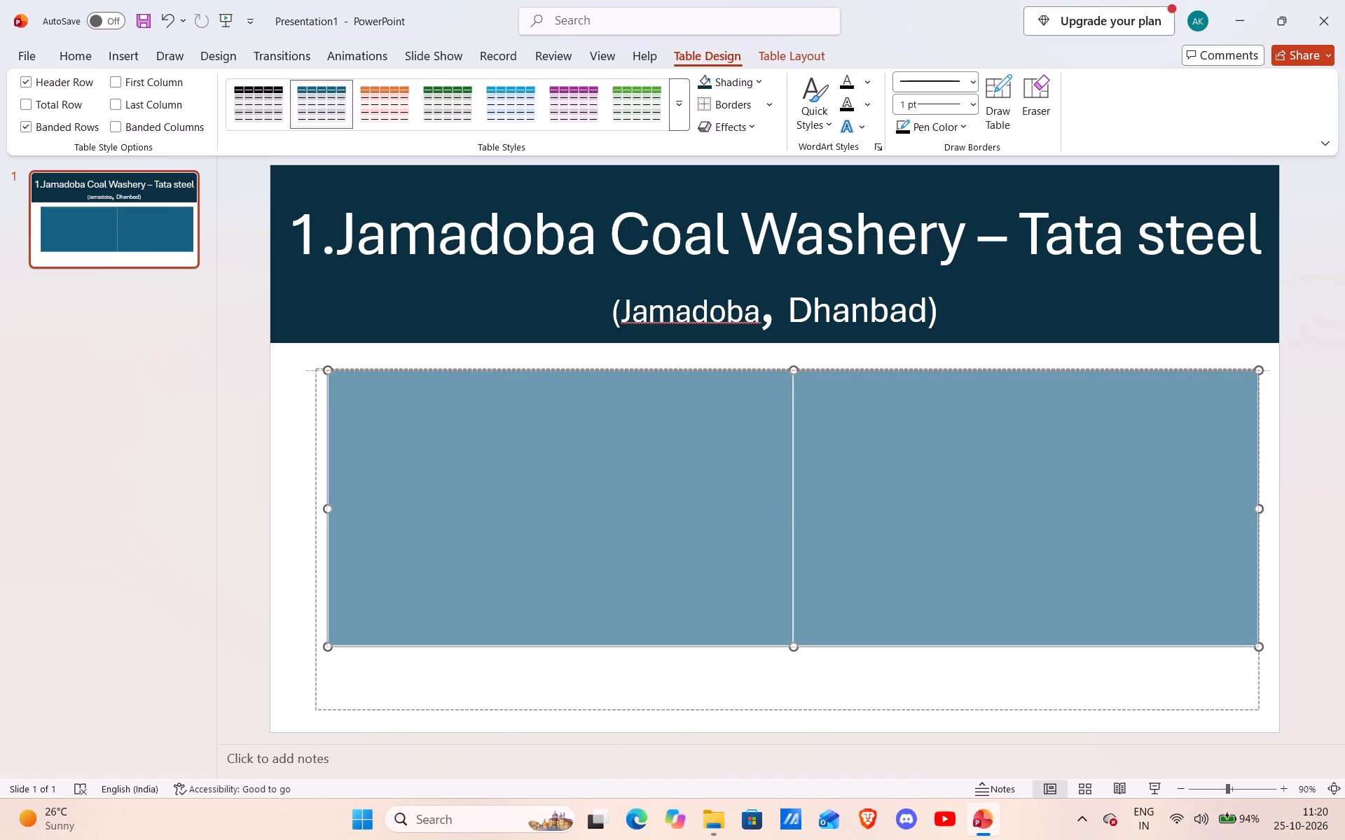
pyautogui.moveTo(327, 371); pyautogui.dragTo(317, 374)
pyautogui.moveTo(317, 374); pyautogui.dragTo(312, 376)
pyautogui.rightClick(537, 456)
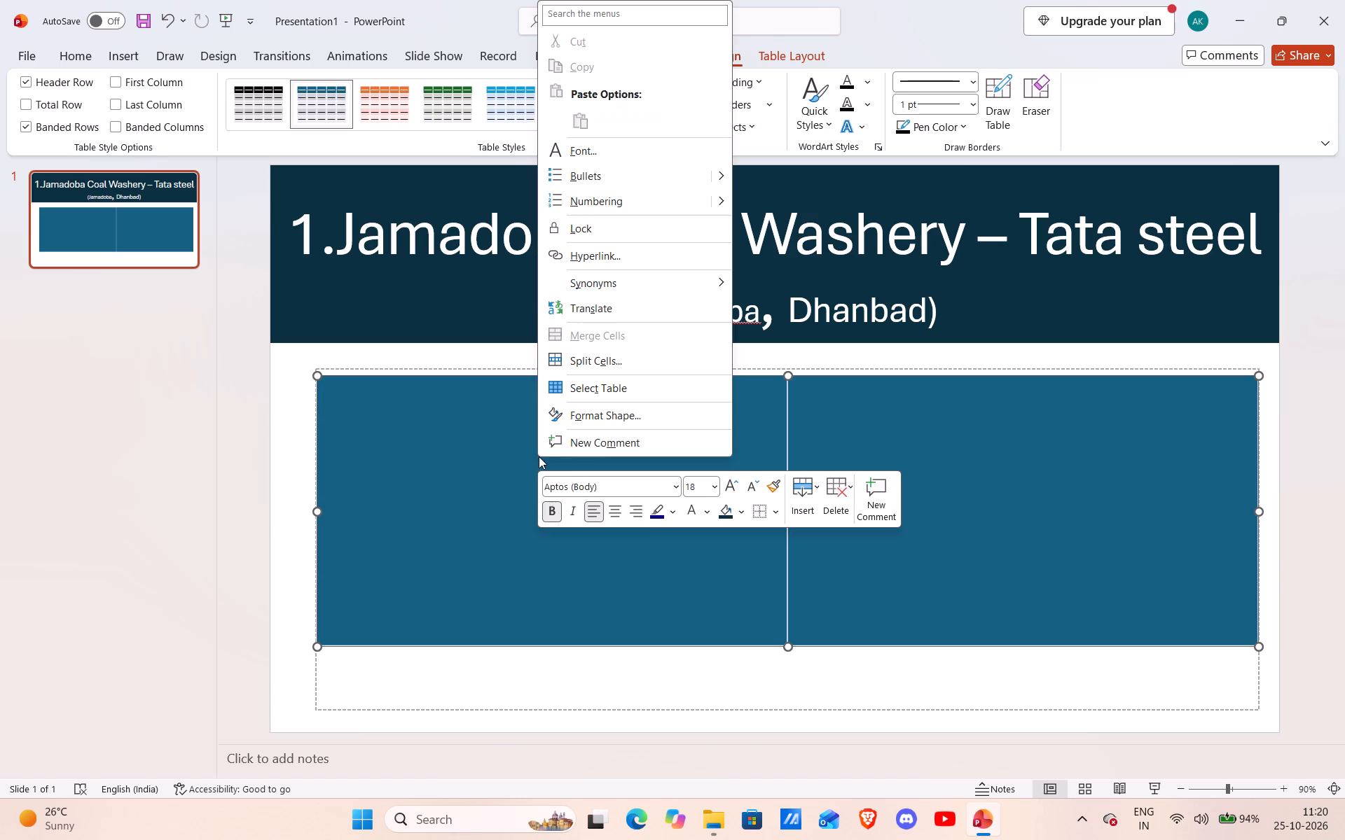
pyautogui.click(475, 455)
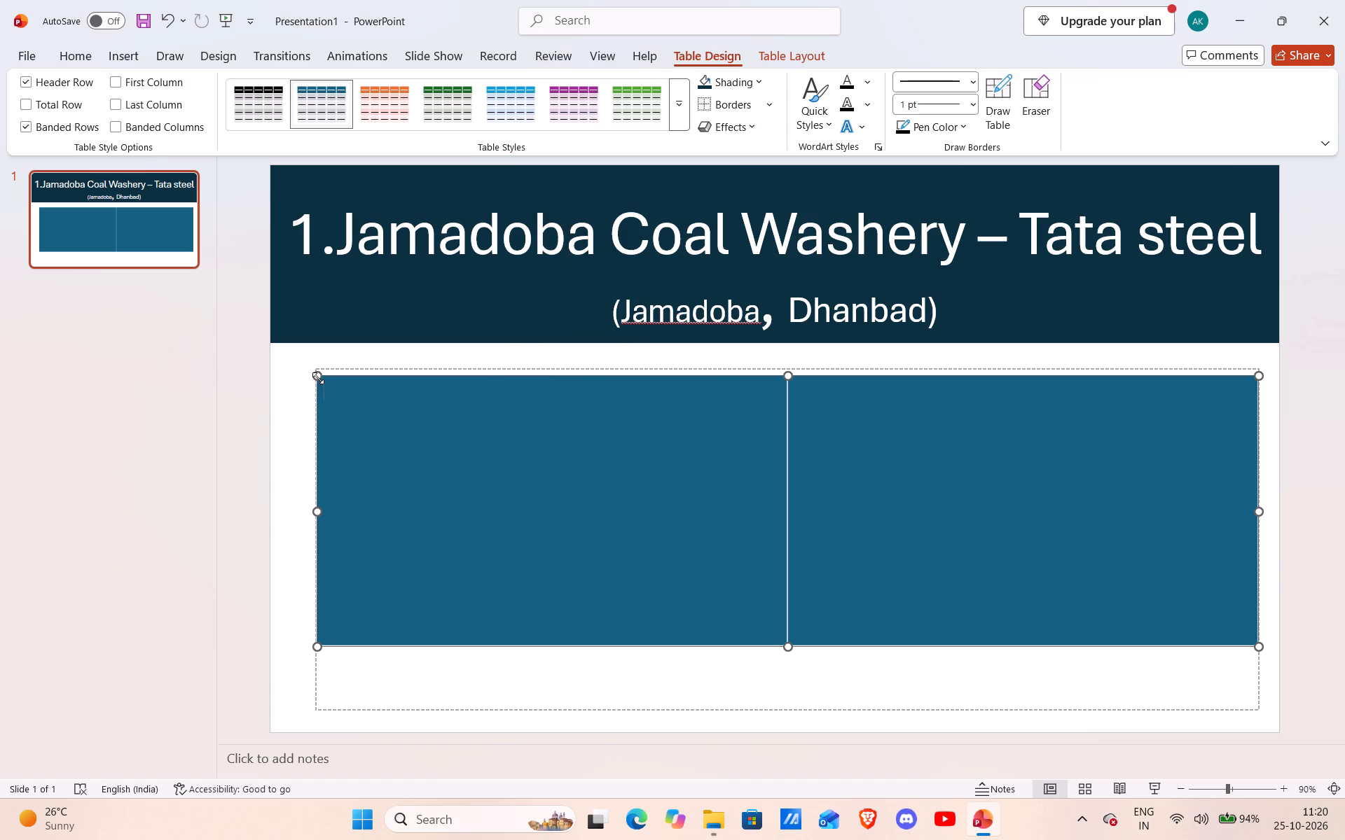
# Shrink the table from its upper-left corner, leaving its right and bottom edges in place.
pyautogui.moveTo(318, 378); pyautogui.dragTo(425, 440)
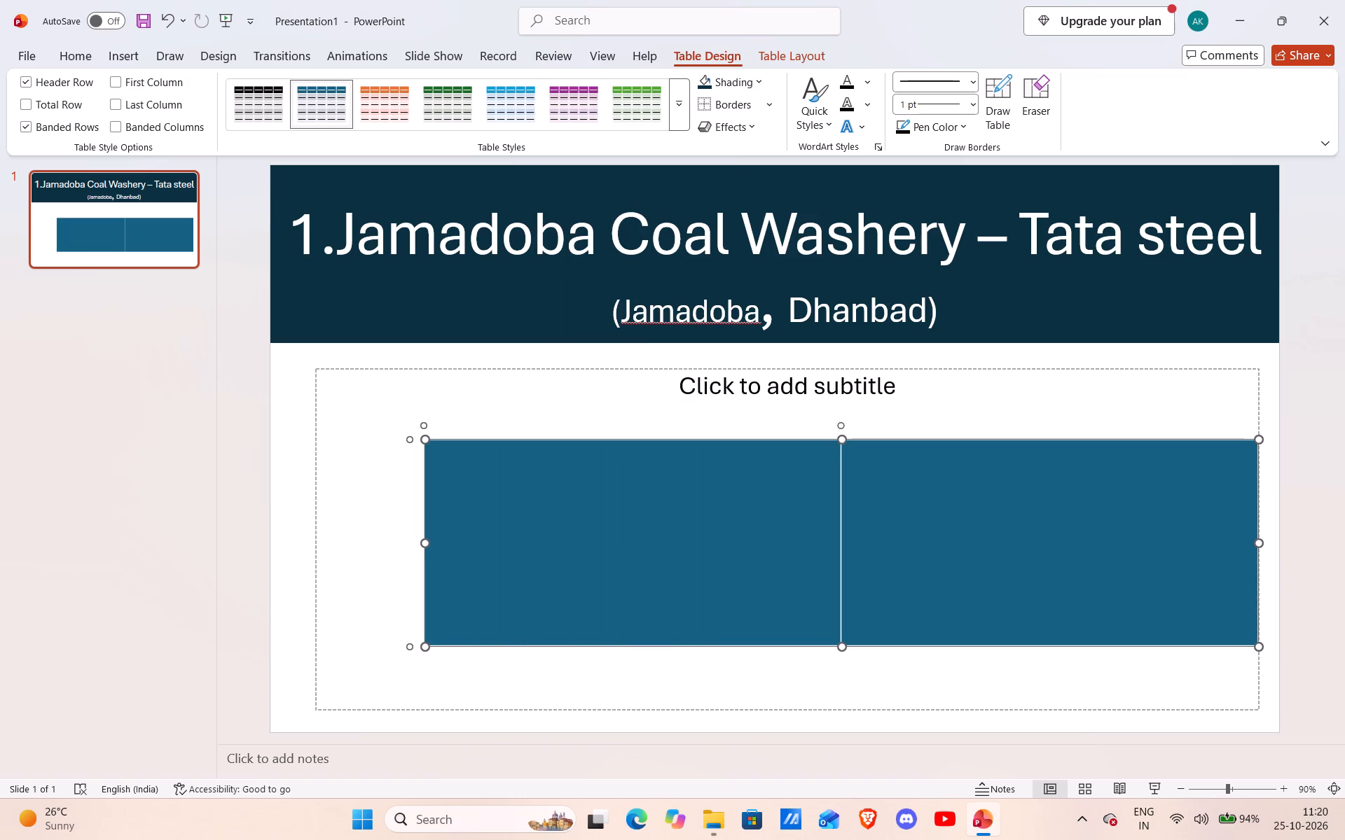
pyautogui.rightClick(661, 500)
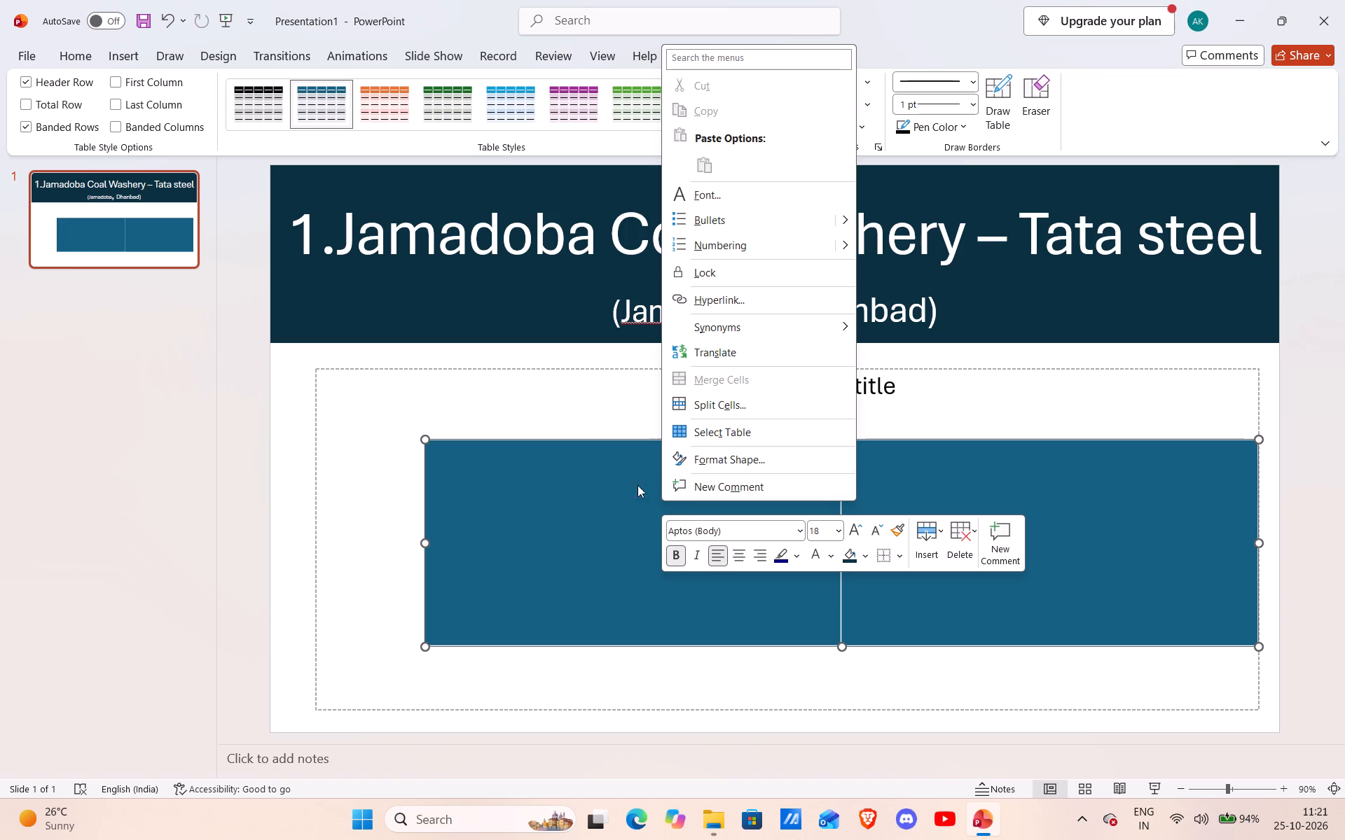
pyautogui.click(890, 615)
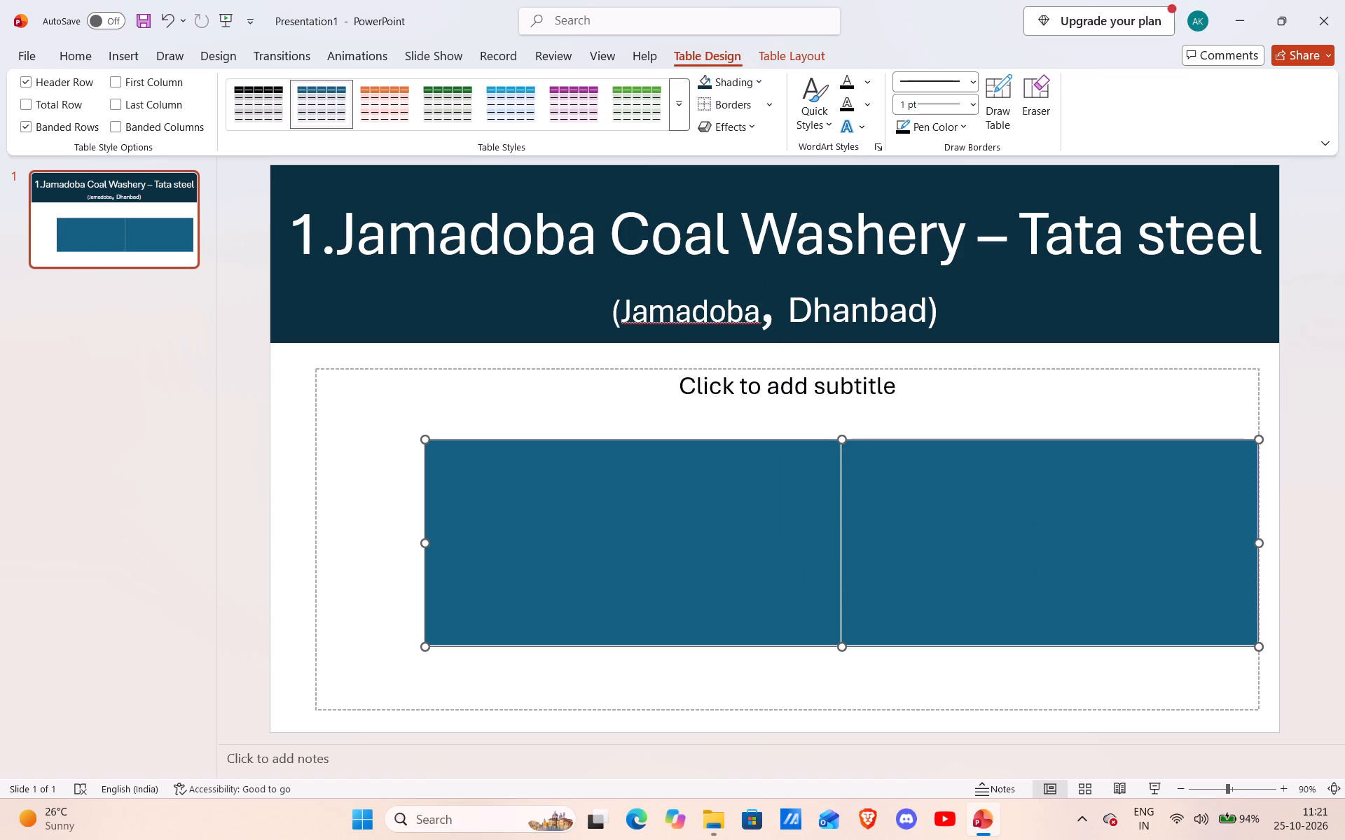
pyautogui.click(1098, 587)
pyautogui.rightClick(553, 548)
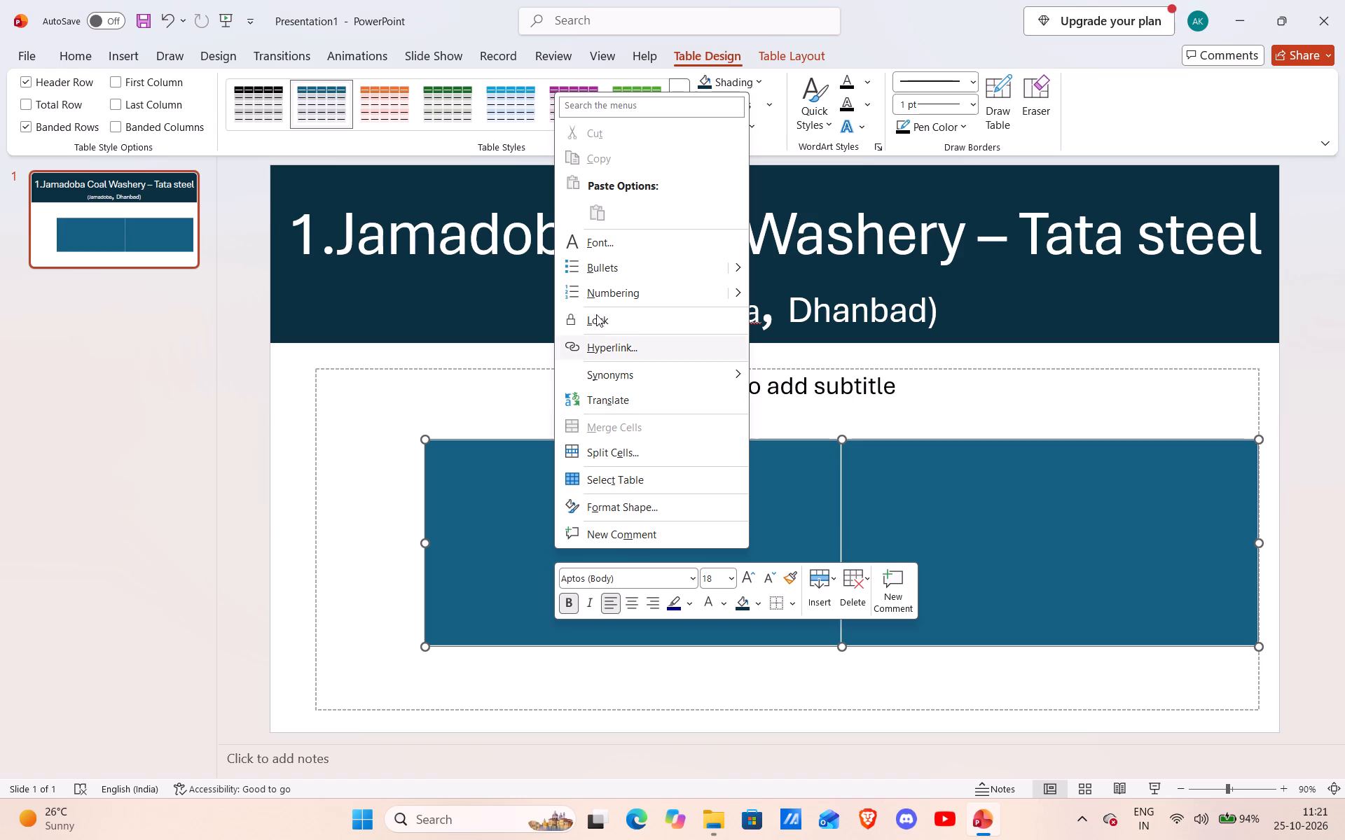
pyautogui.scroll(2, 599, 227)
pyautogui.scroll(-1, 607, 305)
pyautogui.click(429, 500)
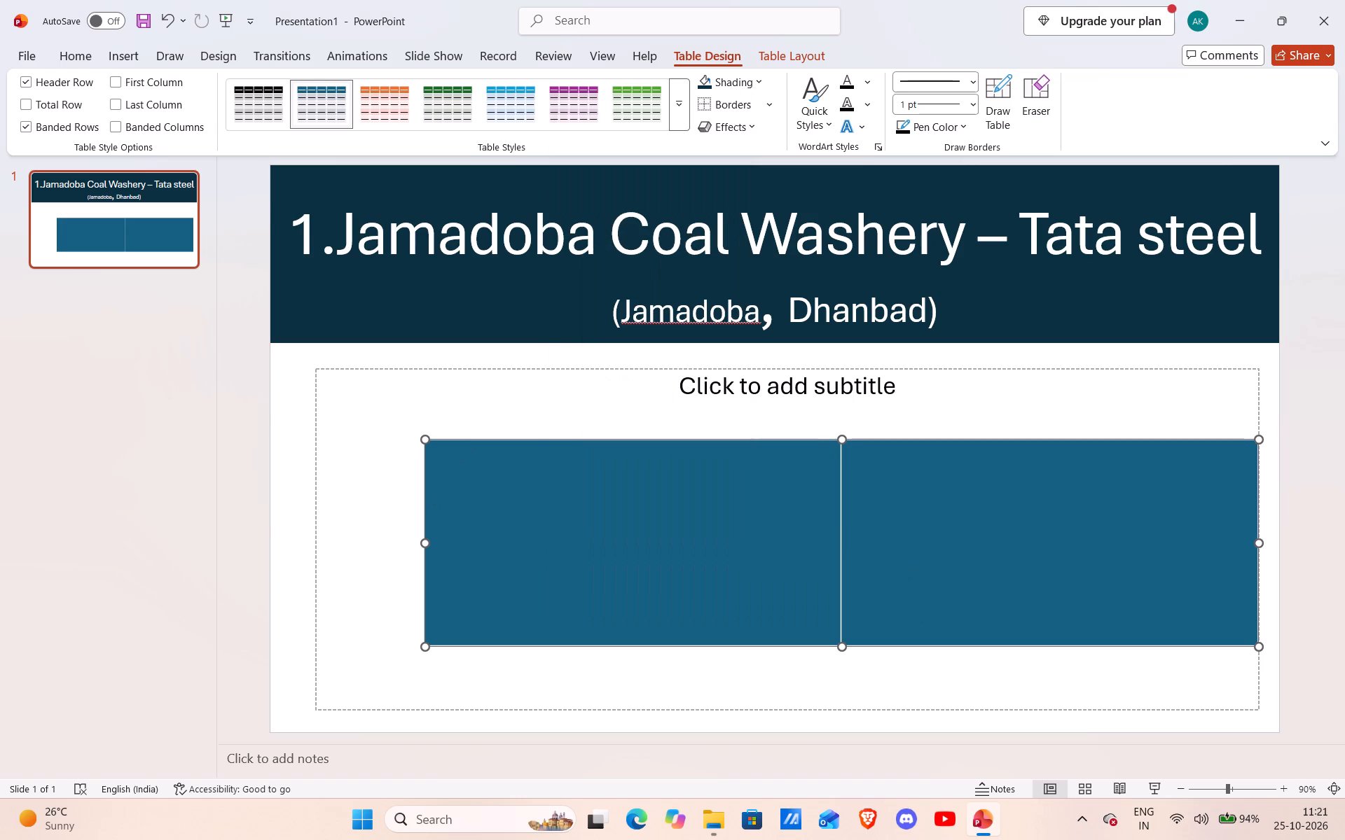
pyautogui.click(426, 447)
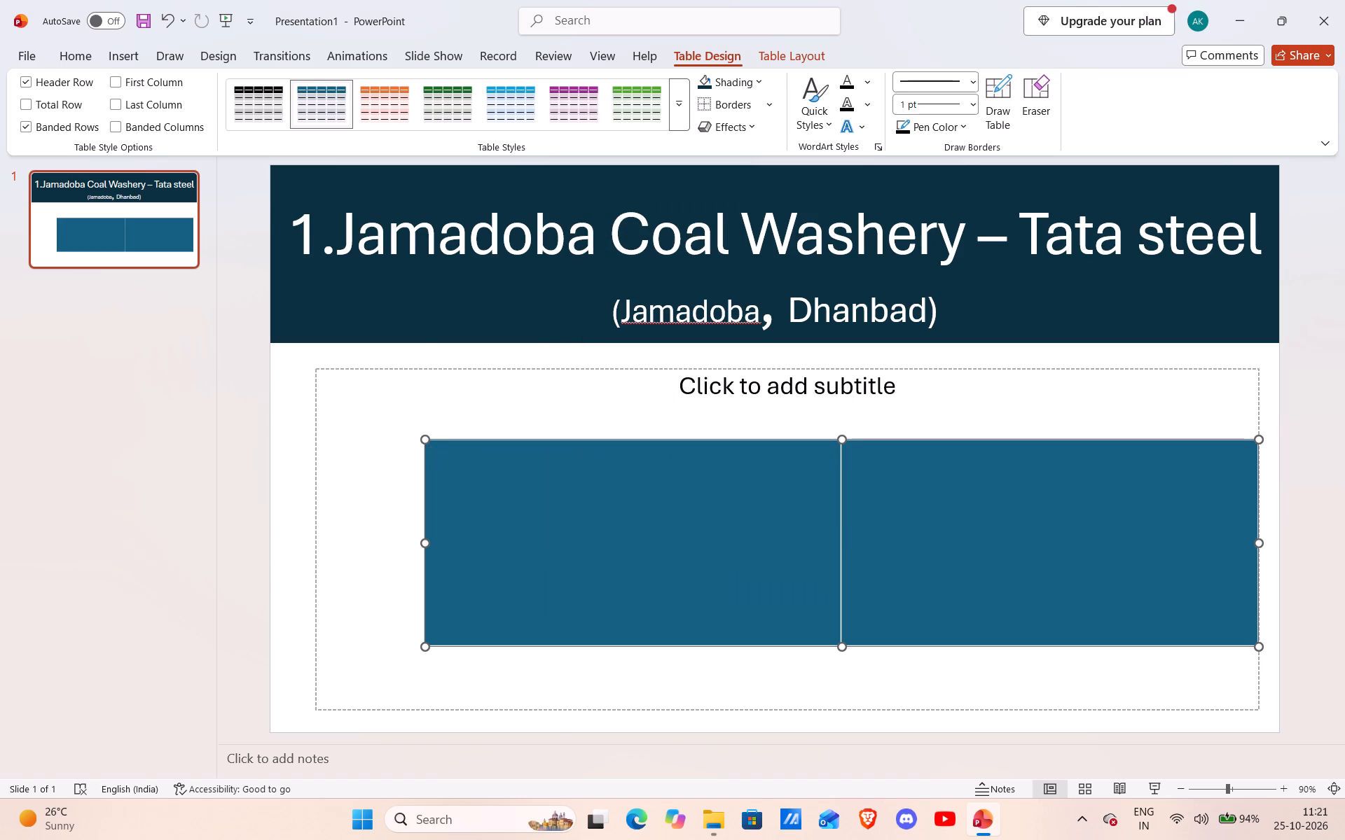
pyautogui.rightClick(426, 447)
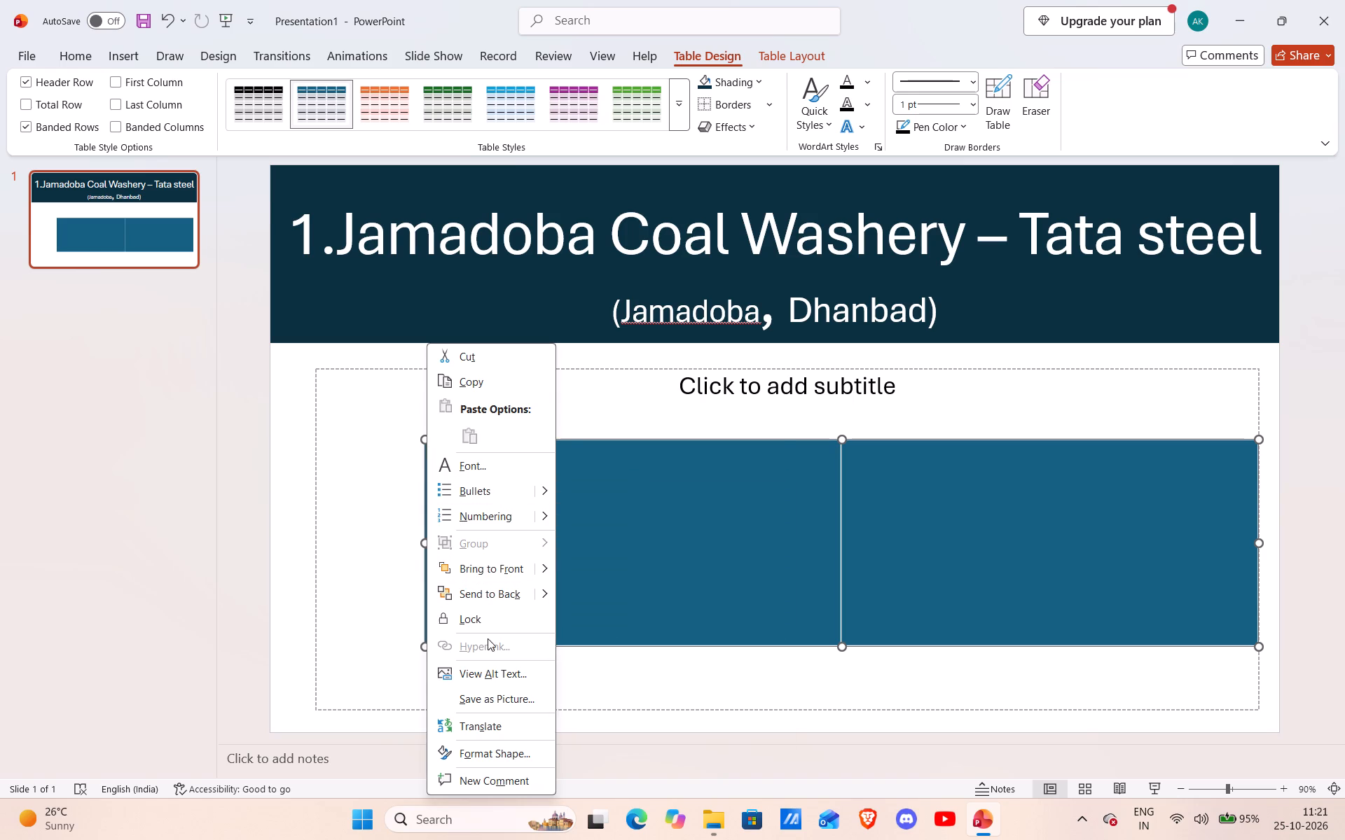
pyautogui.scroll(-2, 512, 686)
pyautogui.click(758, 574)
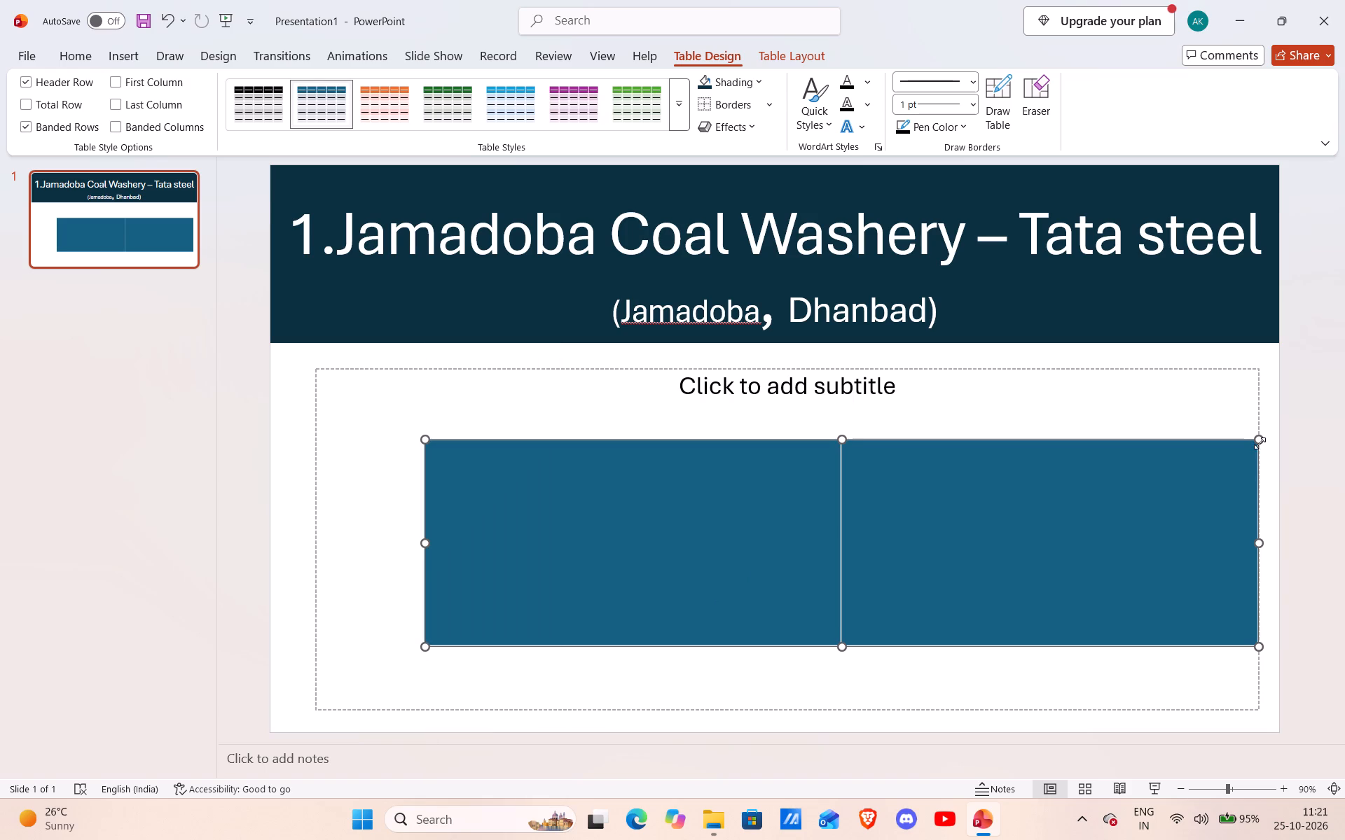
# Shrink the table from its upper-right corner to a small block in the lower-left part of the subtitle placeholder.
pyautogui.click(1257, 446)
pyautogui.moveTo(1257, 438); pyautogui.dragTo(1042, 505)
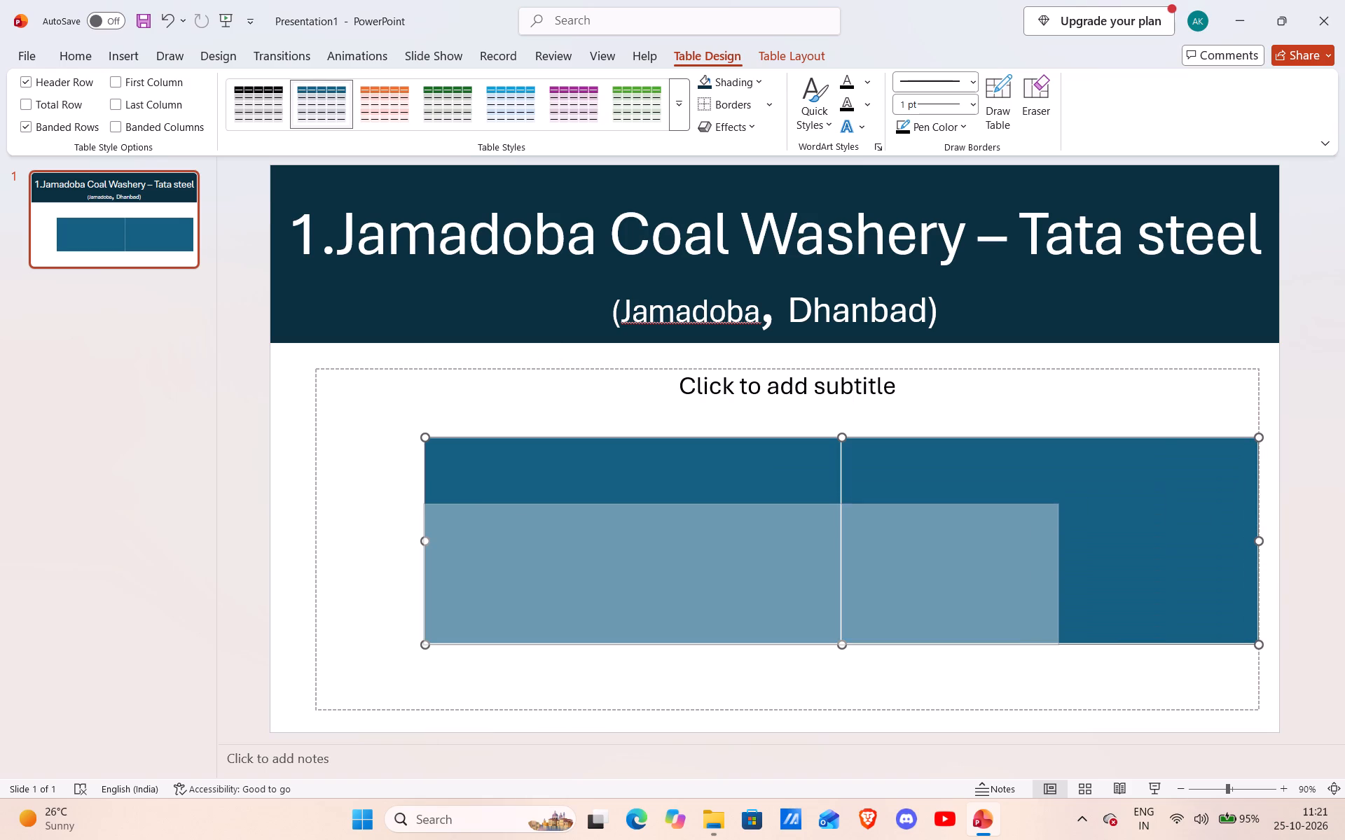
pyautogui.moveTo(1042, 505); pyautogui.dragTo(639, 493)
# Delete the small two-column table from the subtitle placeholder.
pyautogui.rightClick(619, 559)
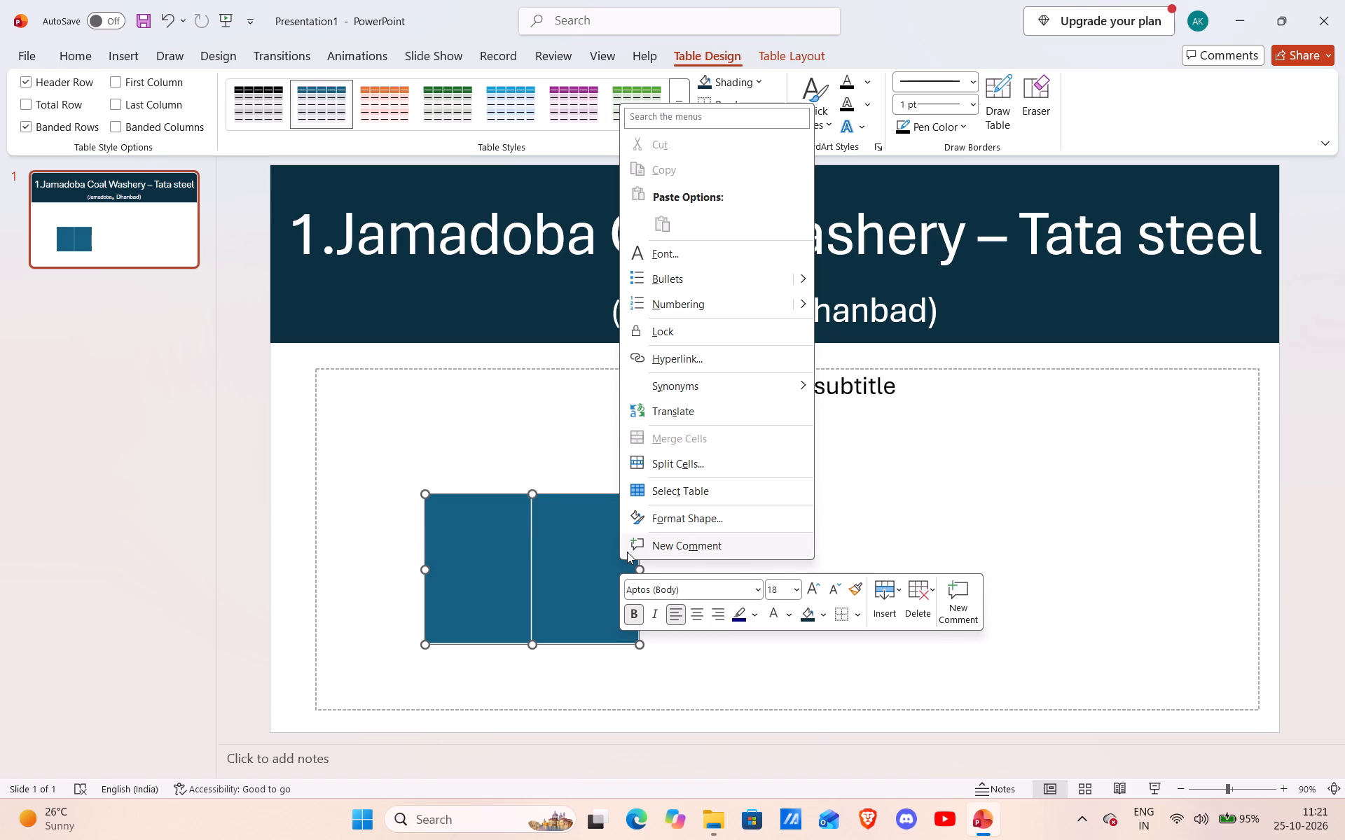
pyautogui.click(679, 491)
pyautogui.rightClick(627, 542)
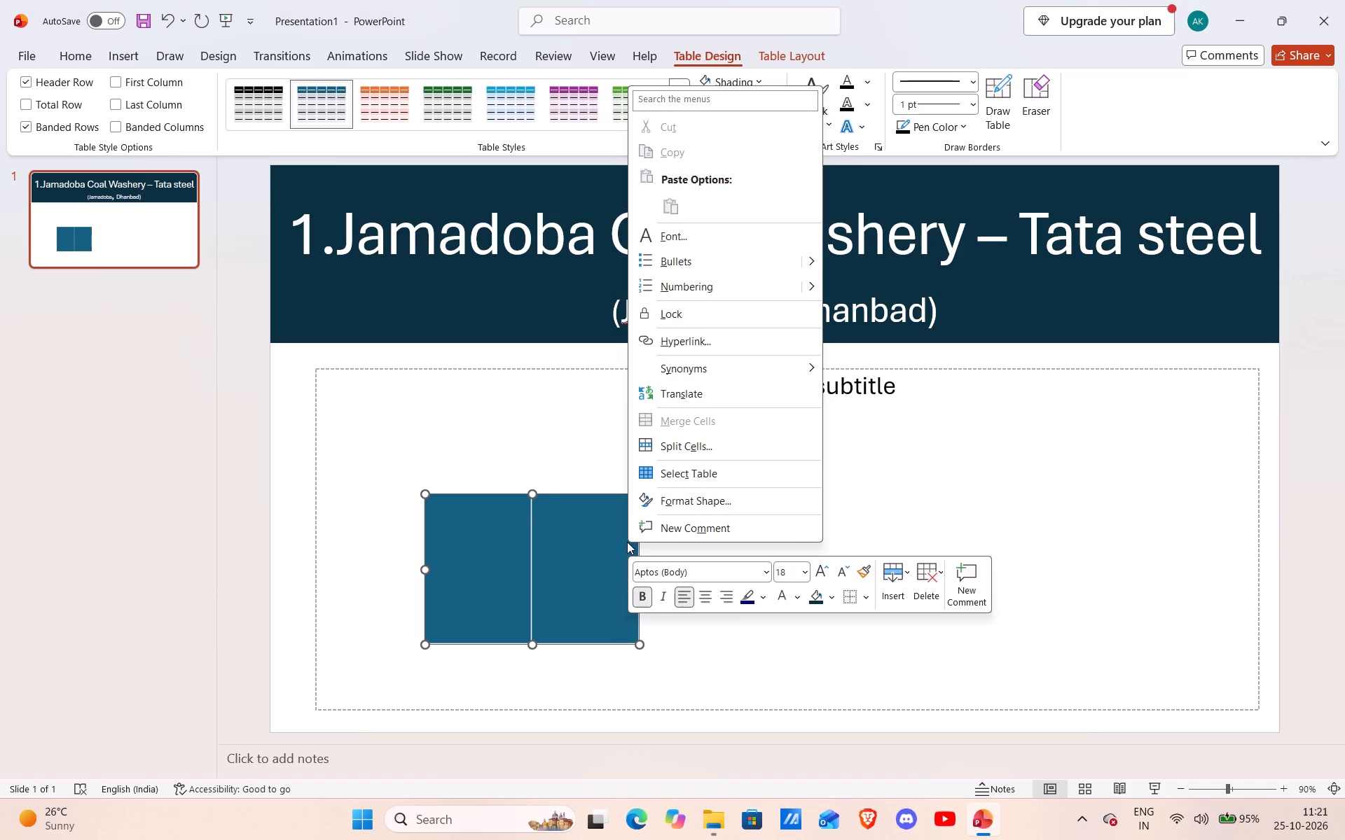
pyautogui.click(622, 543)
pyautogui.click(620, 544)
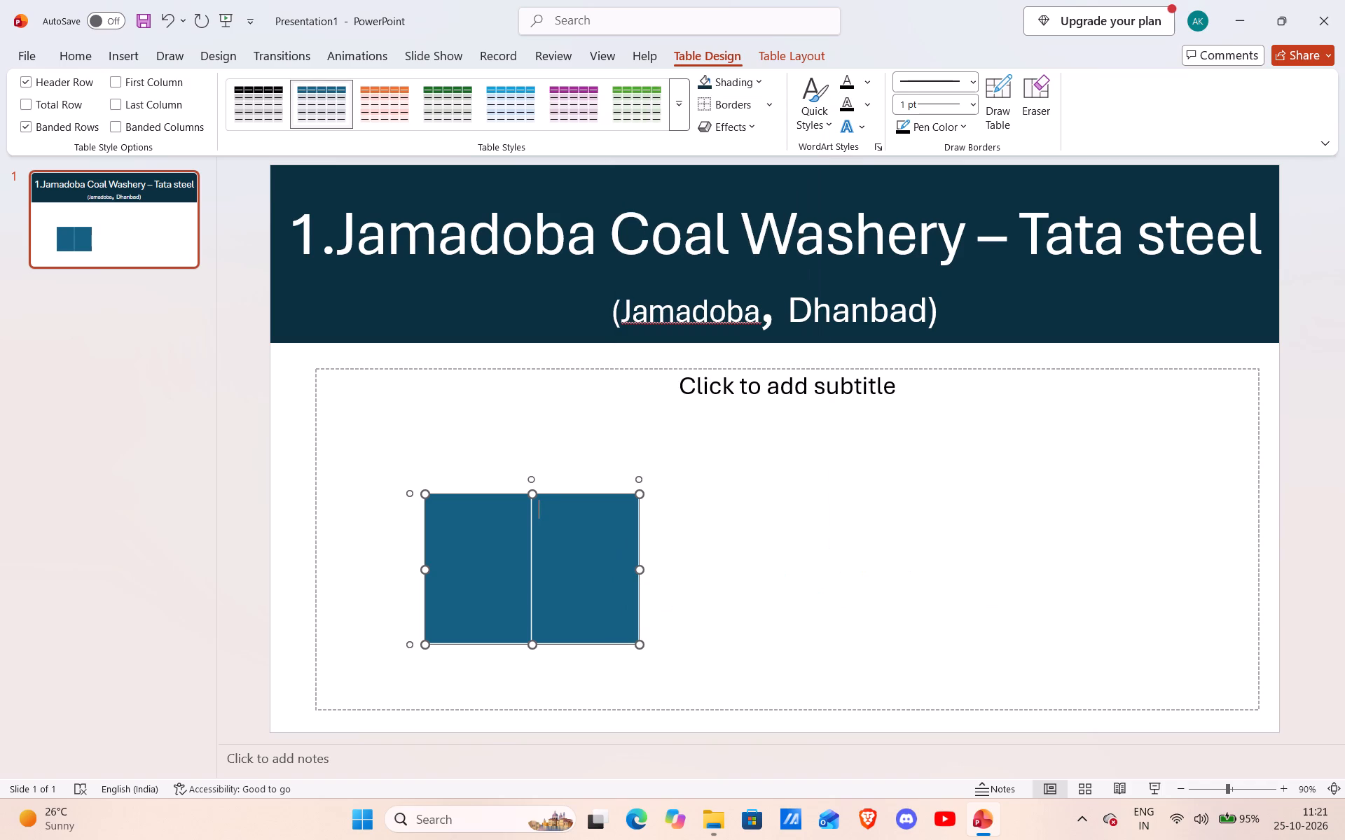
pyautogui.press('Delete')
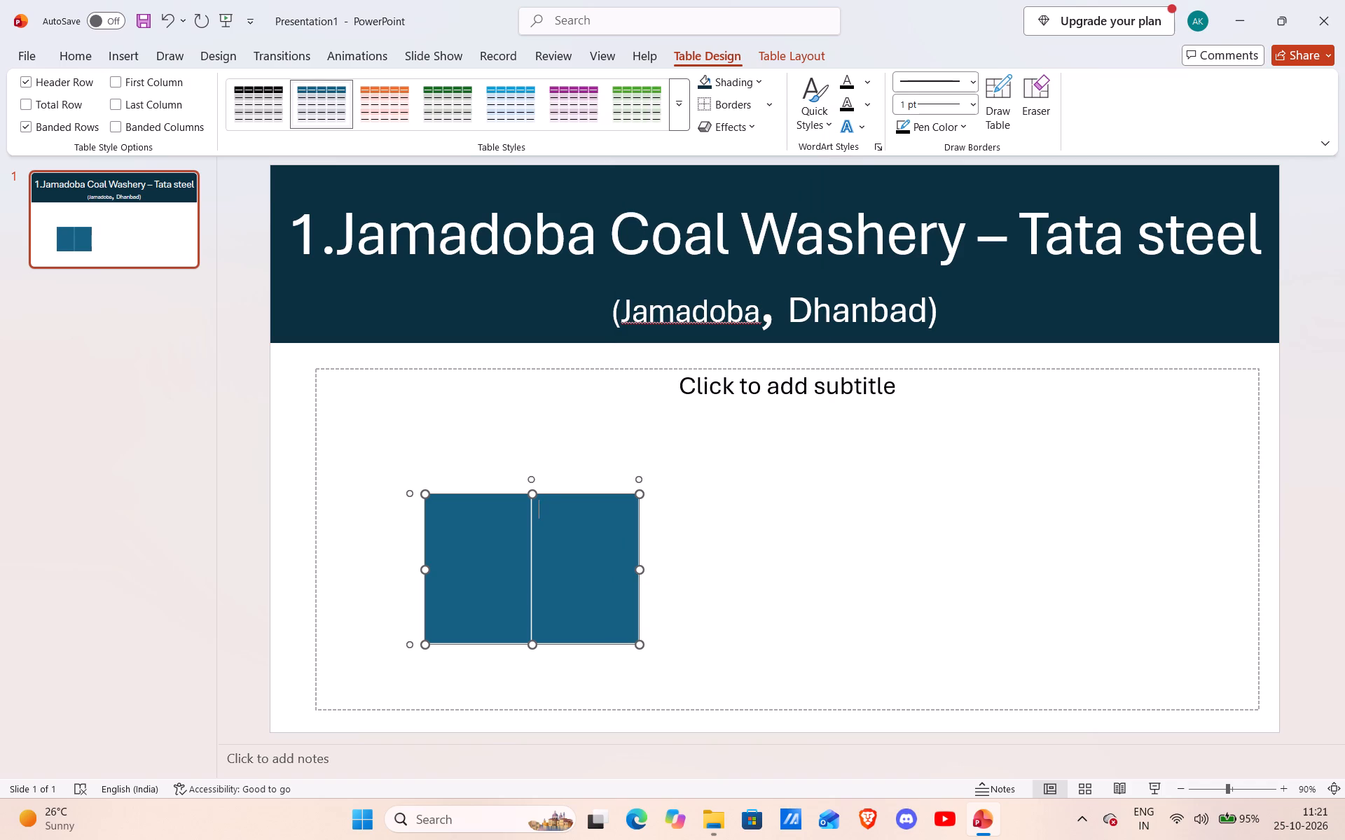
pyautogui.rightClick(613, 549)
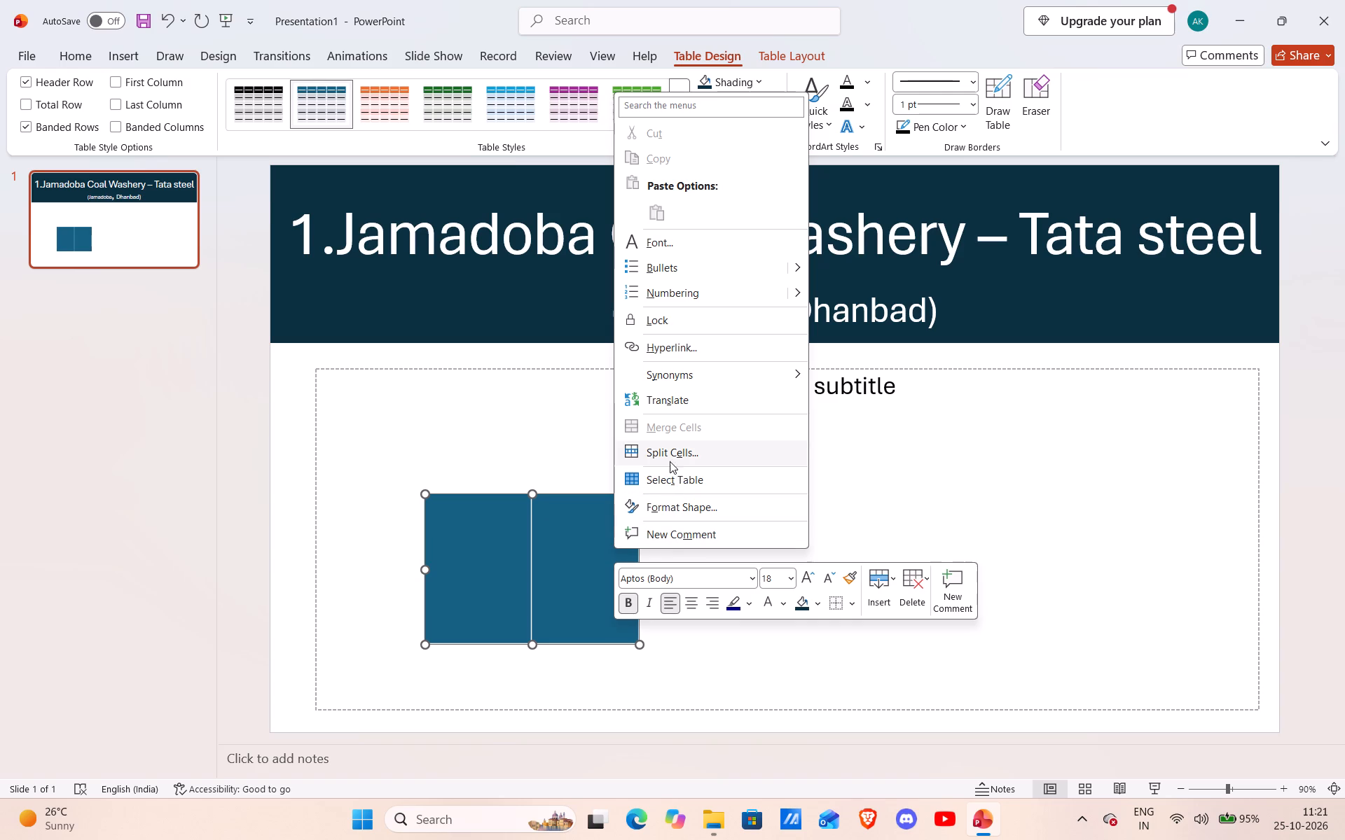
pyautogui.click(675, 477)
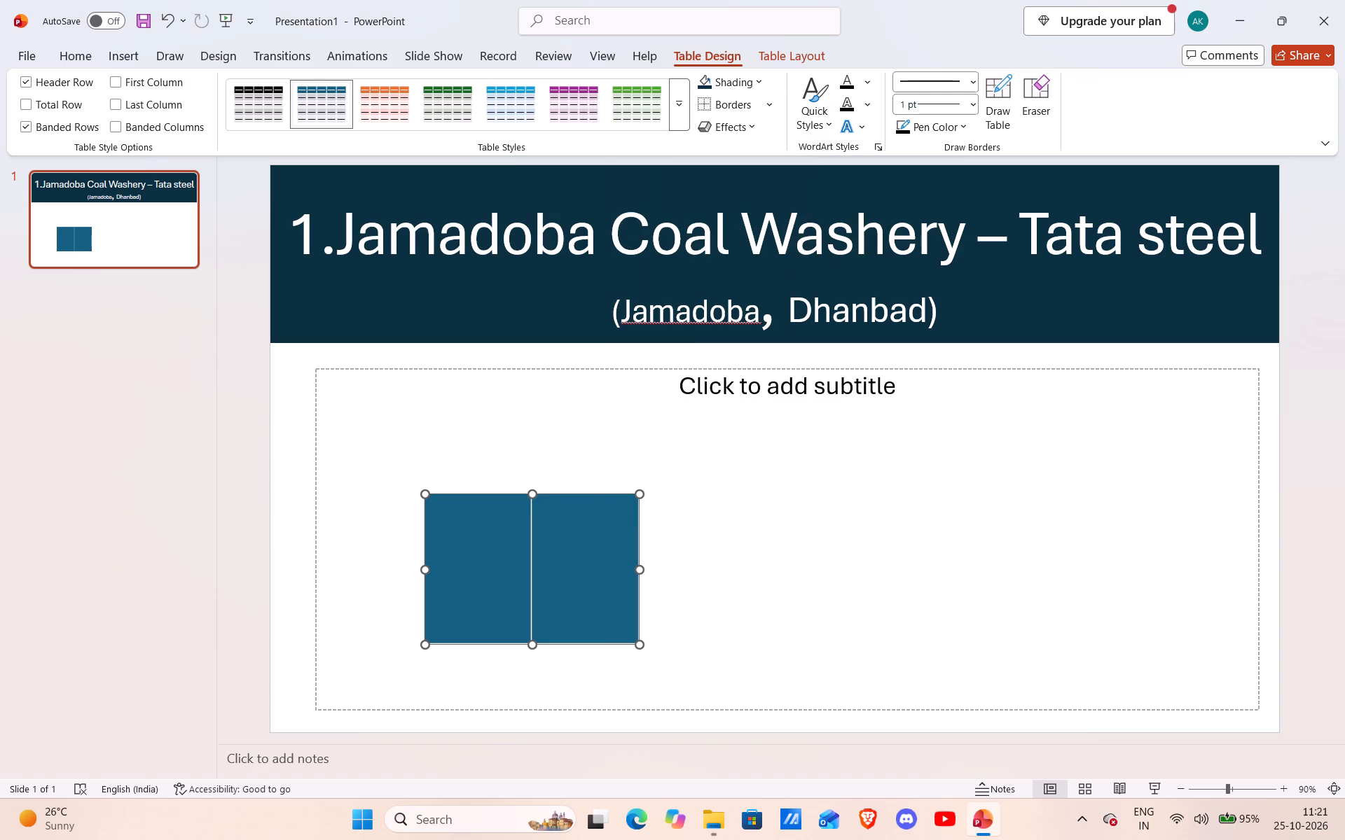
pyautogui.press('Delete')
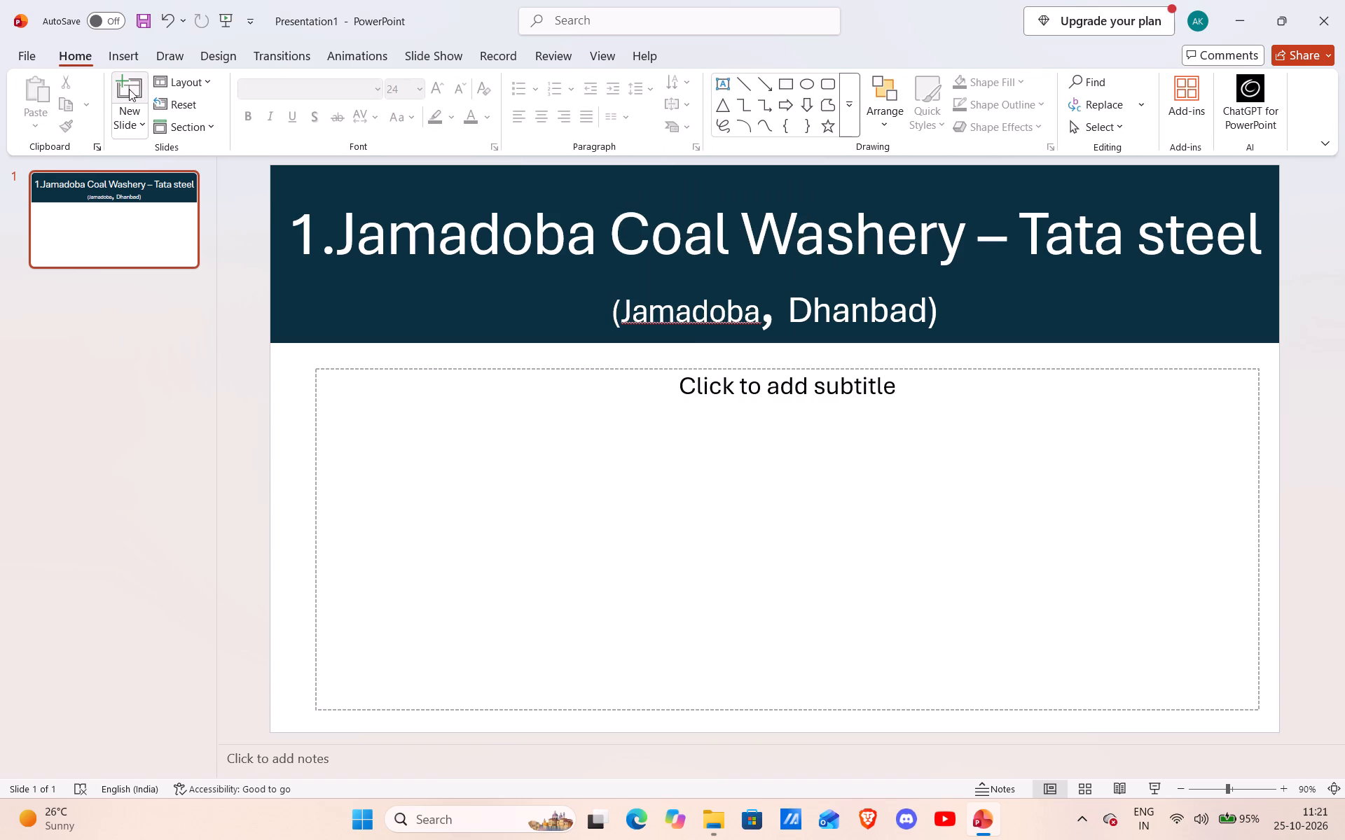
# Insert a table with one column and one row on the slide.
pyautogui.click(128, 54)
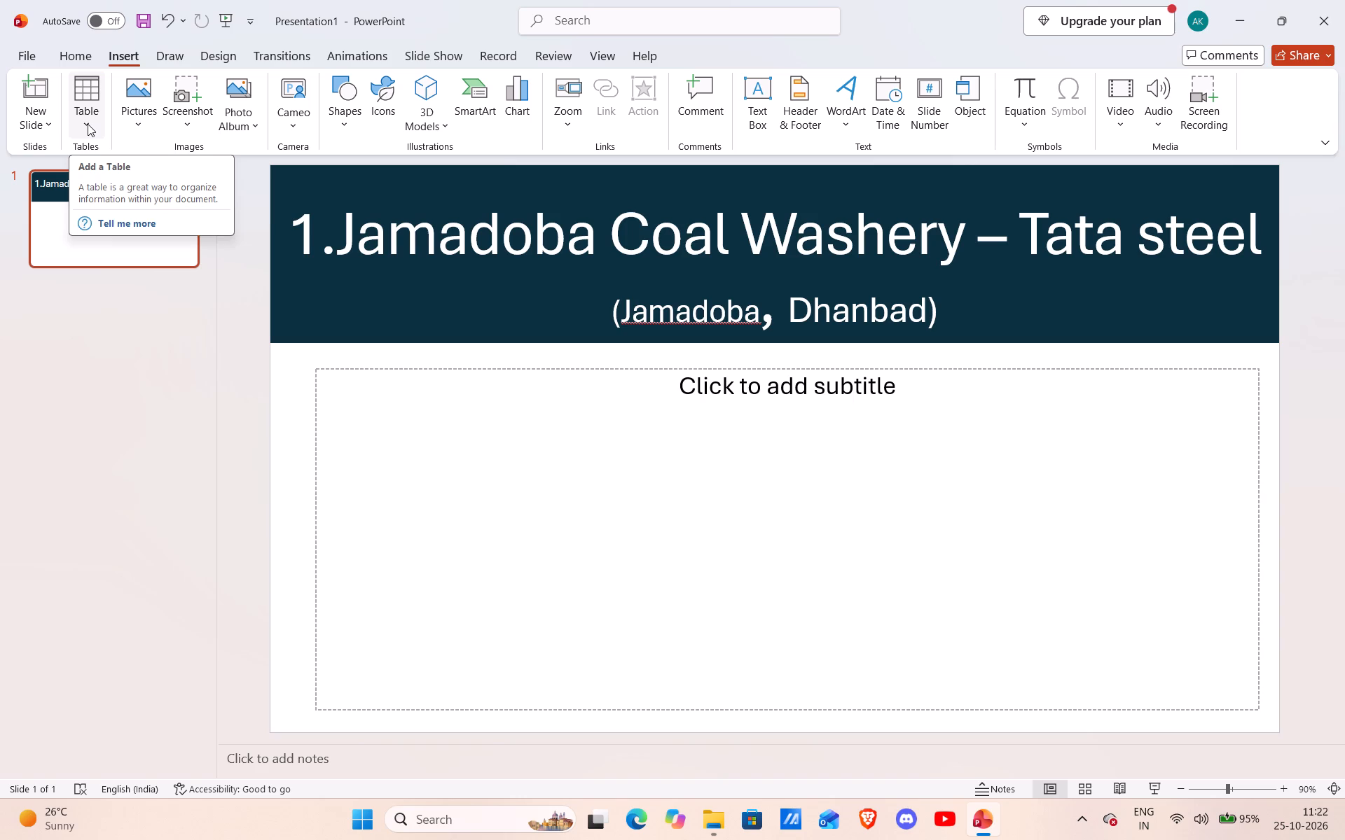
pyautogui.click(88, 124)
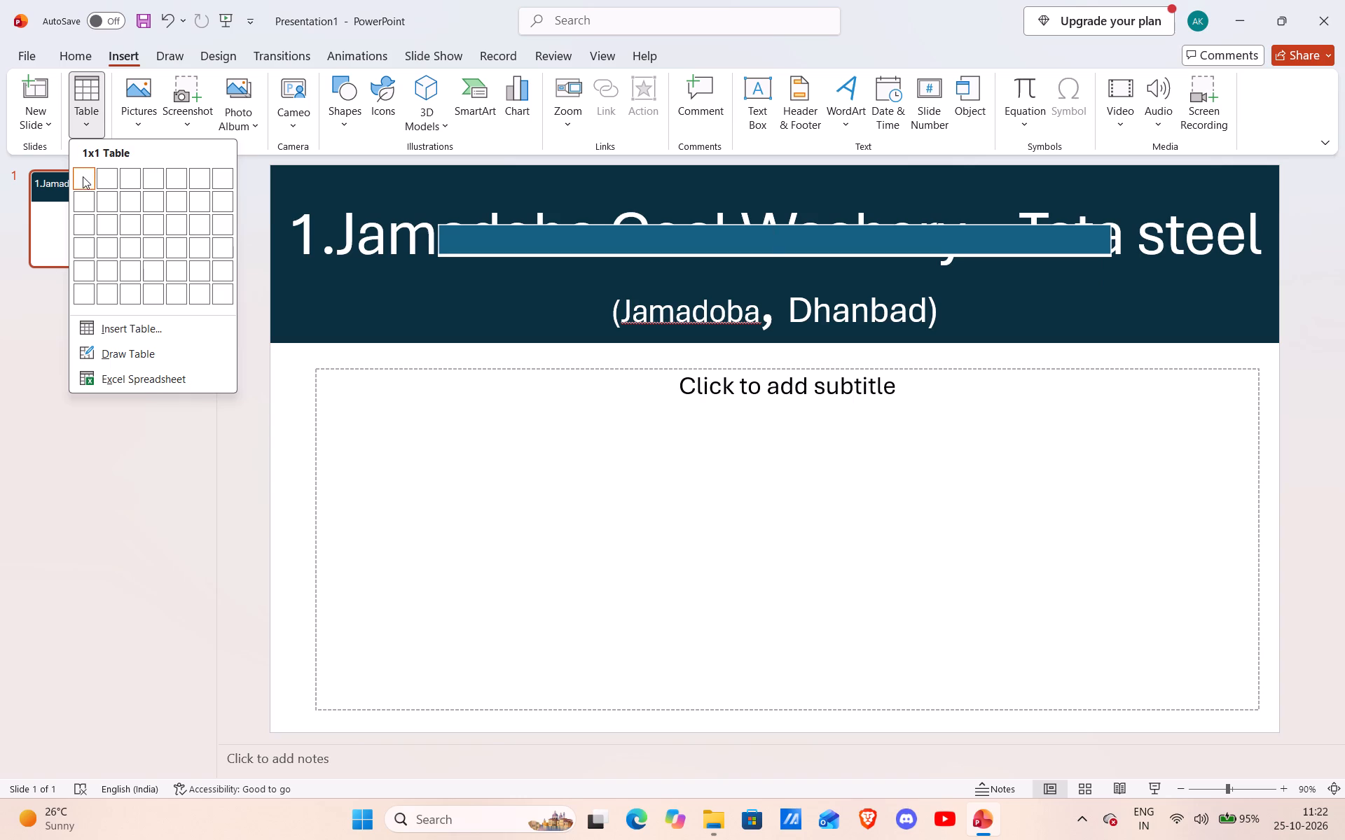
# Insert another table with 2 columns and 10 rows.
pyautogui.click(118, 54)
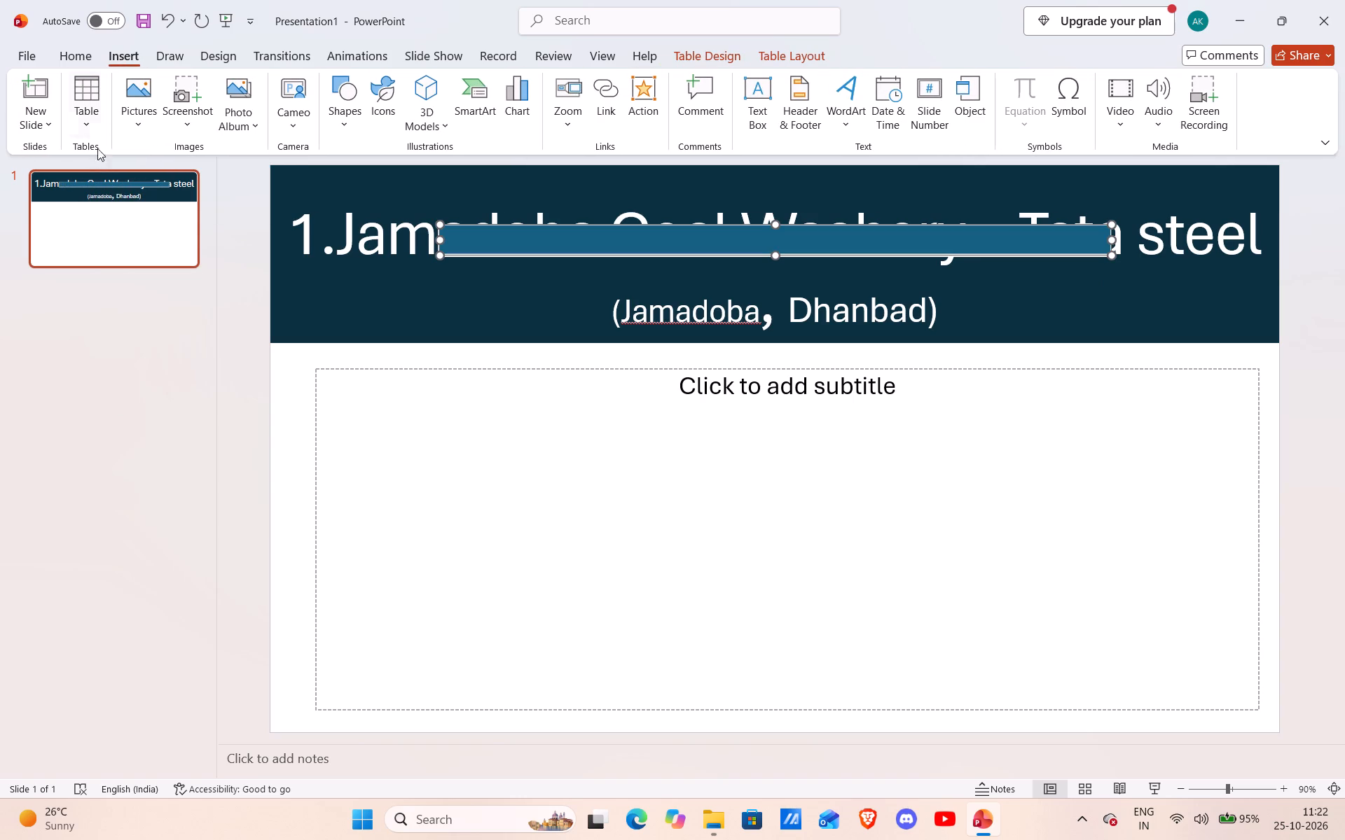
pyautogui.click(90, 124)
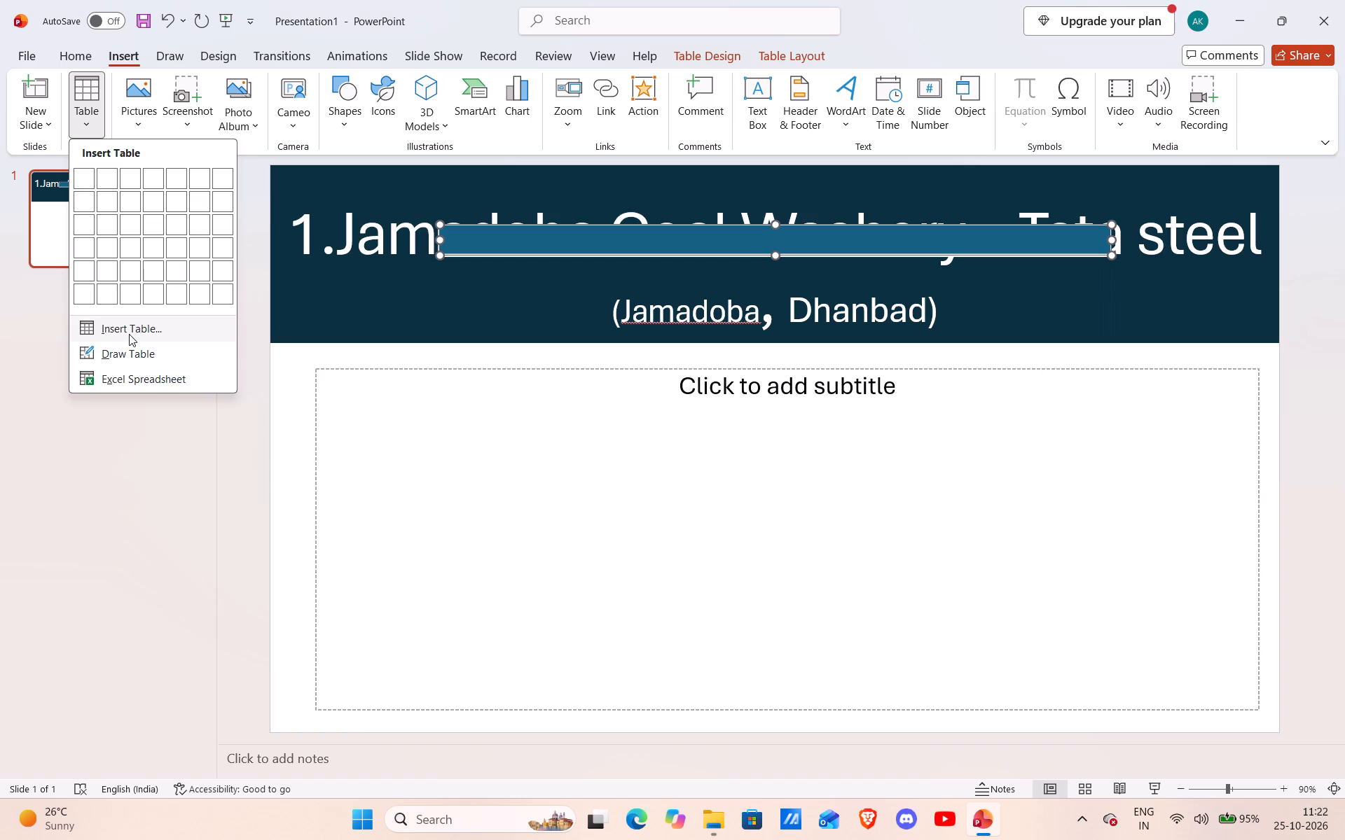
pyautogui.click(129, 334)
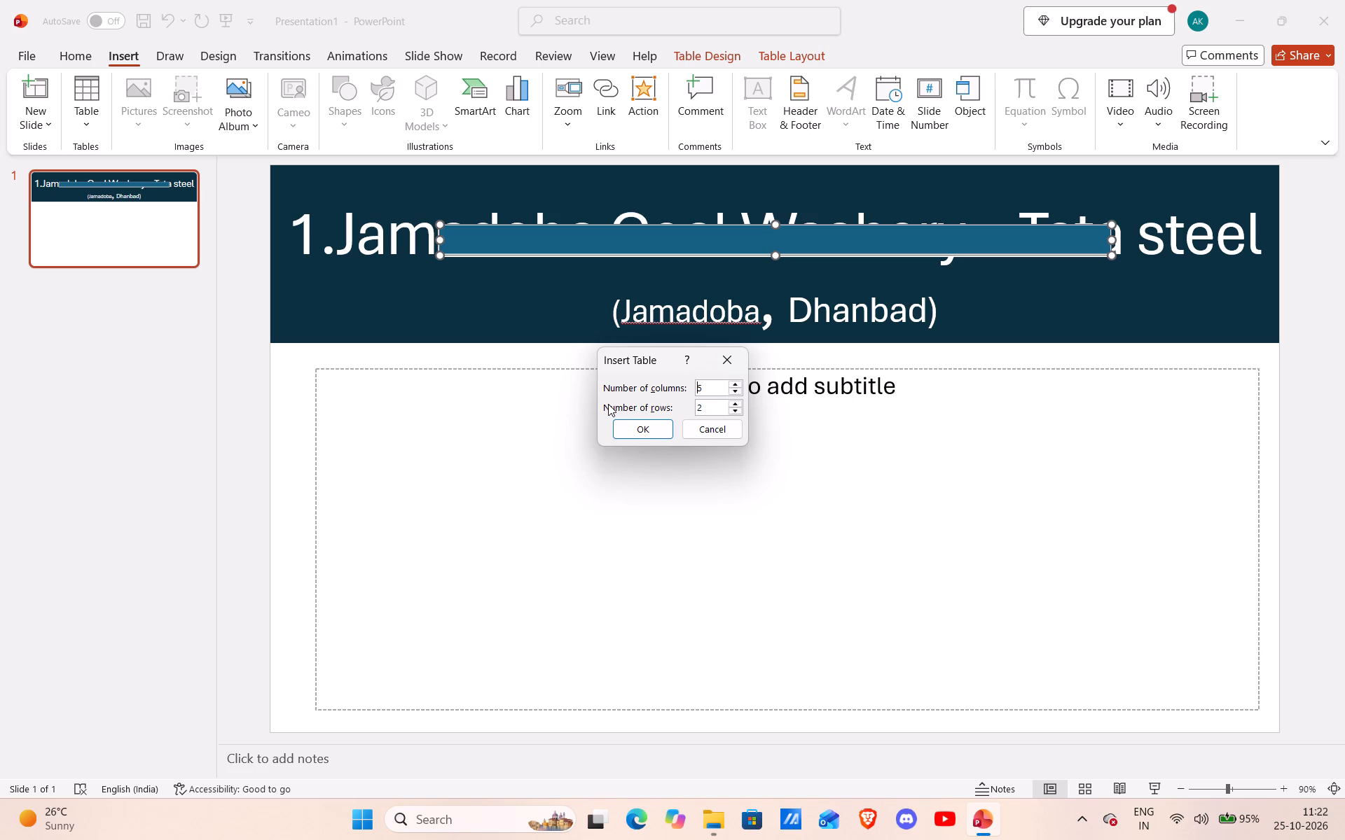
pyautogui.press('2')
pyautogui.press('BackSpace')
pyautogui.press('Right')
pyautogui.press('BackSpace')
pyautogui.press('2')
pyautogui.click(706, 405)
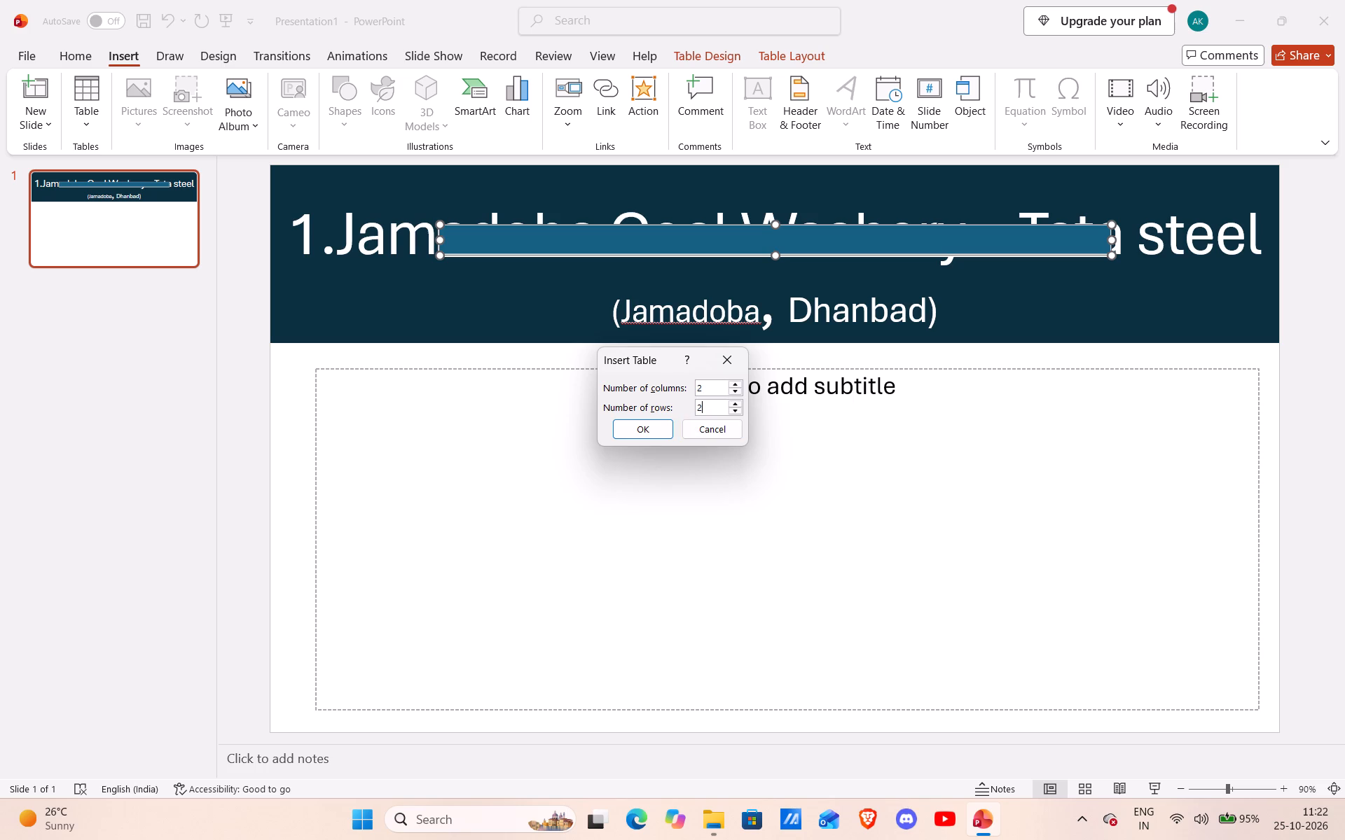
pyautogui.press('BackSpace')
pyautogui.write('10')
pyautogui.click(636, 436)
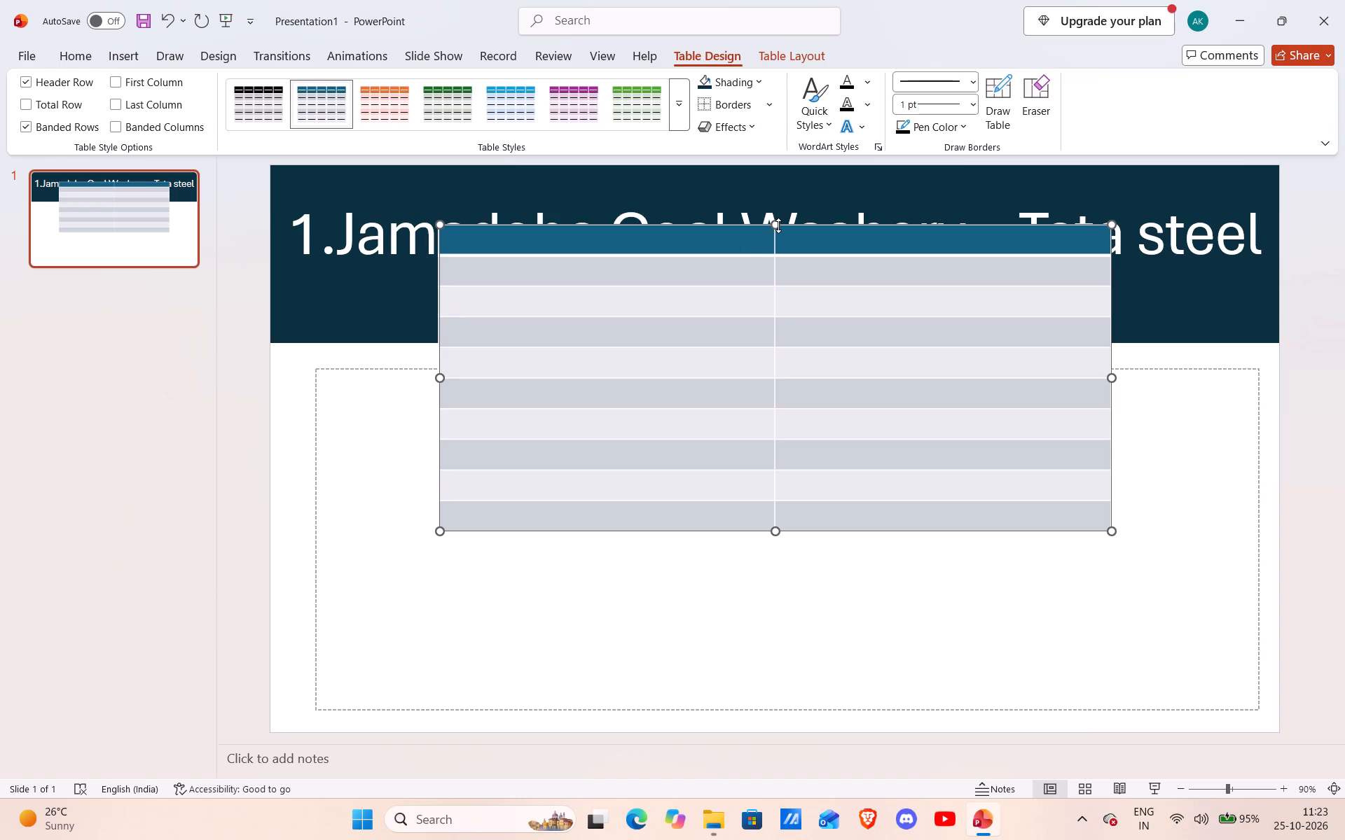
# Resize the 10-row table to start just below the title banner and span most of the subtitle placeholder's width and height.
pyautogui.moveTo(778, 225); pyautogui.dragTo(773, 289)
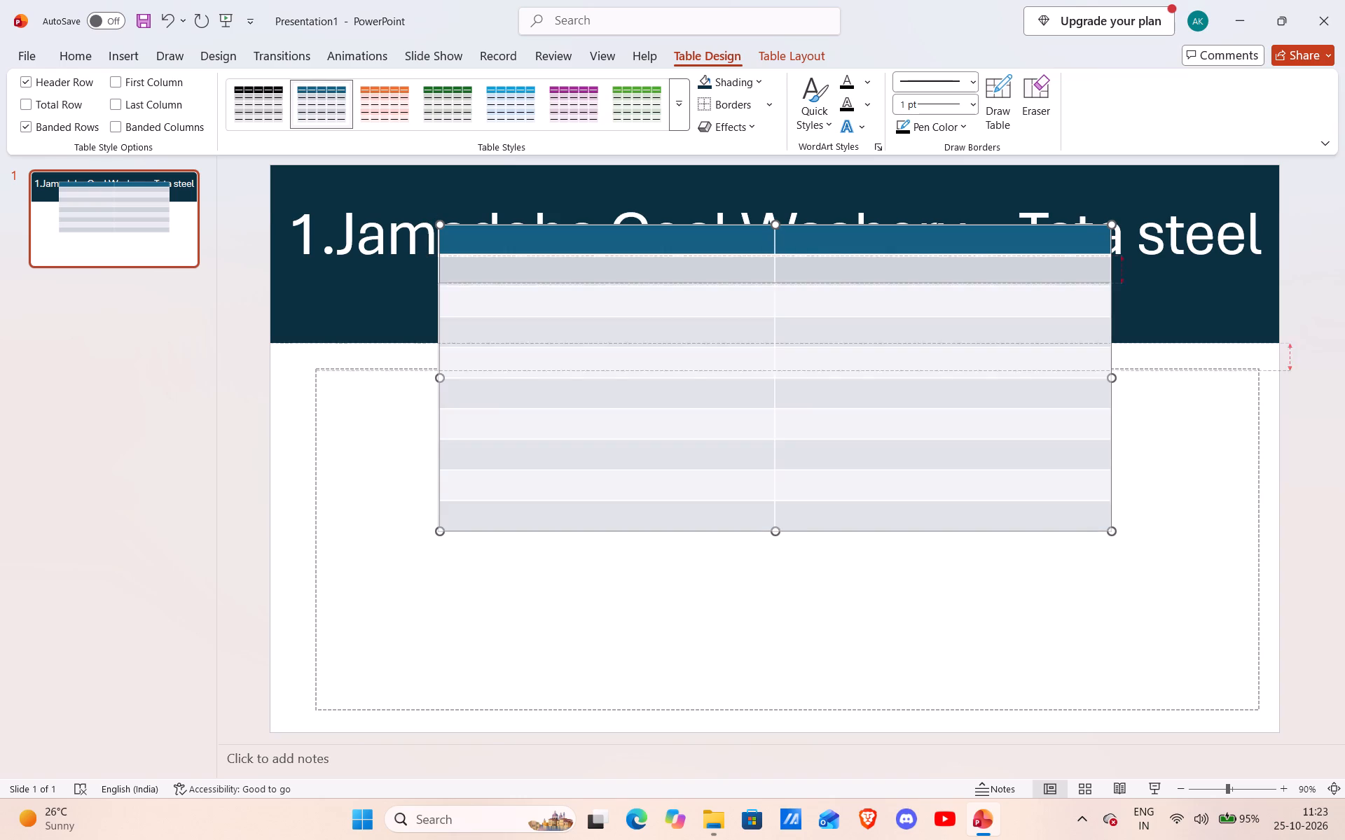
pyautogui.moveTo(773, 289); pyautogui.dragTo(773, 367)
pyautogui.moveTo(775, 528); pyautogui.dragTo(768, 674)
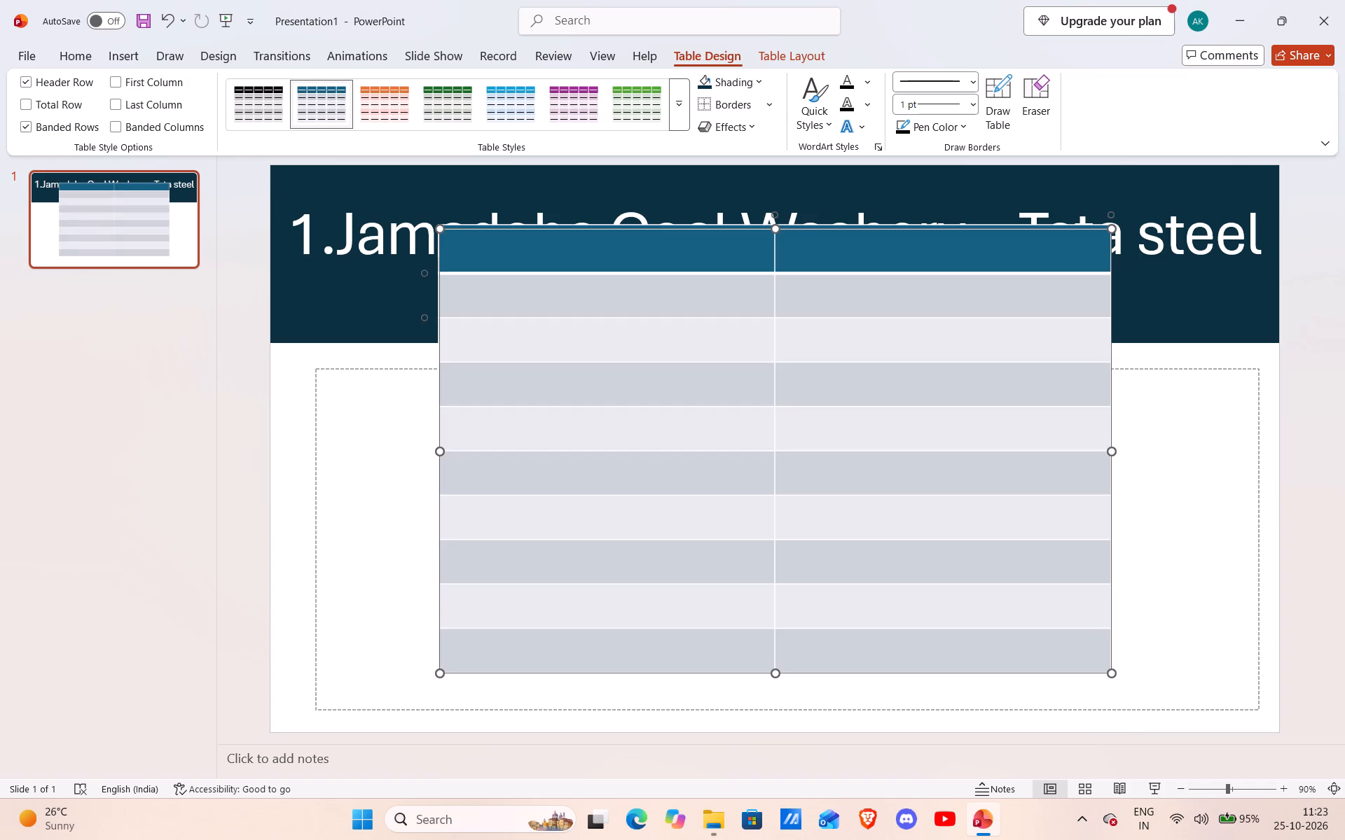
pyautogui.moveTo(776, 224); pyautogui.dragTo(747, 414)
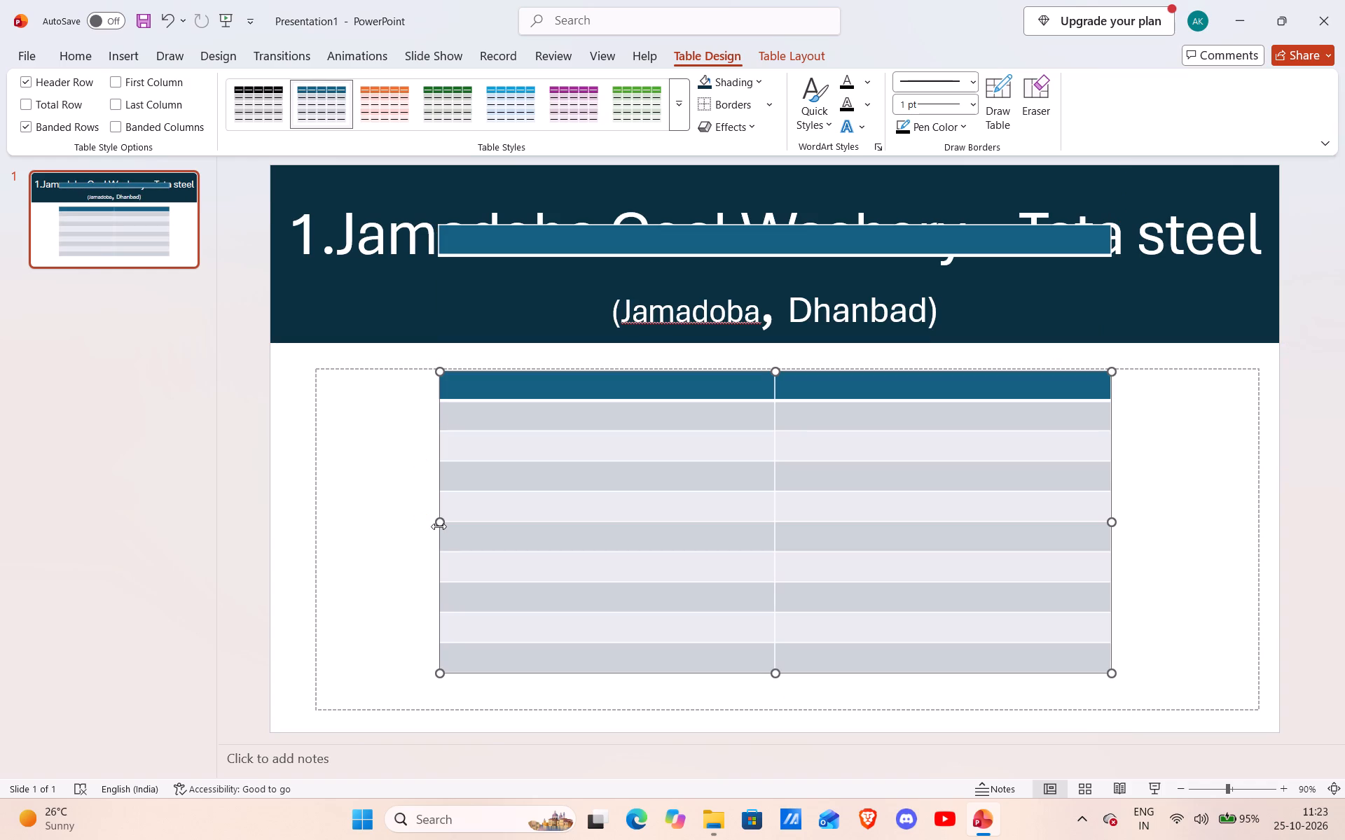
pyautogui.moveTo(439, 523); pyautogui.dragTo(303, 513)
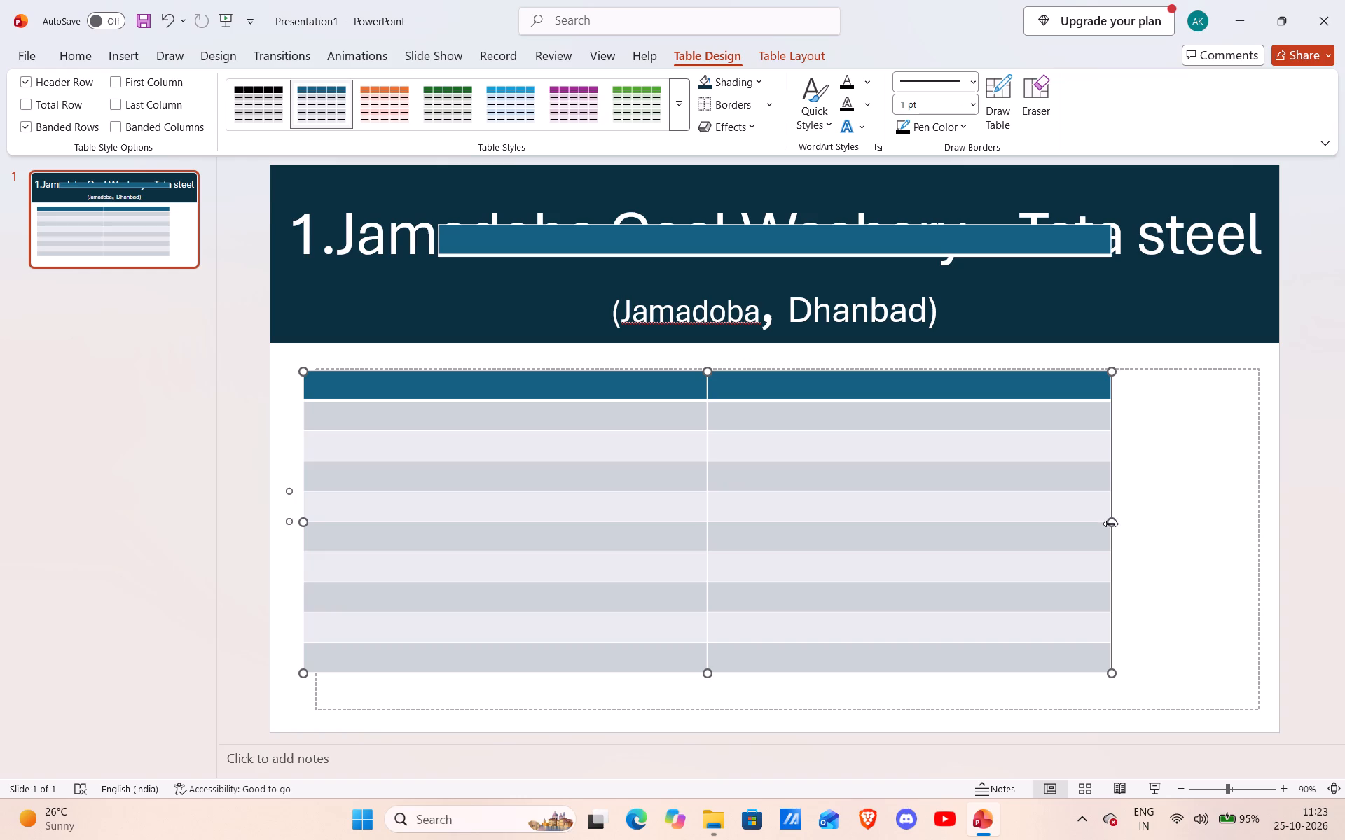
pyautogui.moveTo(1110, 524); pyautogui.dragTo(1229, 521)
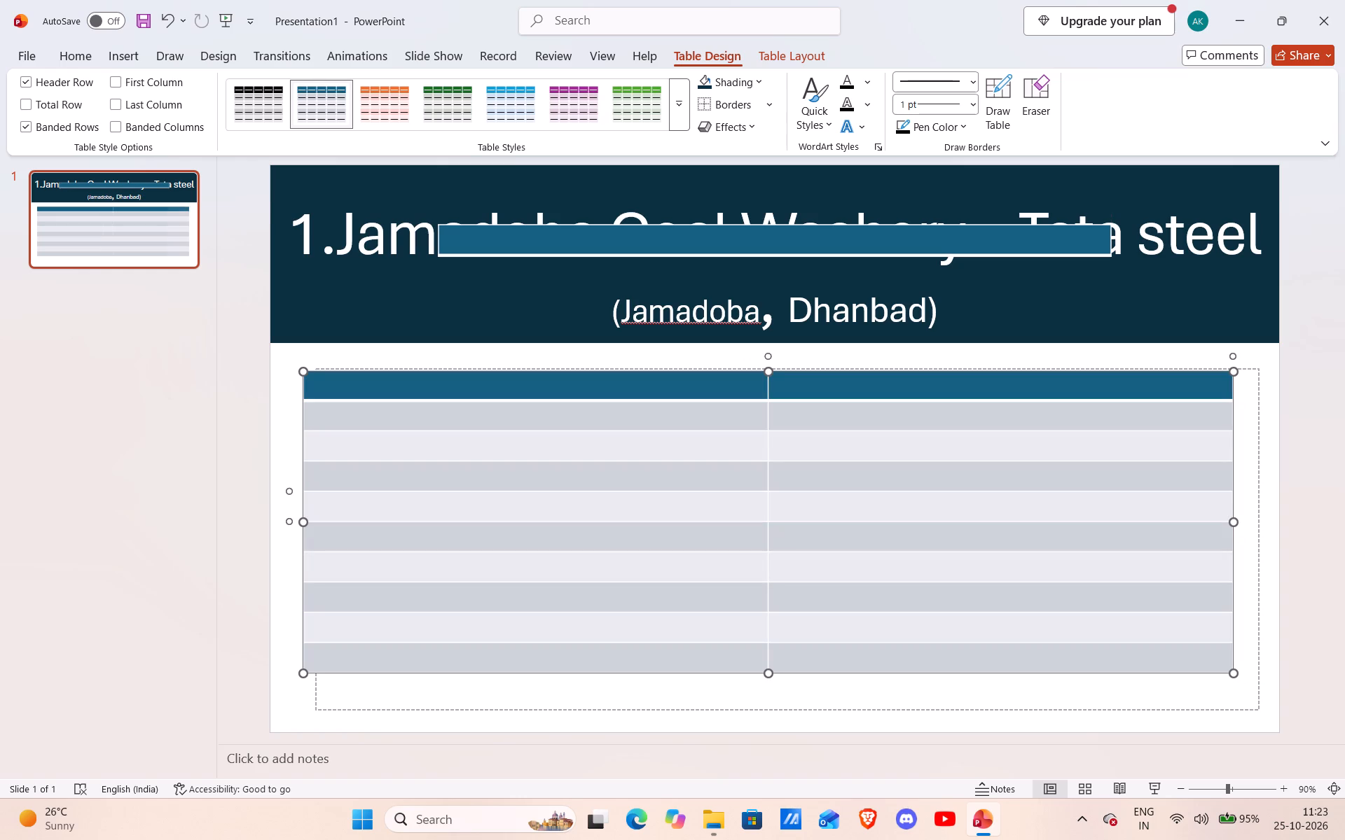
# Move the 10-row table slightly right and down, centring it horizontally on the slide over the subtitle placeholder.
pyautogui.moveTo(856, 513); pyautogui.dragTo(787, 477)
pyautogui.rightClick(716, 482)
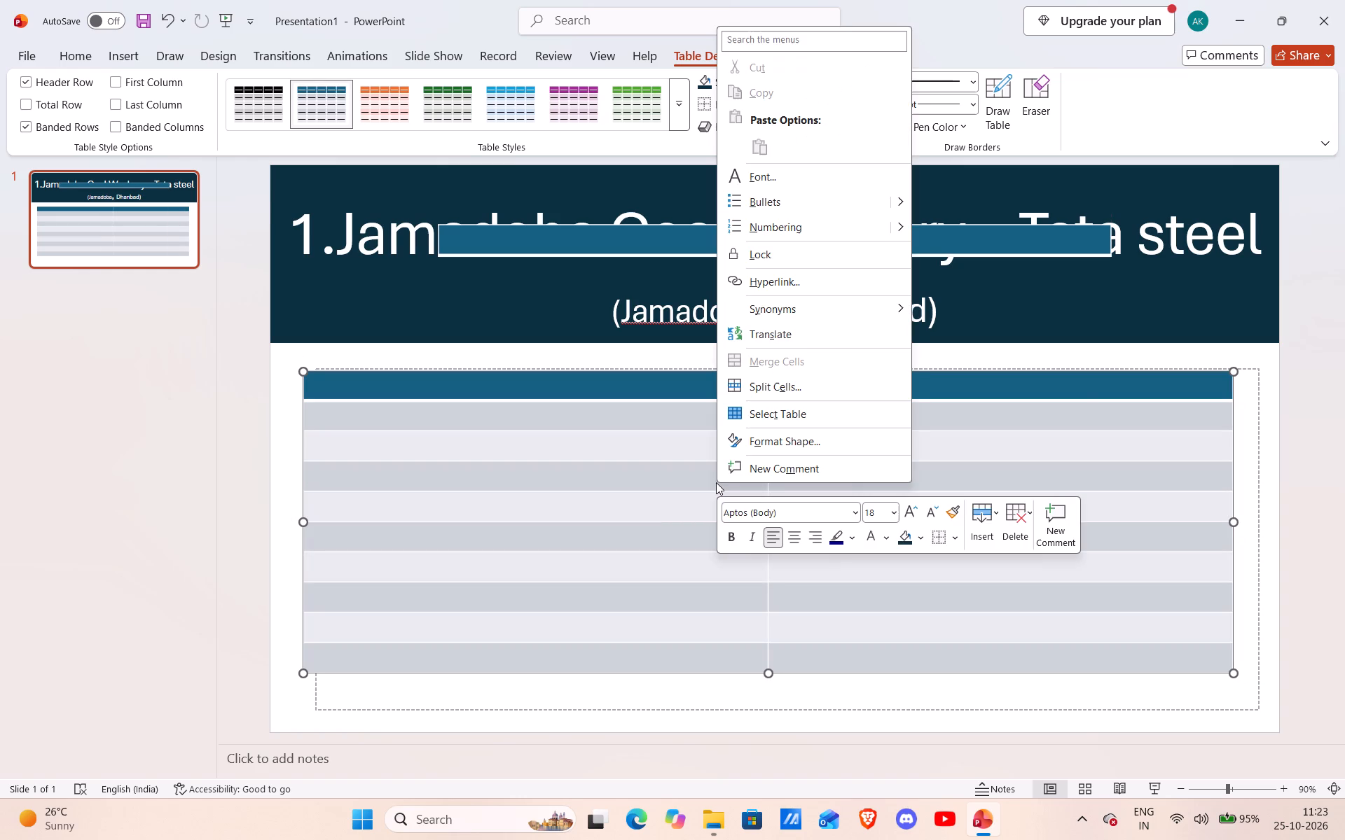
pyautogui.click(768, 409)
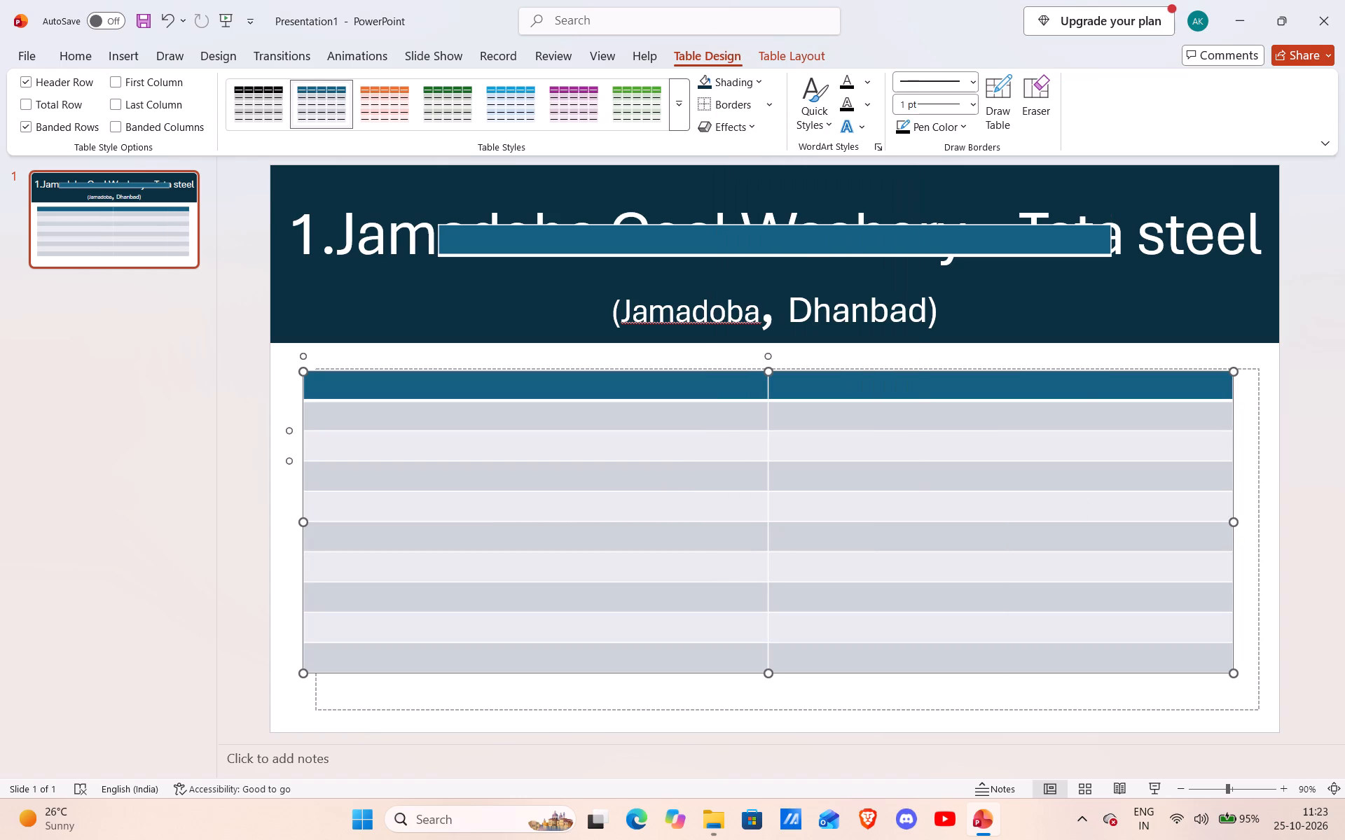
pyautogui.moveTo(746, 461); pyautogui.dragTo(773, 492)
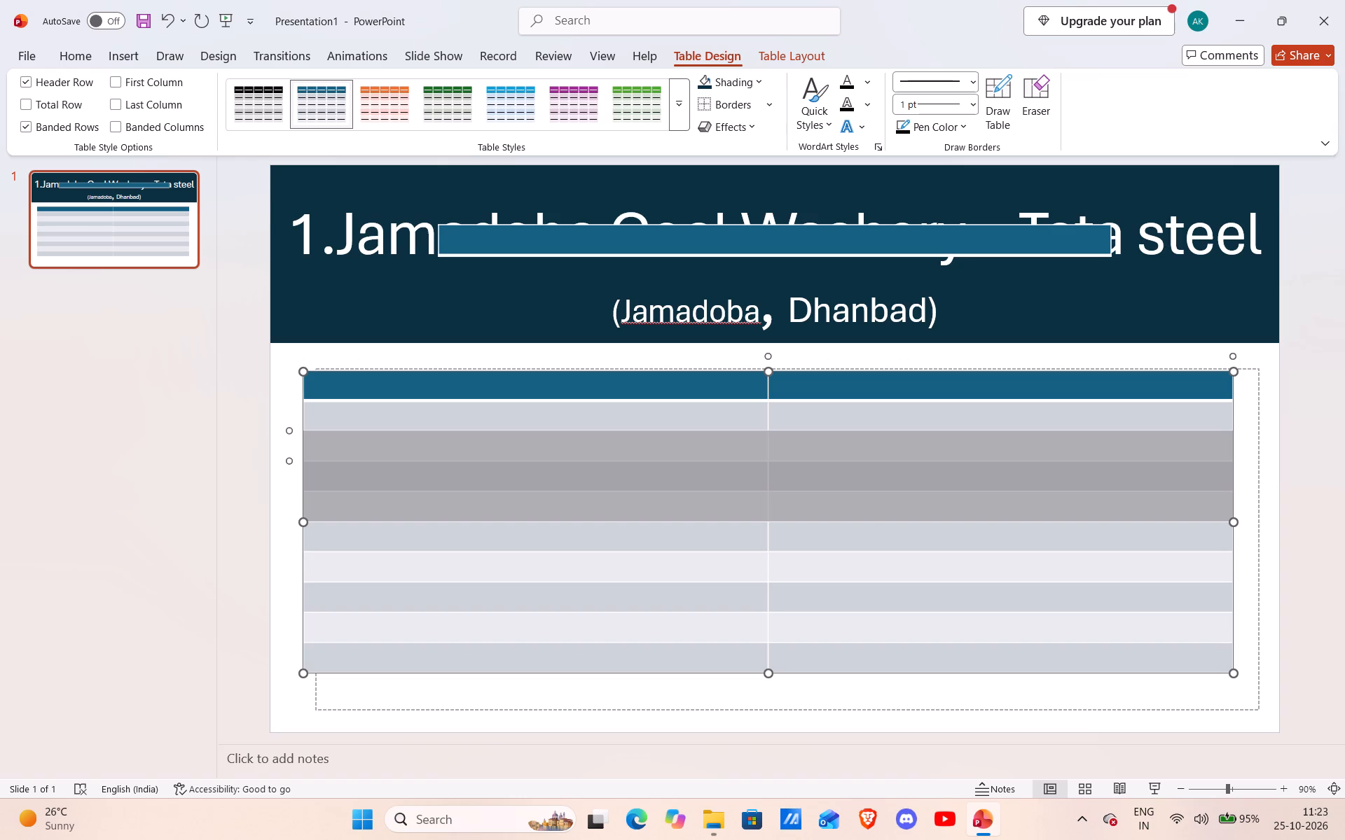
pyautogui.moveTo(798, 398); pyautogui.dragTo(778, 386)
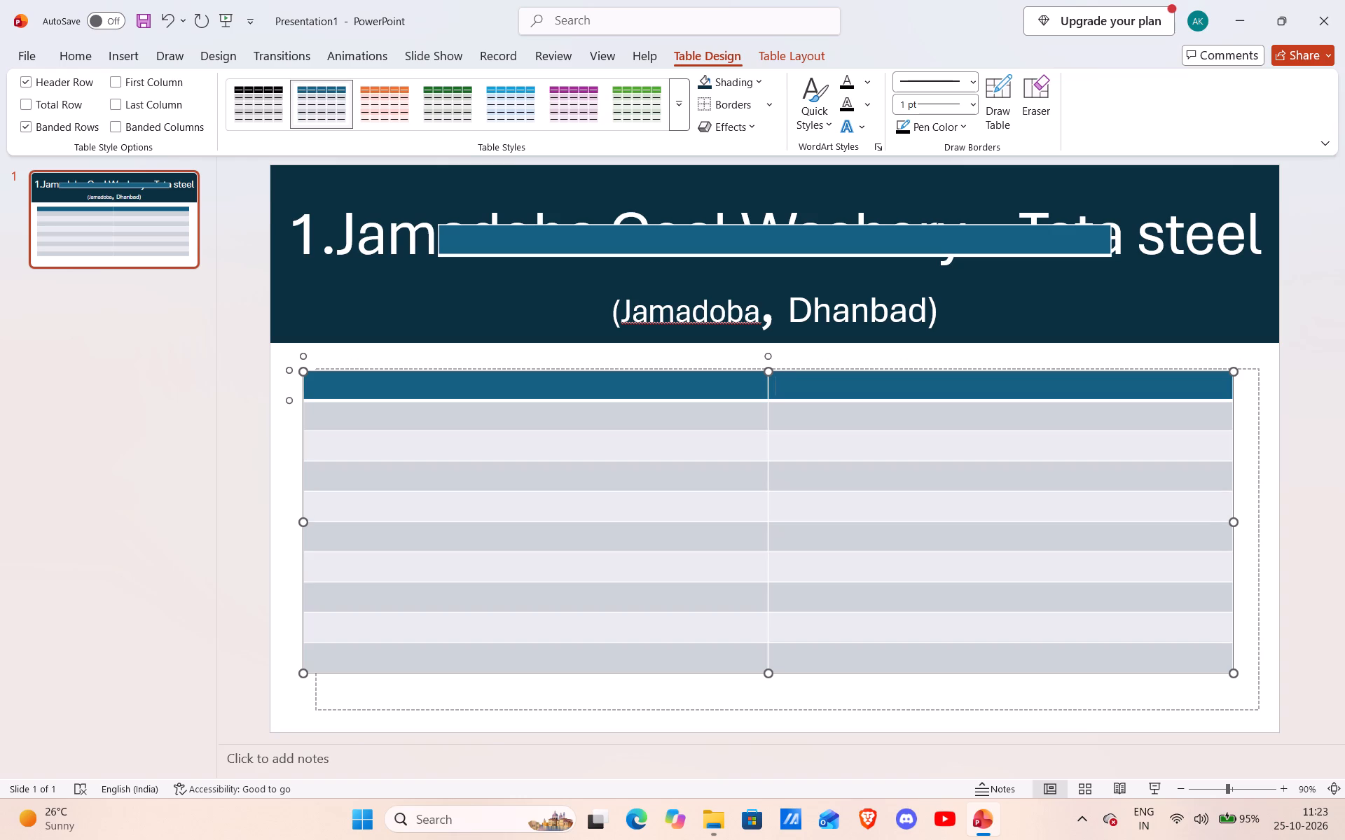
pyautogui.click(770, 374)
pyautogui.click(342, 707)
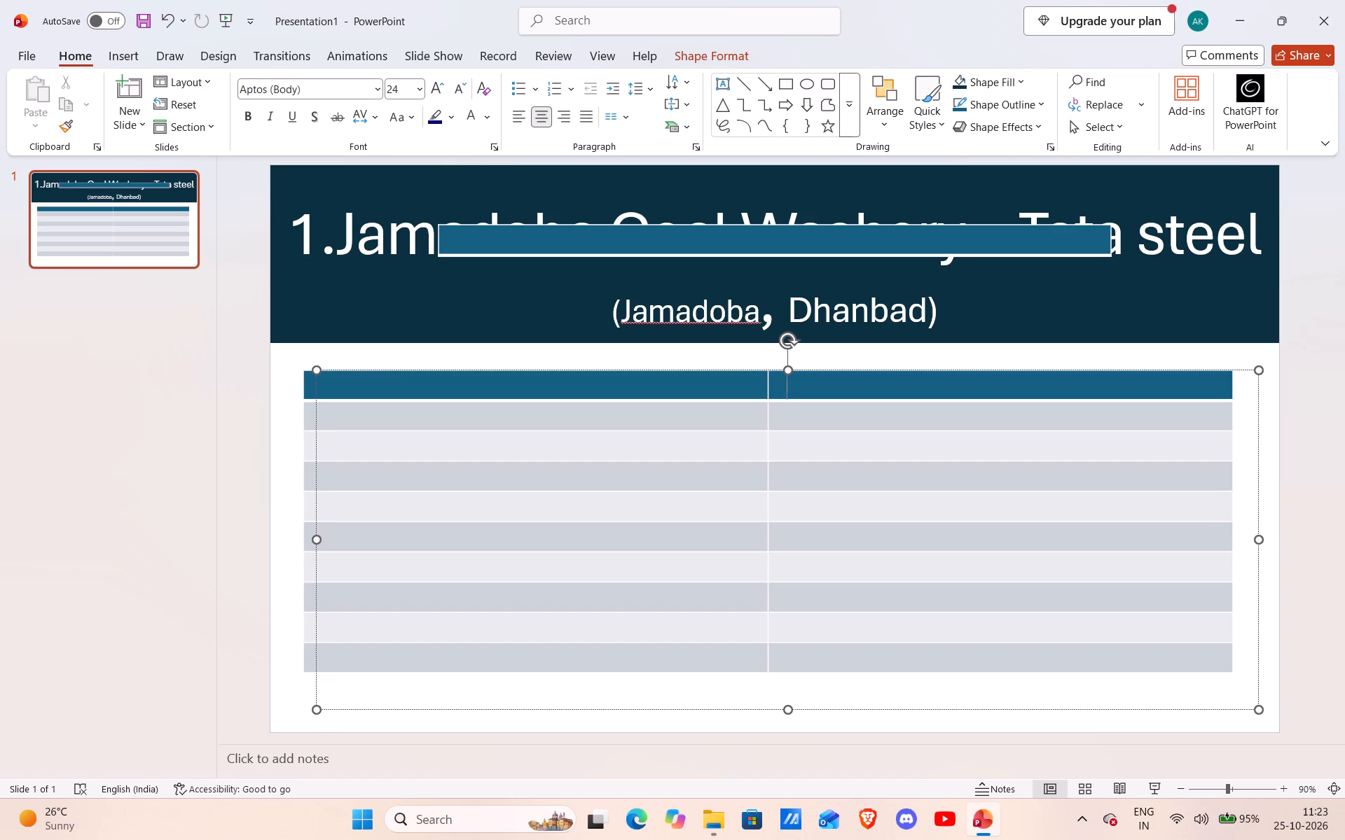
pyautogui.click(432, 636)
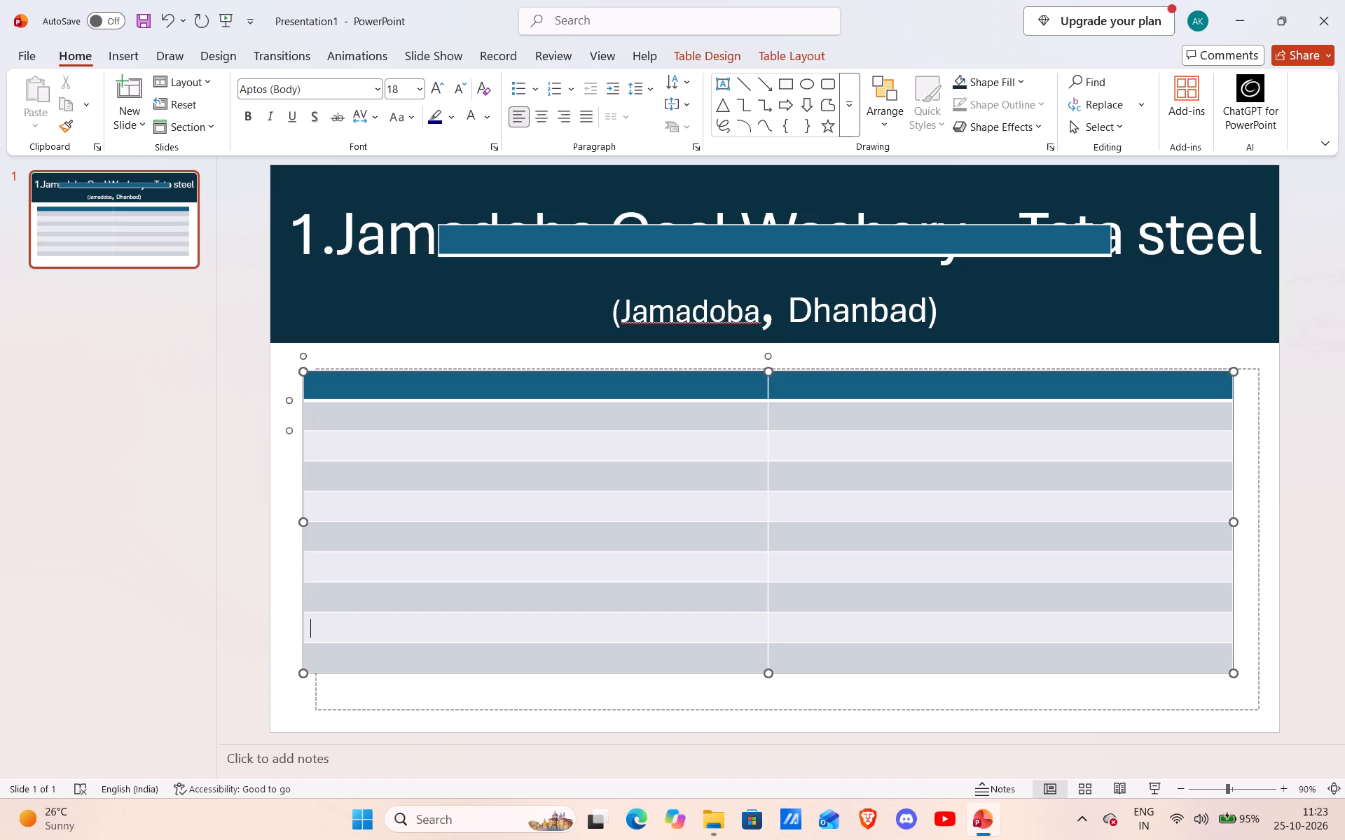
pyautogui.moveTo(306, 424); pyautogui.dragTo(322, 428)
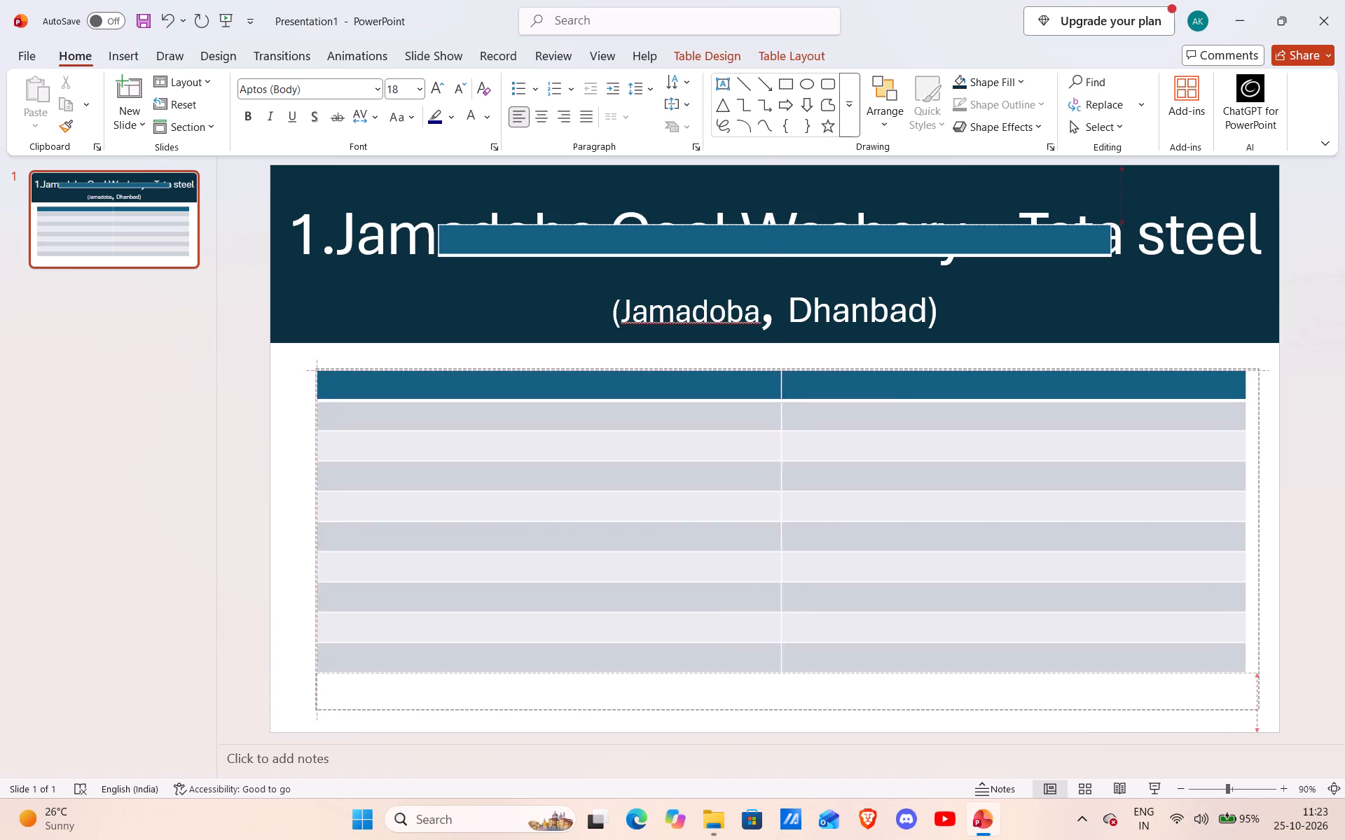
pyautogui.moveTo(322, 428); pyautogui.dragTo(312, 434)
# Delete the single-cell table covering the title text in the banner.
pyautogui.rightClick(509, 243)
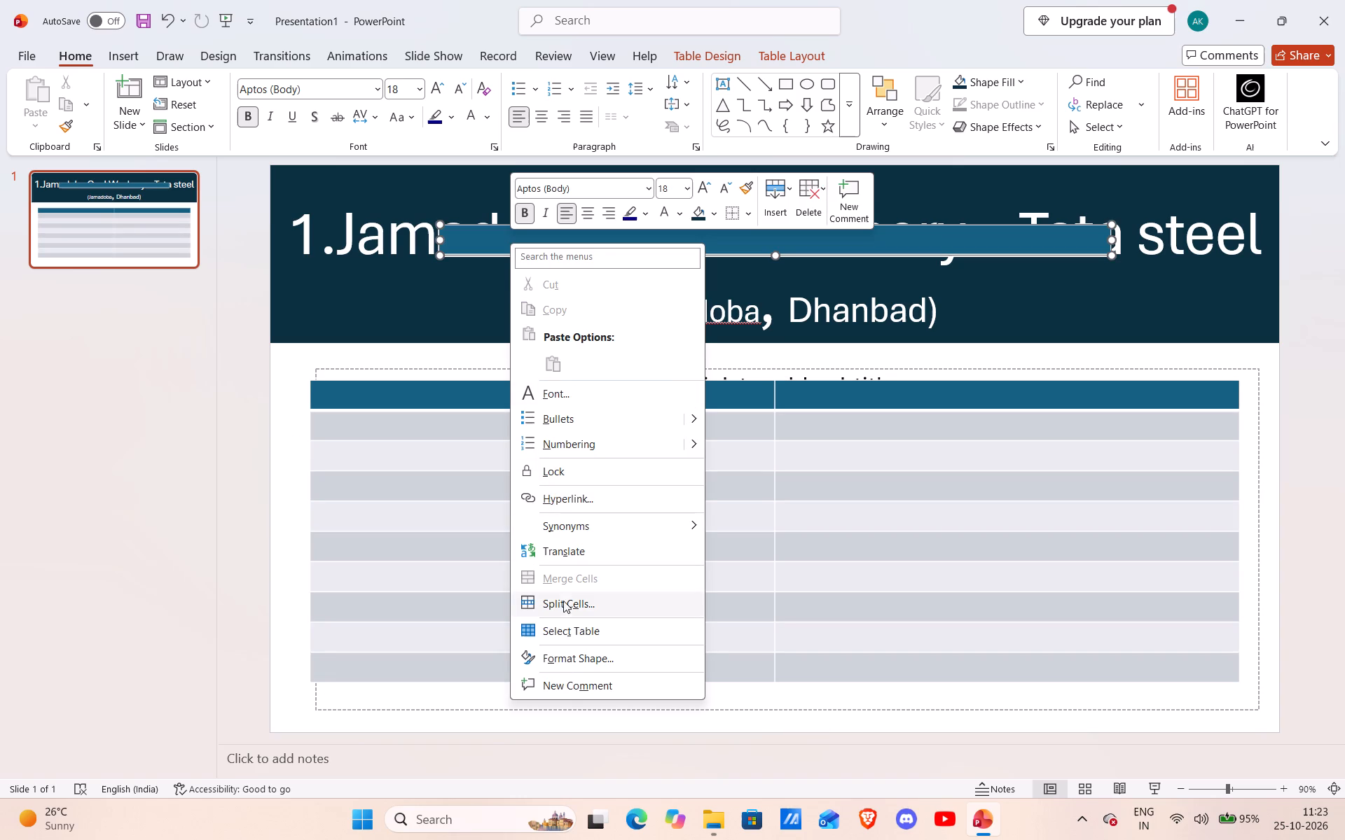
pyautogui.click(563, 629)
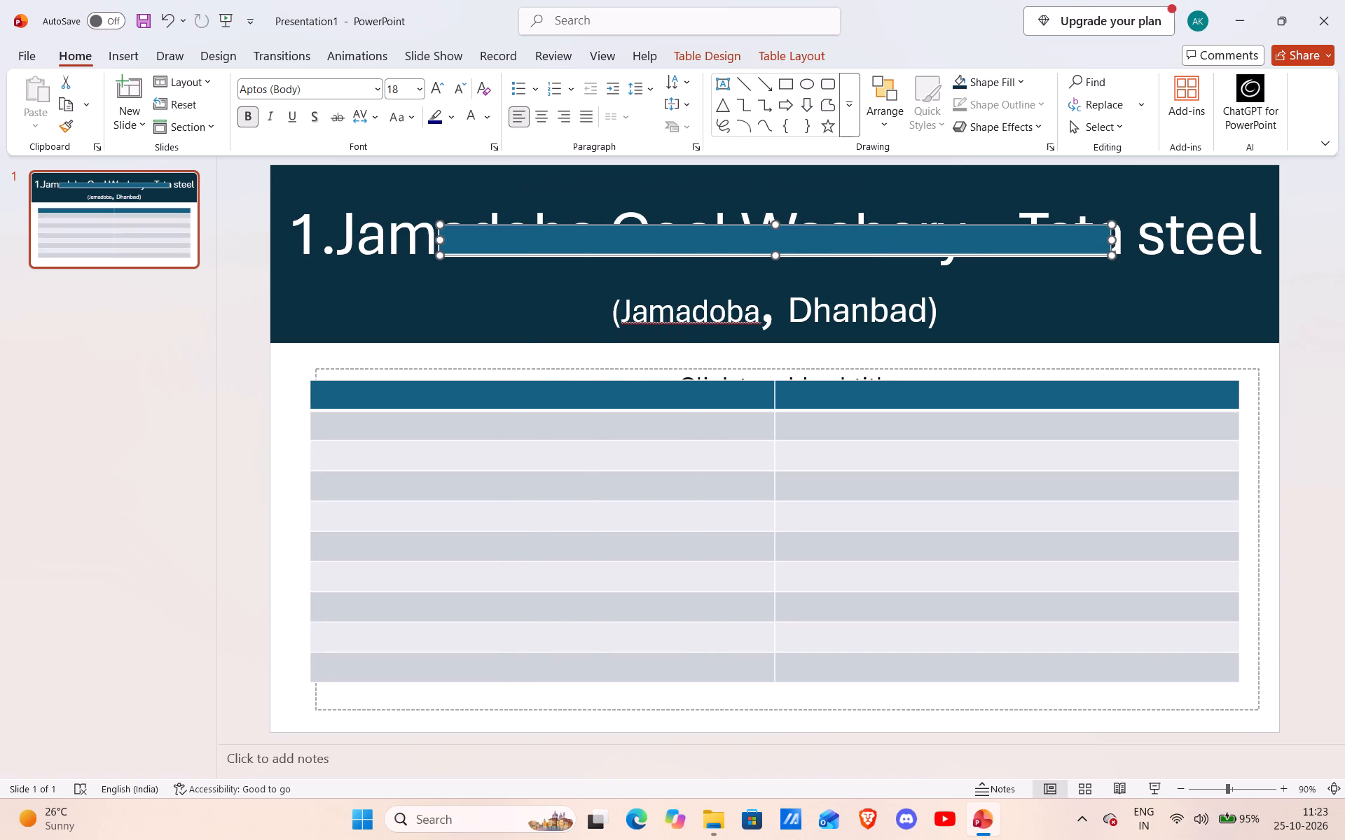
pyautogui.press('Delete')
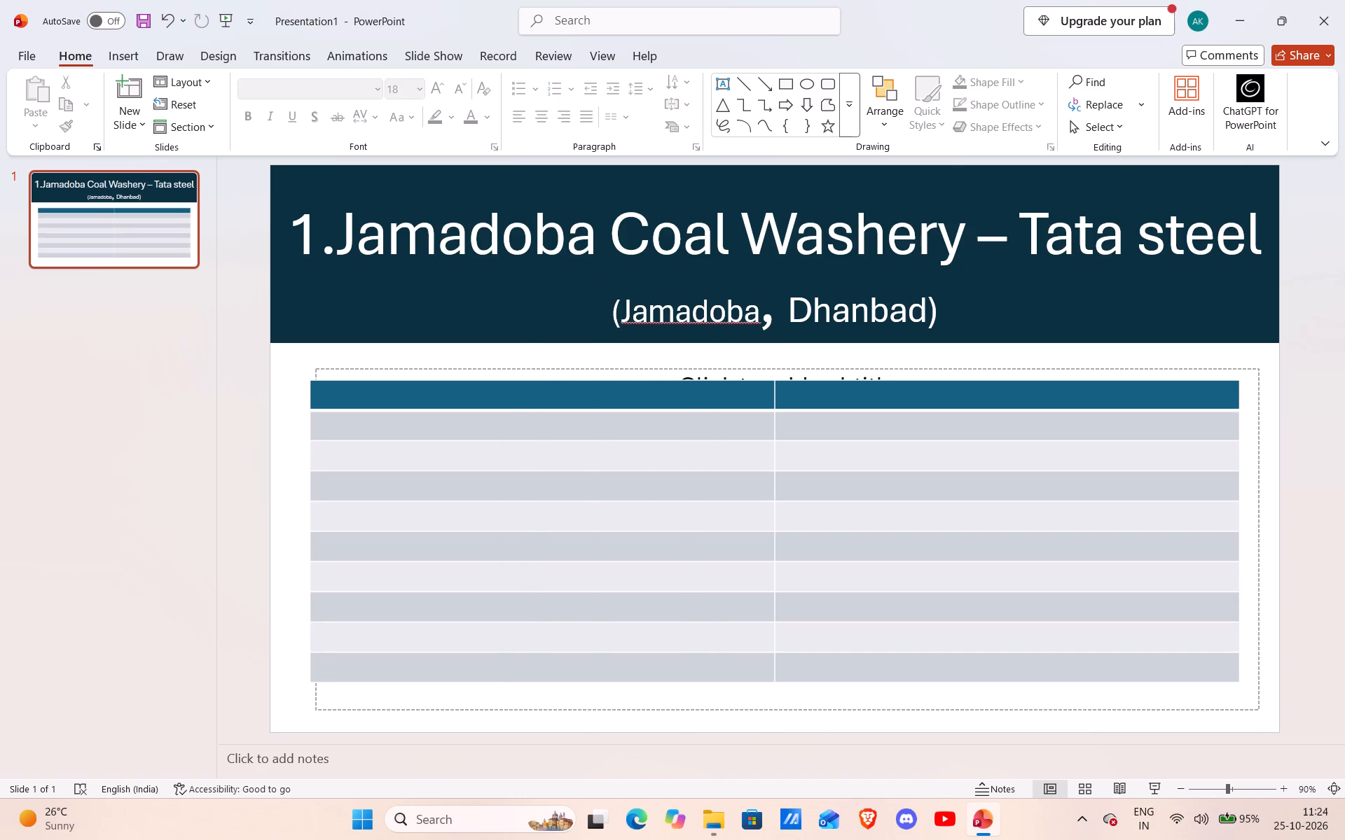
# Extend the ten-row table's top, right and bottom edges to match the subtitle placeholder's outline, covering its prompt text.
pyautogui.click(744, 366)
pyautogui.click(757, 353)
pyautogui.click(623, 463)
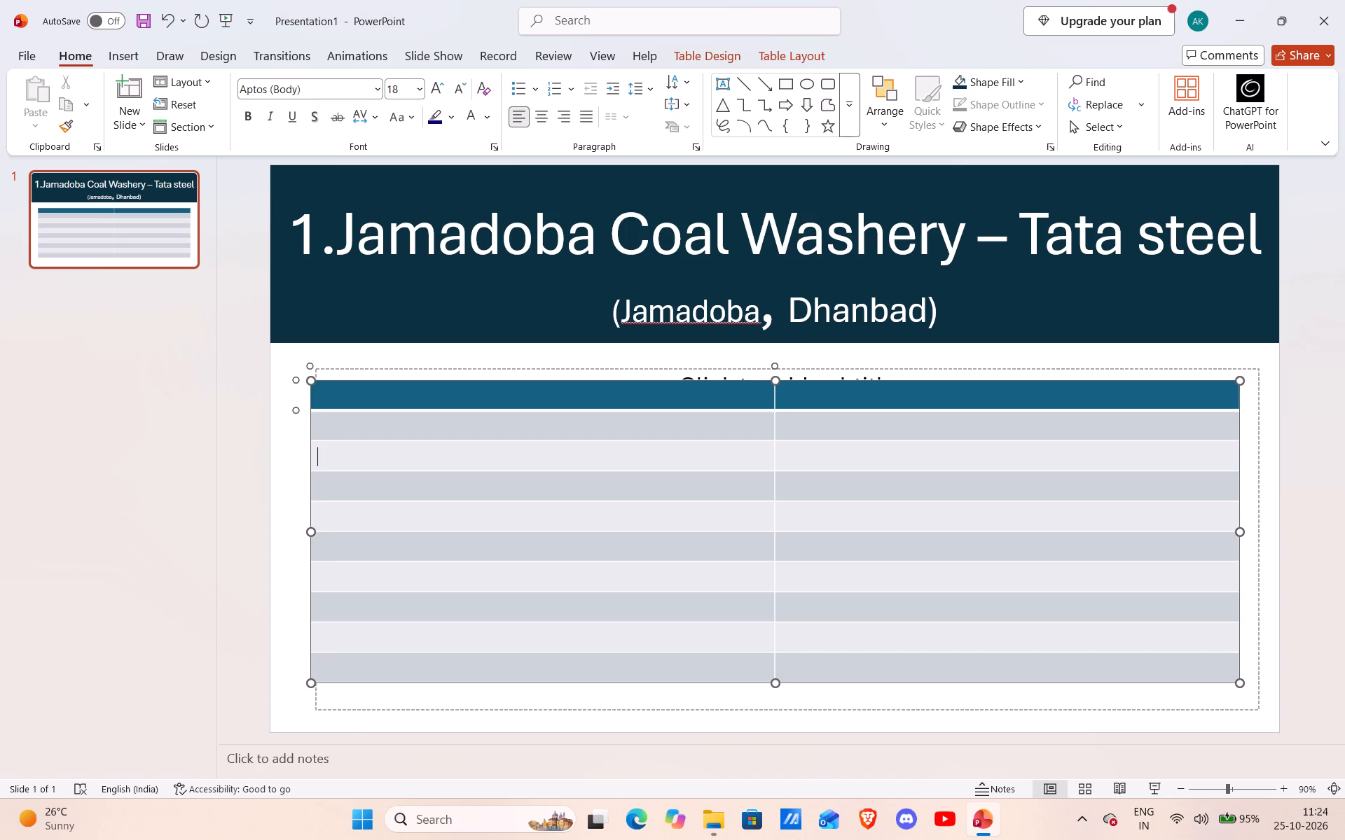
pyautogui.moveTo(773, 381); pyautogui.dragTo(773, 370)
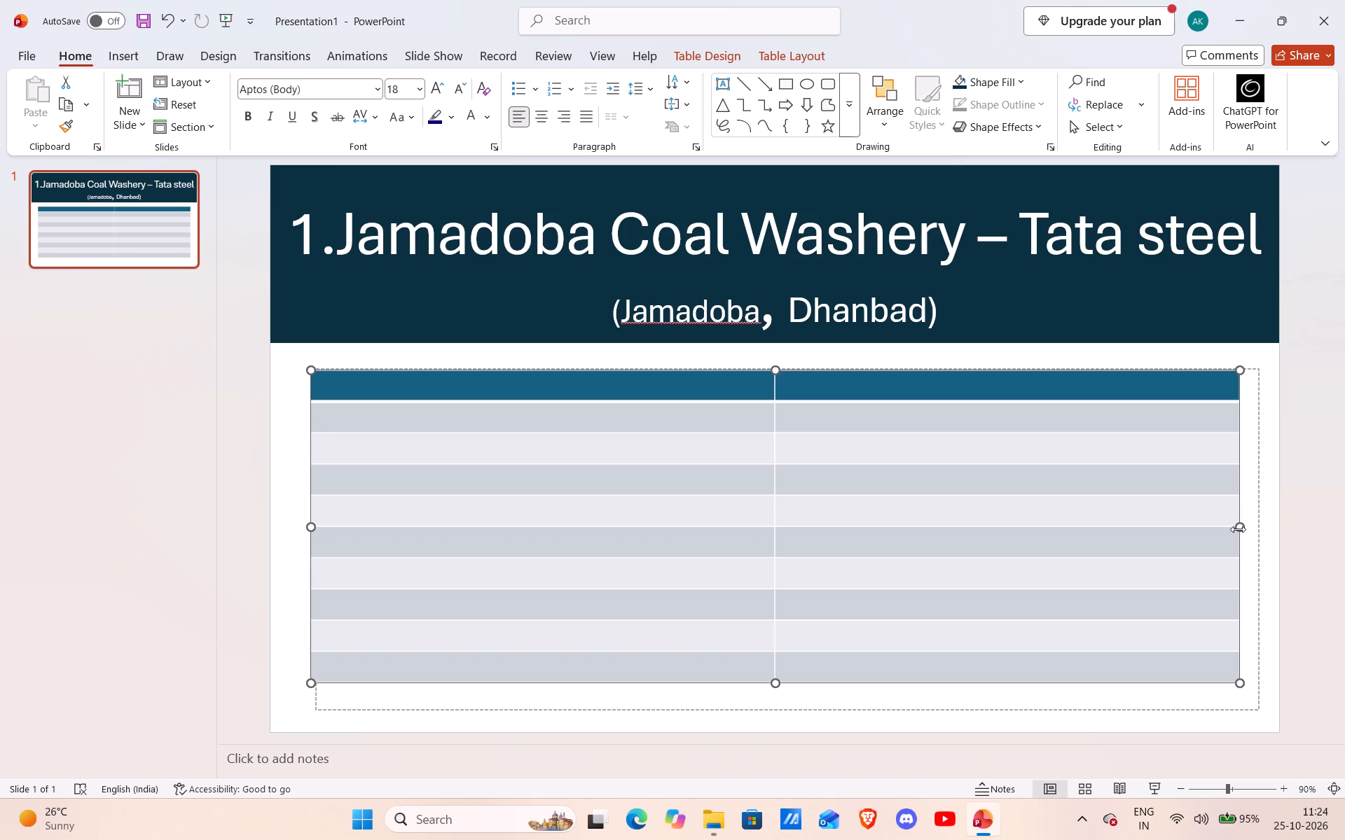
pyautogui.moveTo(1238, 529); pyautogui.dragTo(1260, 524)
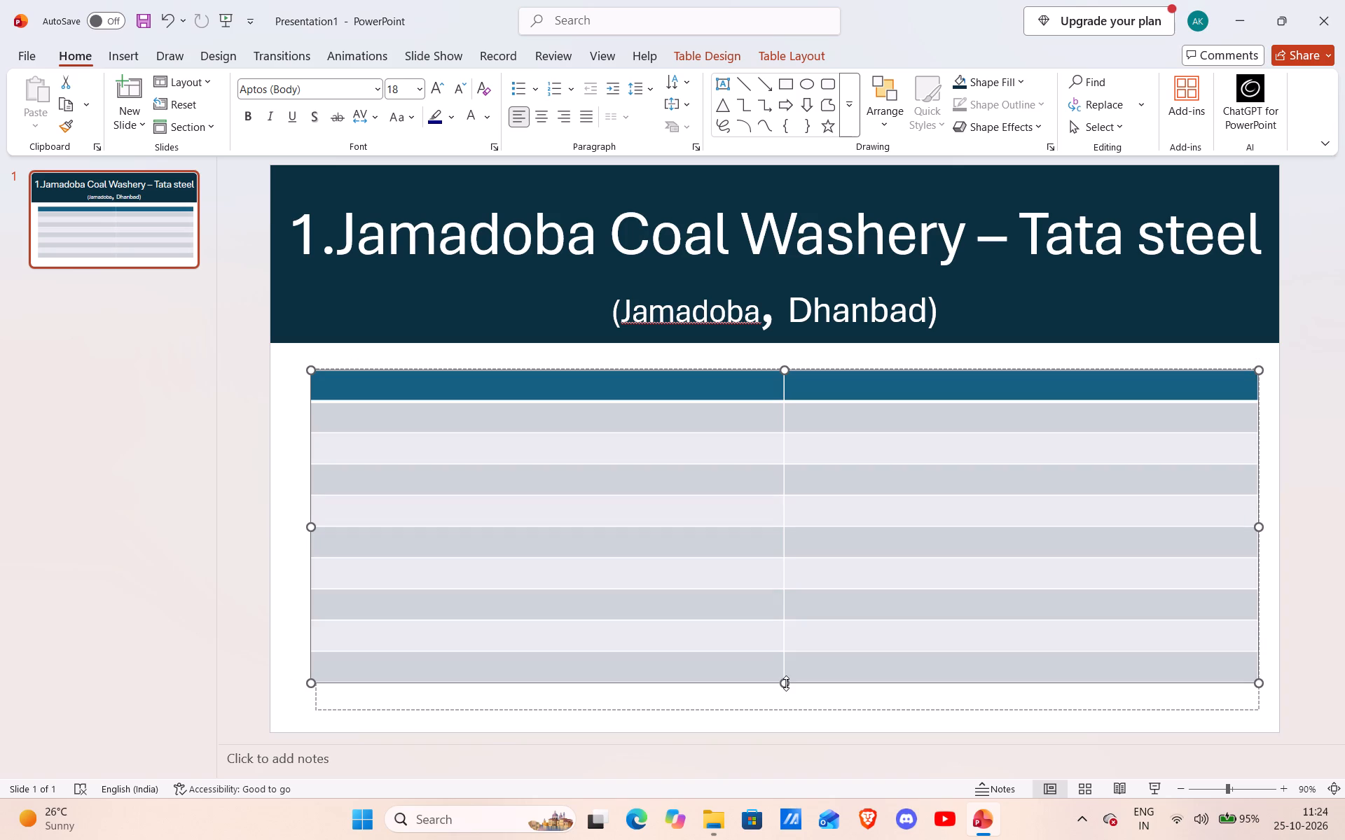
pyautogui.moveTo(786, 683); pyautogui.dragTo(799, 712)
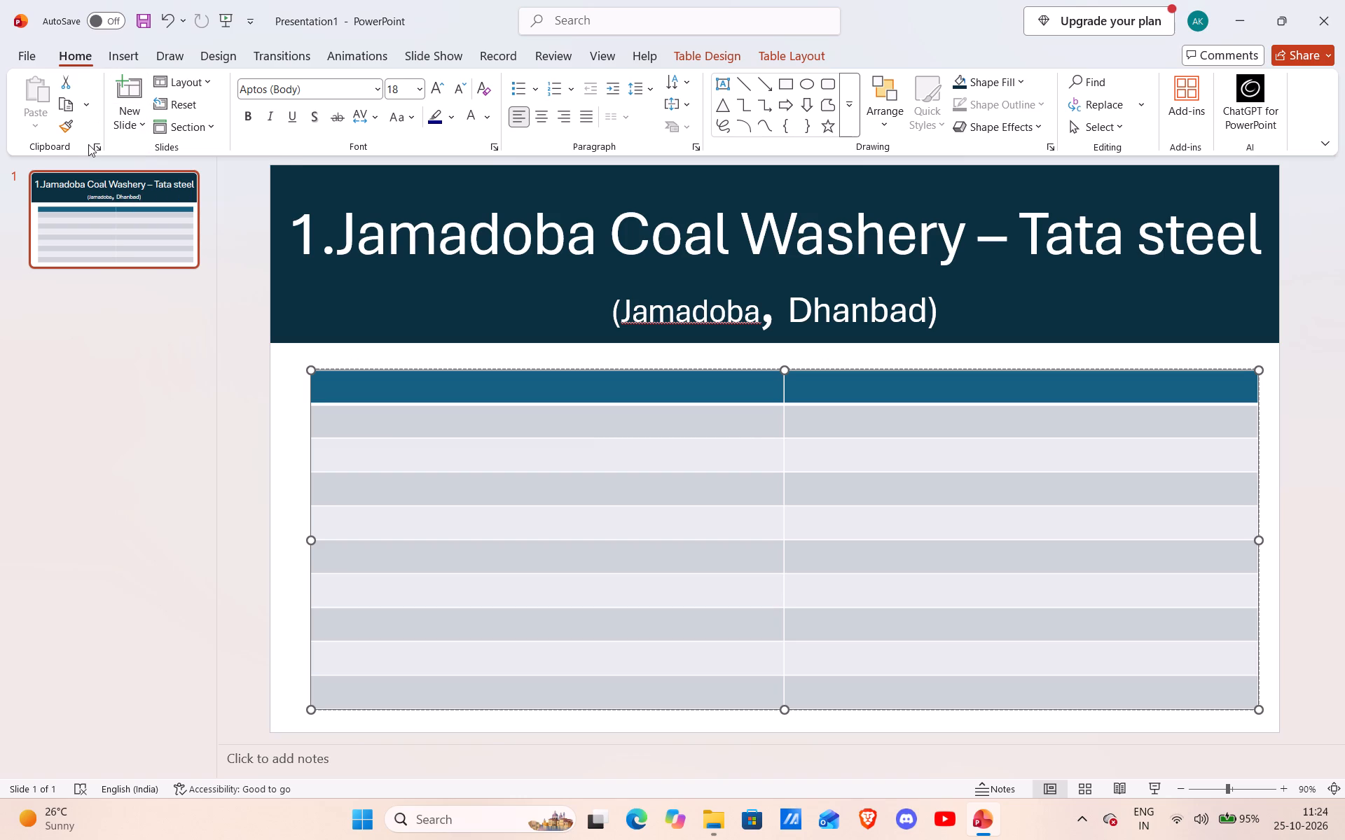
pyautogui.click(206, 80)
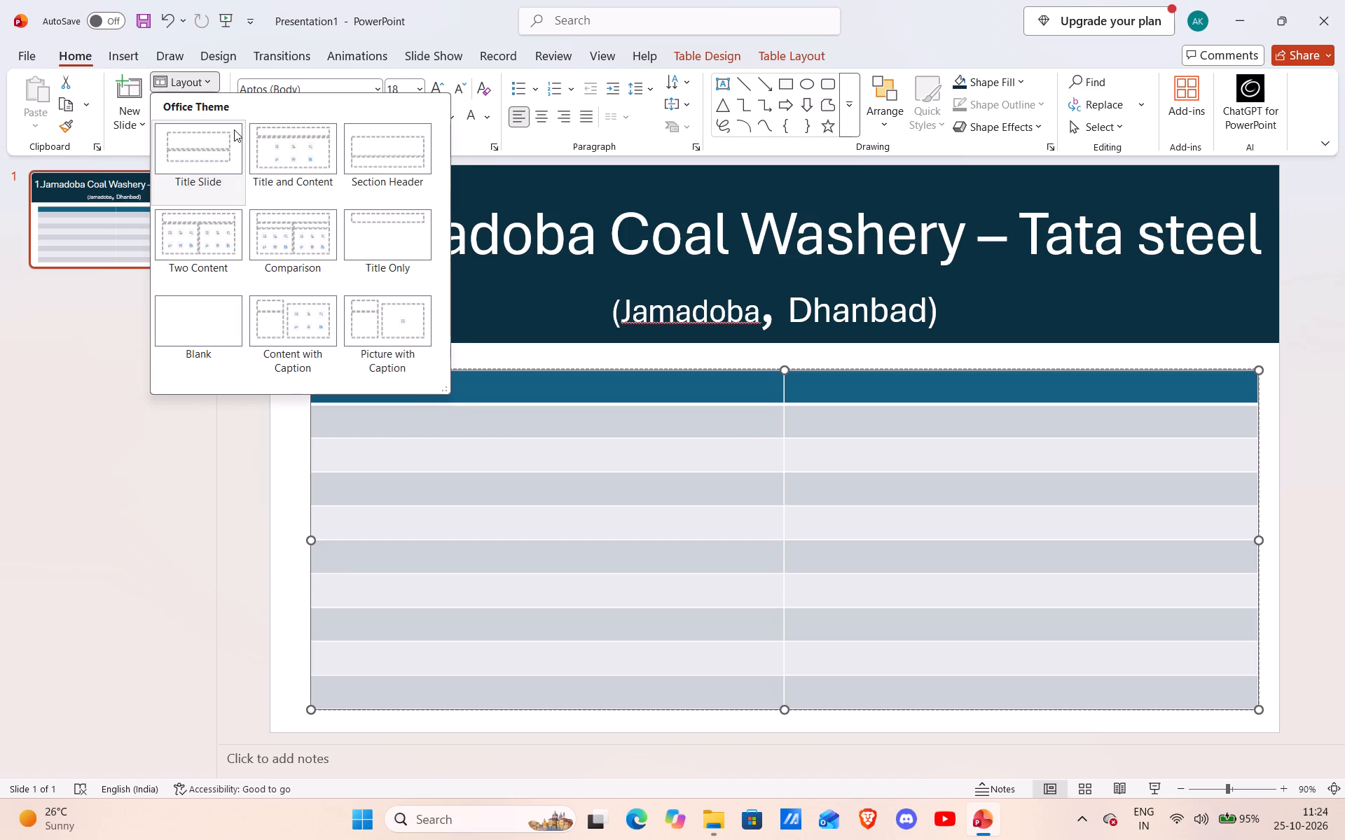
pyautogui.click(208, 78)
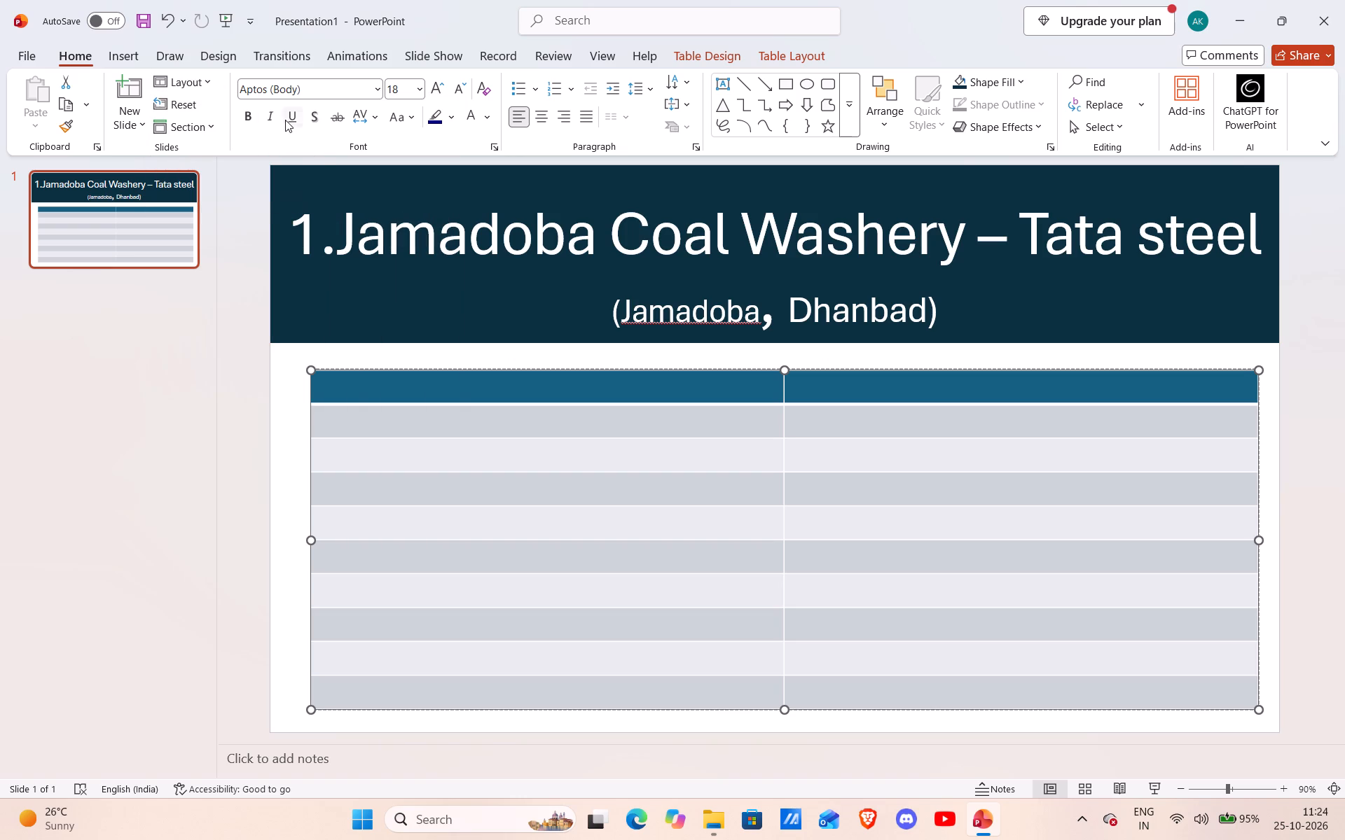
# Display the table design options for the ten-row table.
pyautogui.click(711, 57)
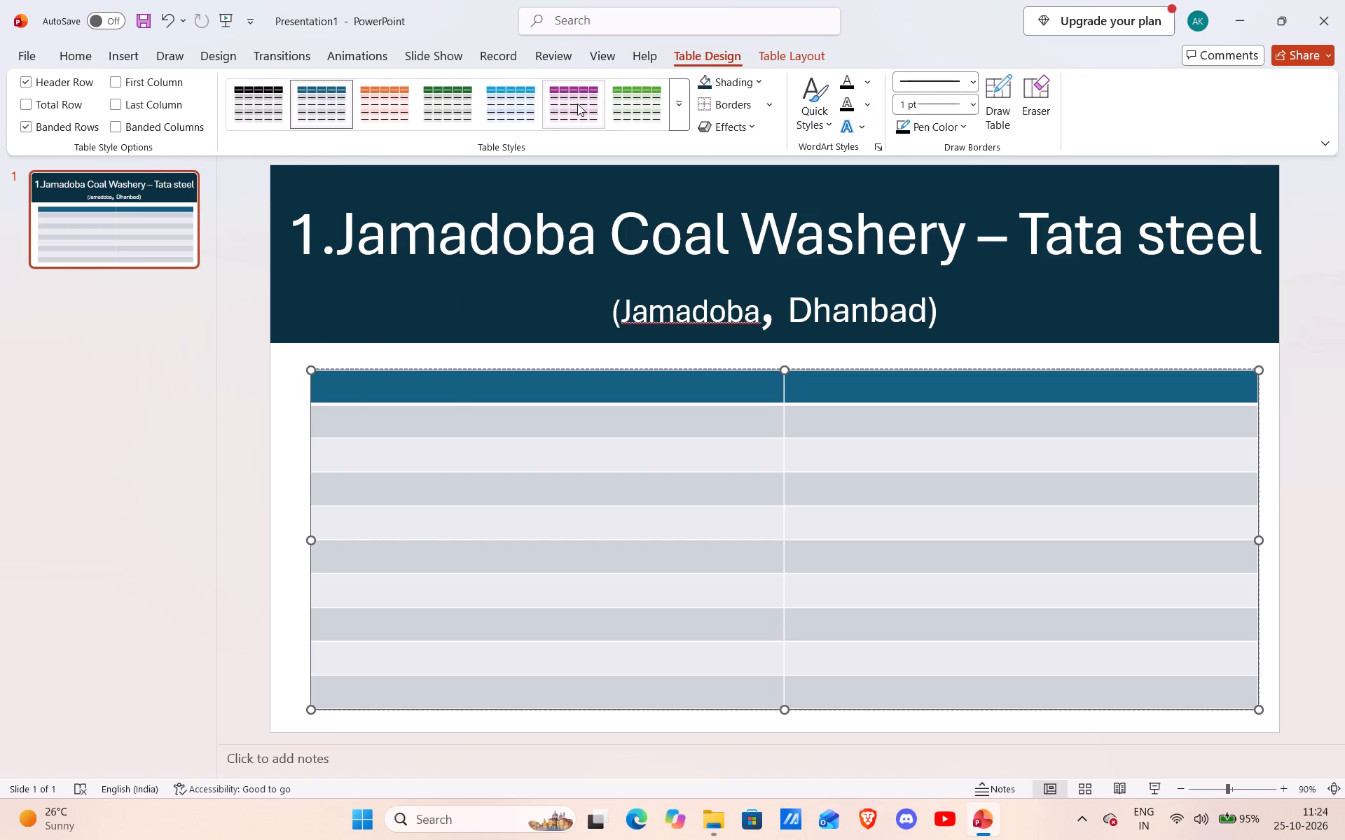
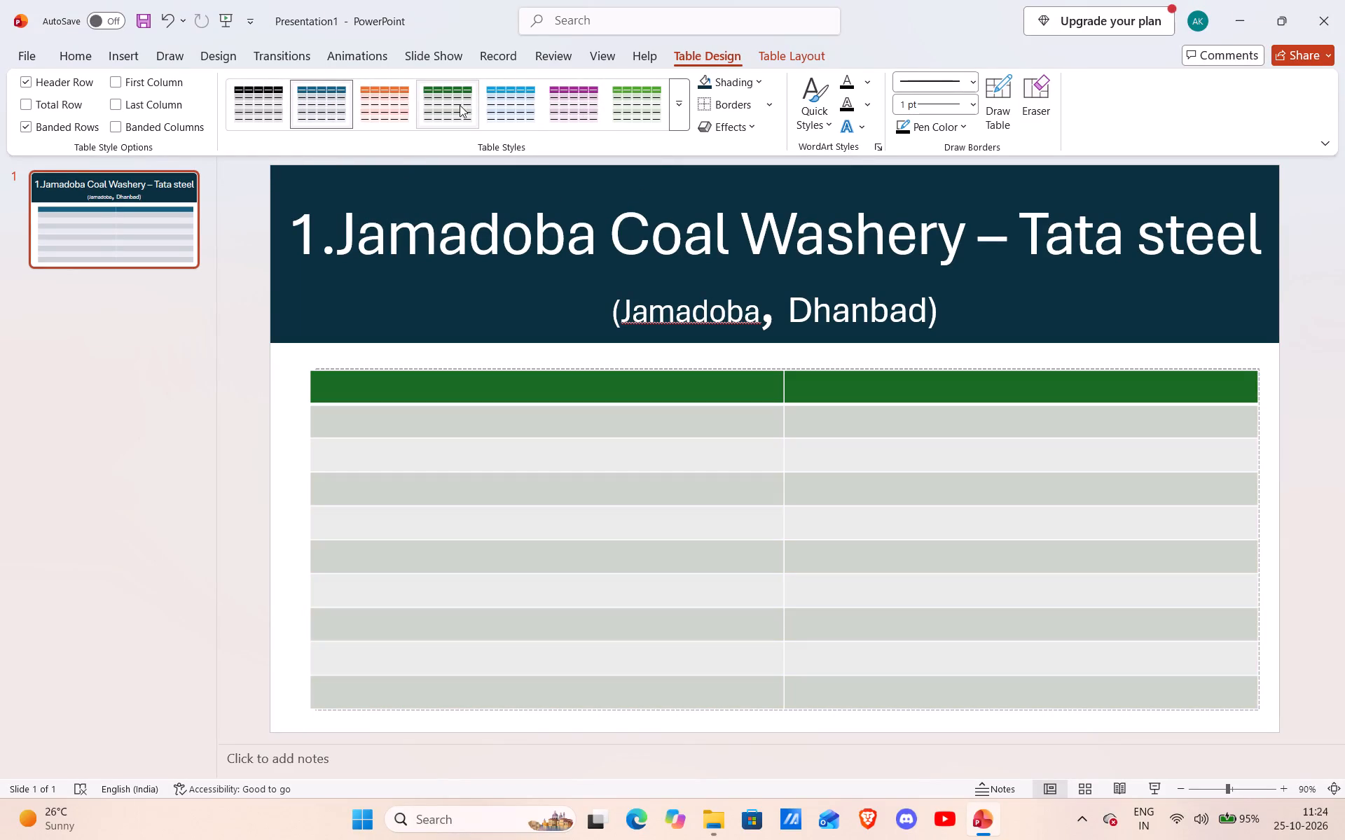
# Apply the blue gridlined table style with a white header row and light blue banded rows to the ten-row table.
pyautogui.click(684, 99)
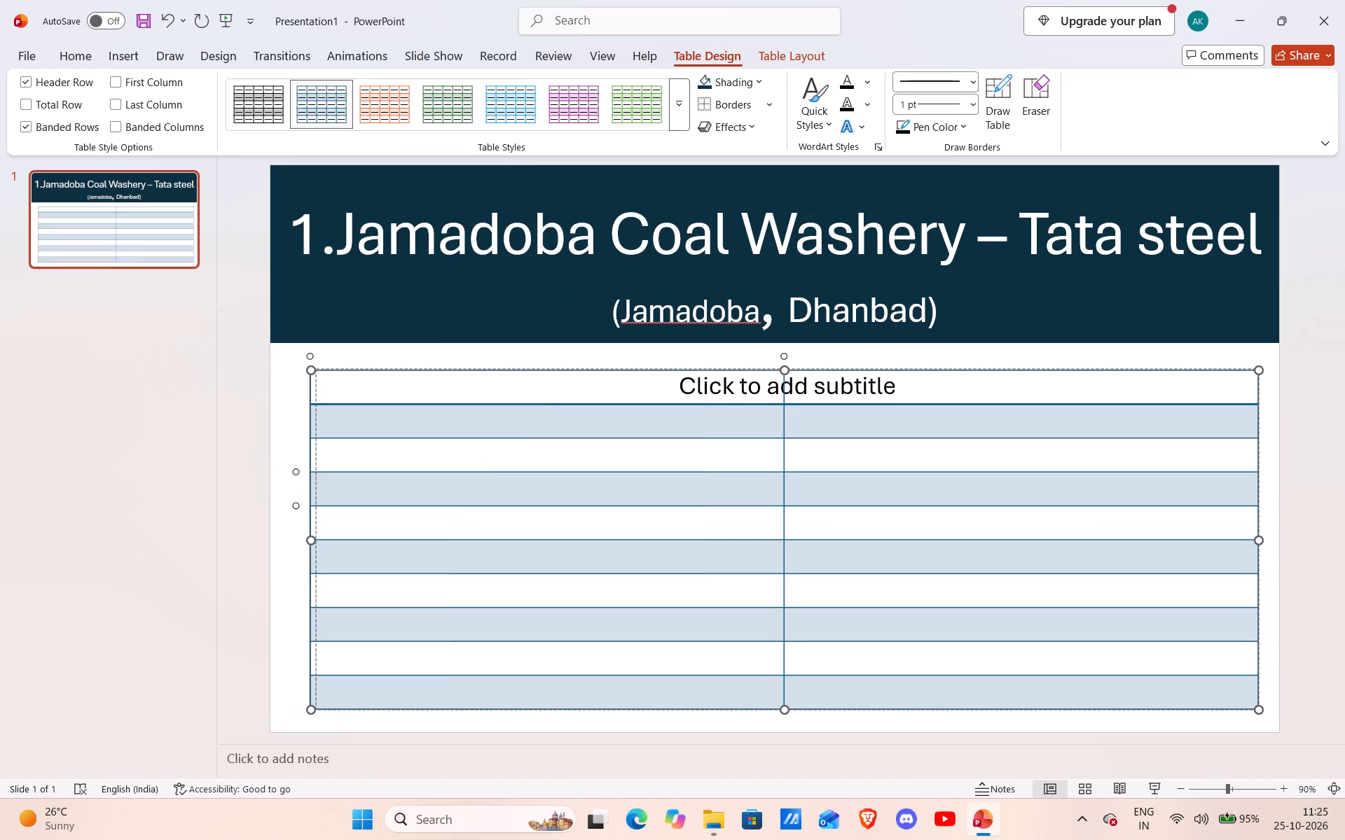
# Move the divider between the two columns to narrow the table's first column to about 8.5 cm.
pyautogui.moveTo(782, 489); pyautogui.dragTo(723, 489)
pyautogui.moveTo(723, 489); pyautogui.dragTo(558, 495)
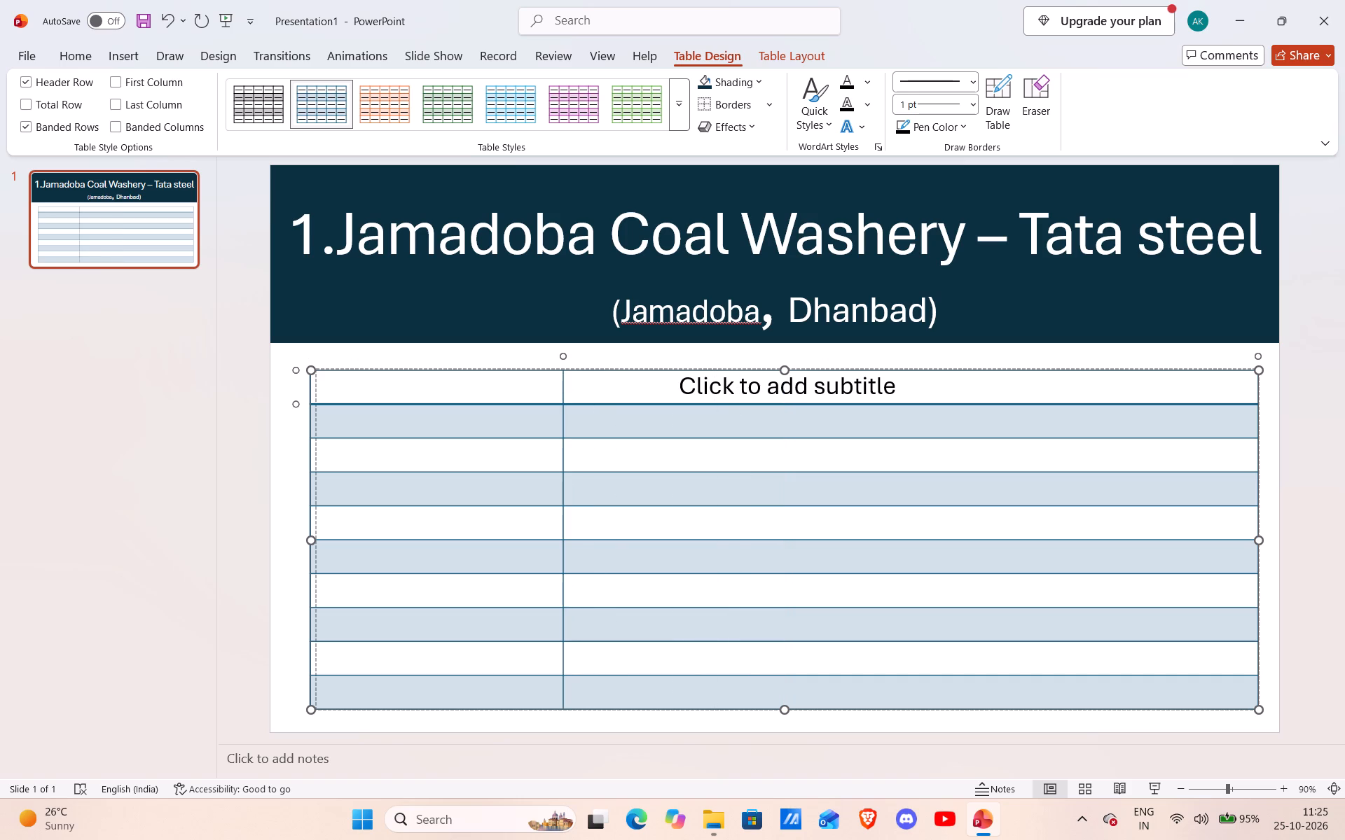
pyautogui.click(741, 353)
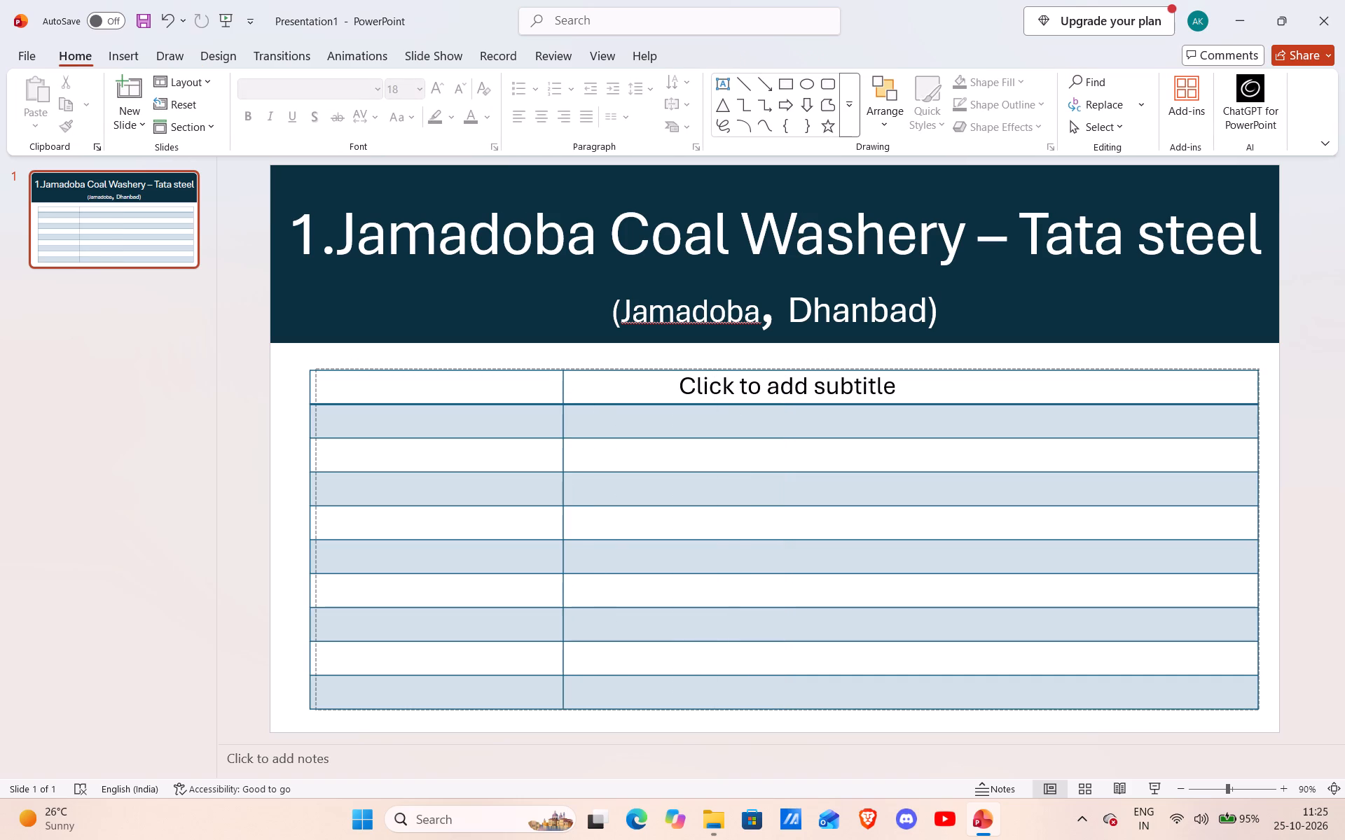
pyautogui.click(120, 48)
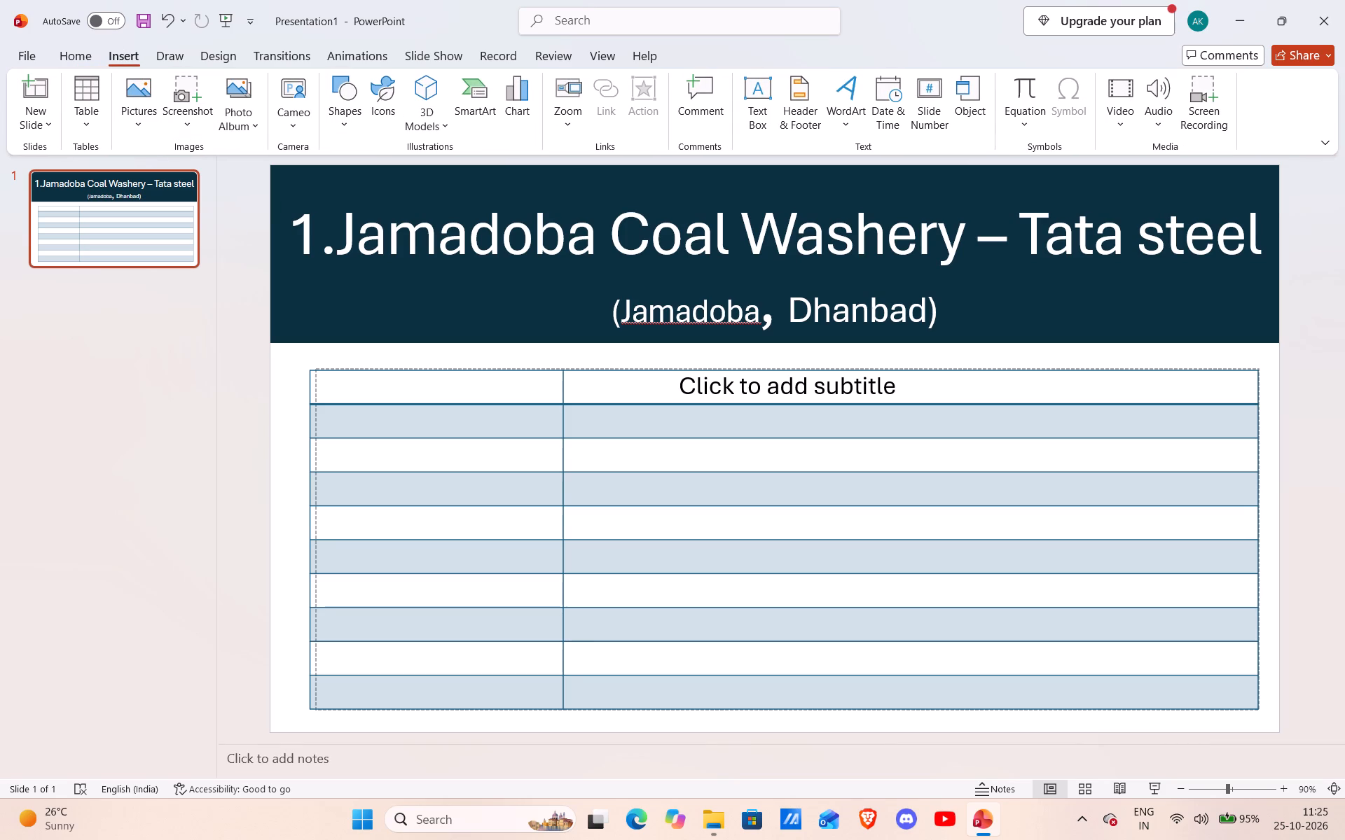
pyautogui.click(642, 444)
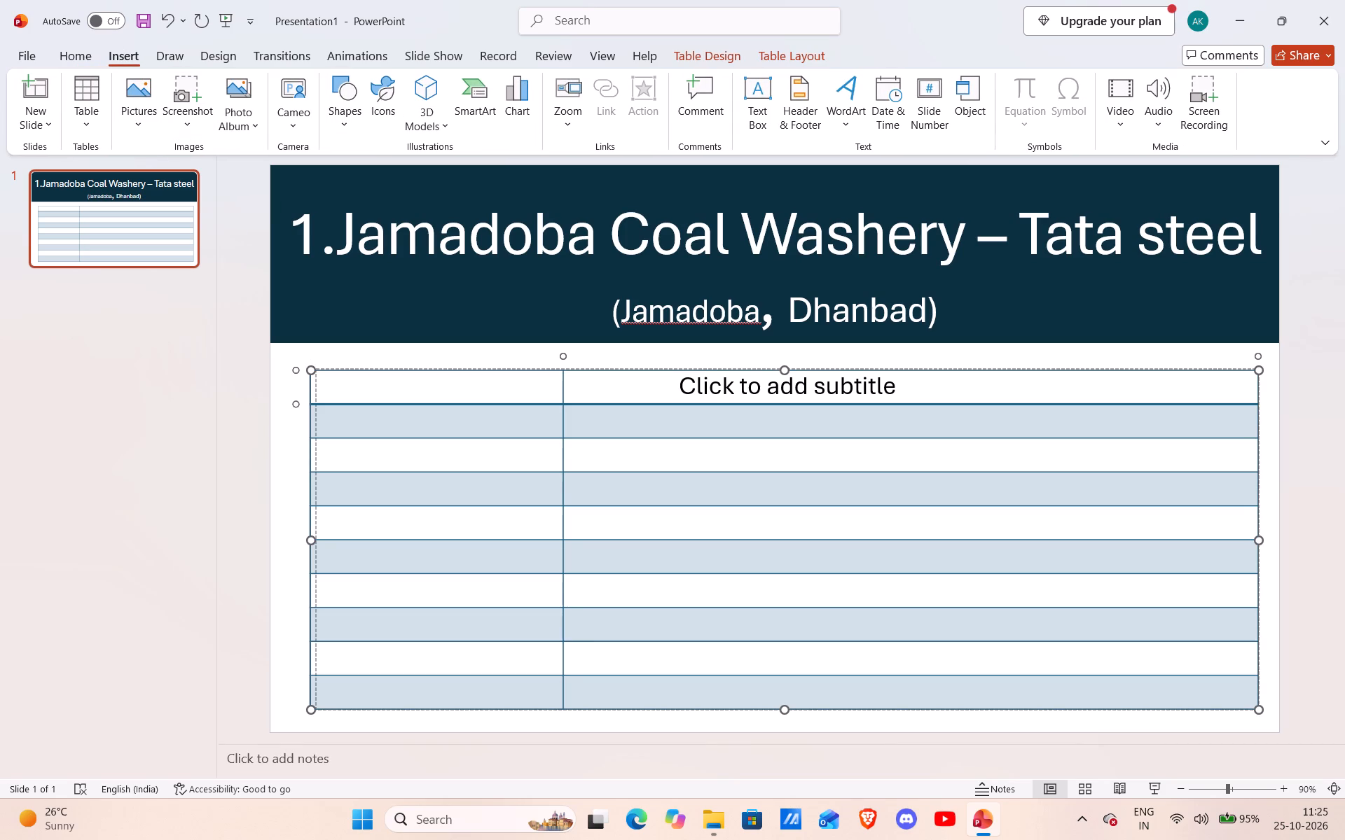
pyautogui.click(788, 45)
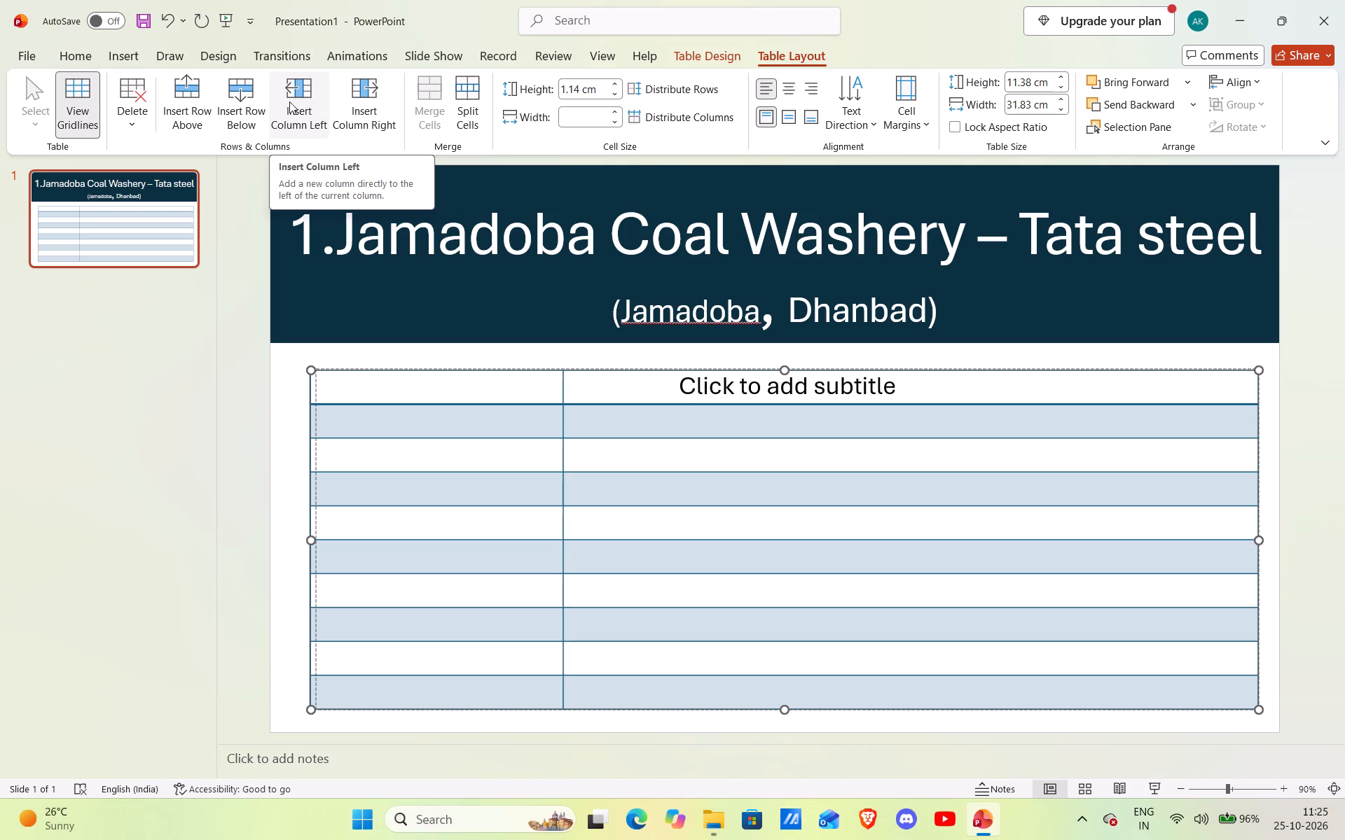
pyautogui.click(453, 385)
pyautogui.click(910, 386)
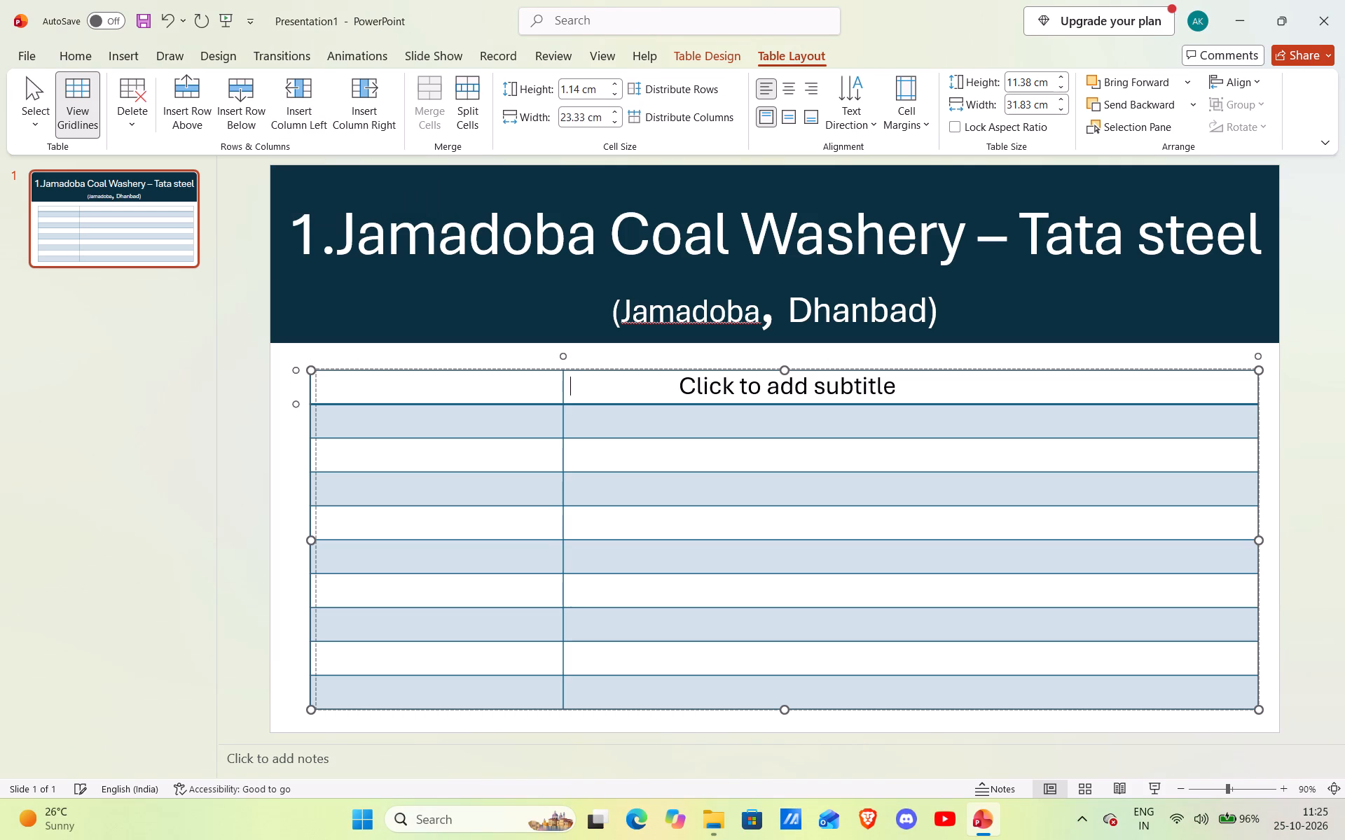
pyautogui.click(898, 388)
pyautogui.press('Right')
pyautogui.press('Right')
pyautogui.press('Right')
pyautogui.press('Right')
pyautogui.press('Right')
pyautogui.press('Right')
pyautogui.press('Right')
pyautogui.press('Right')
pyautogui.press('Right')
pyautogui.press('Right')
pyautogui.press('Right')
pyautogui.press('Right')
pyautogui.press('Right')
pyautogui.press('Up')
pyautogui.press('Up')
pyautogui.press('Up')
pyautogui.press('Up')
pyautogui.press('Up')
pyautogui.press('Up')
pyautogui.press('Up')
# Move the ten-row table slightly right, leaving the subtitle placeholder's left edge exposed beside it.
pyautogui.moveTo(316, 518); pyautogui.dragTo(329, 518)
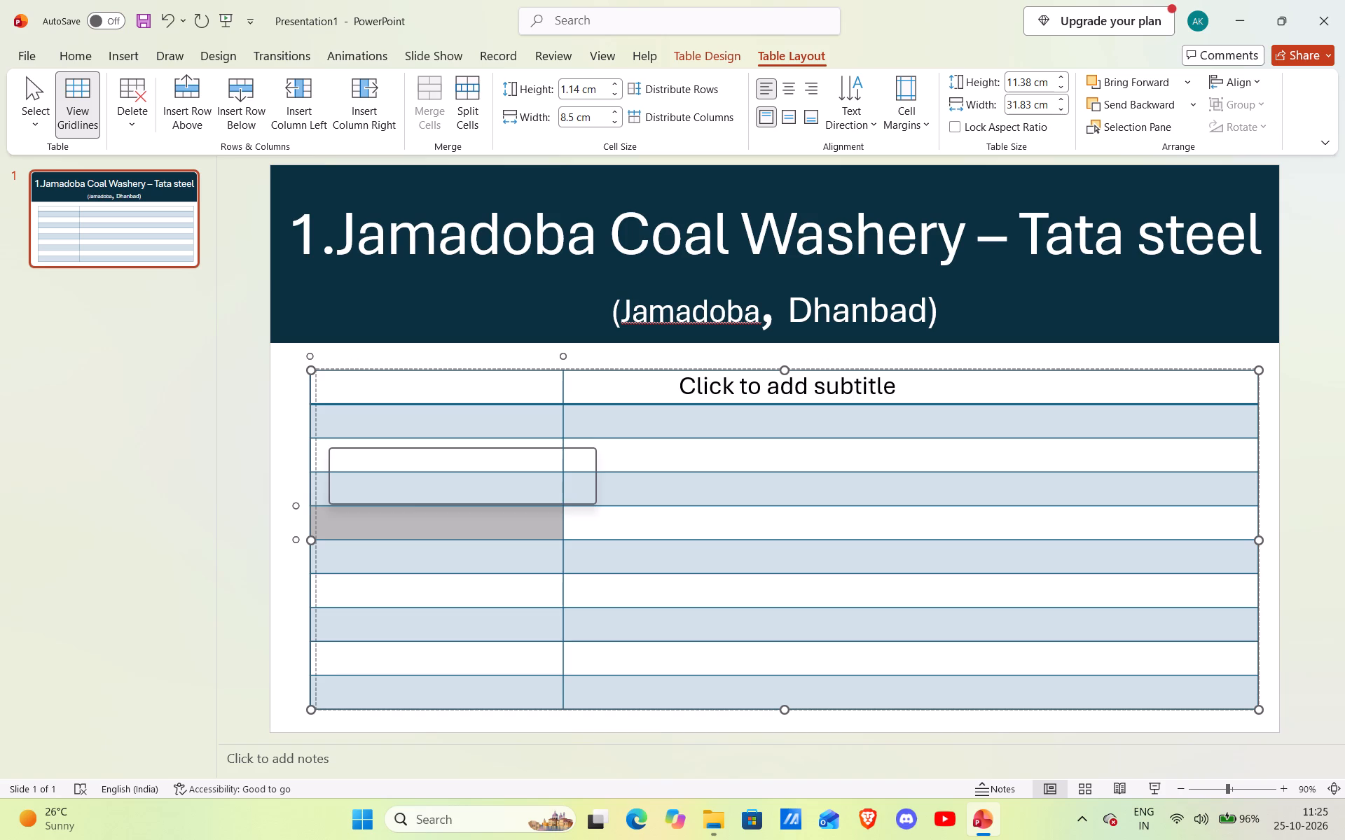
pyautogui.moveTo(315, 516); pyautogui.dragTo(352, 518)
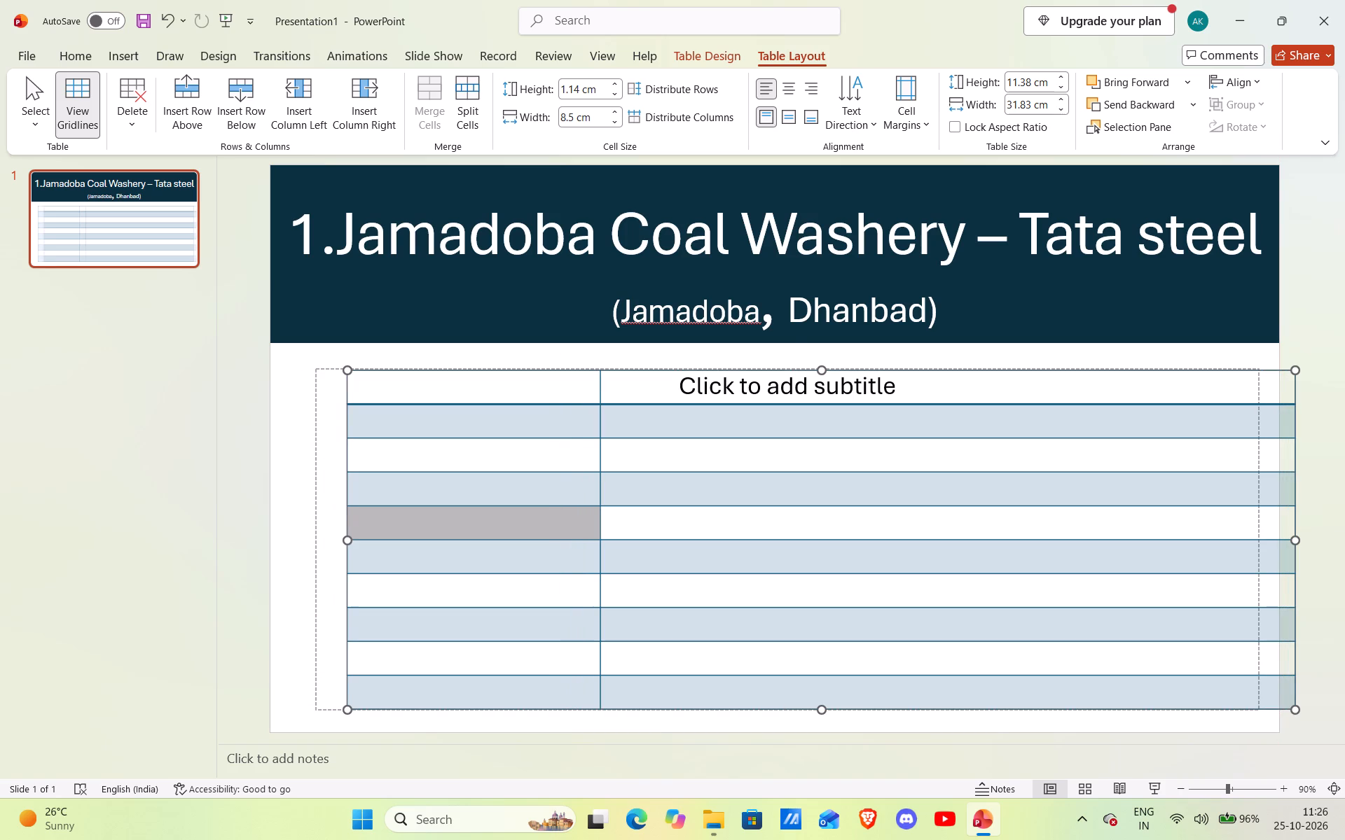
# Narrow the subtitle placeholder to a thin vertical strip in the blank margin left of the table, shifted slightly right and down.
pyautogui.moveTo(317, 528); pyautogui.dragTo(310, 538)
pyautogui.moveTo(310, 538); pyautogui.dragTo(284, 538)
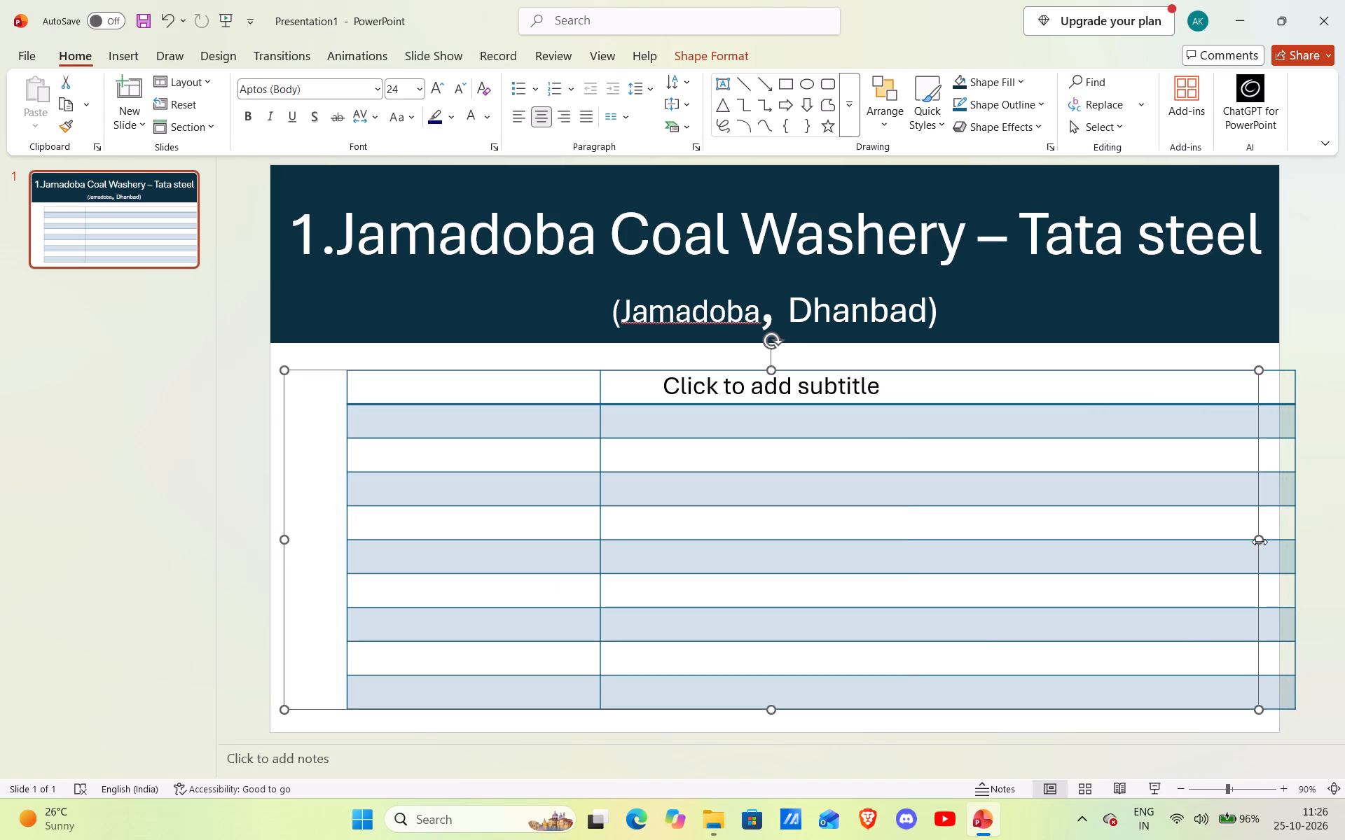
pyautogui.moveTo(1260, 540); pyautogui.dragTo(297, 514)
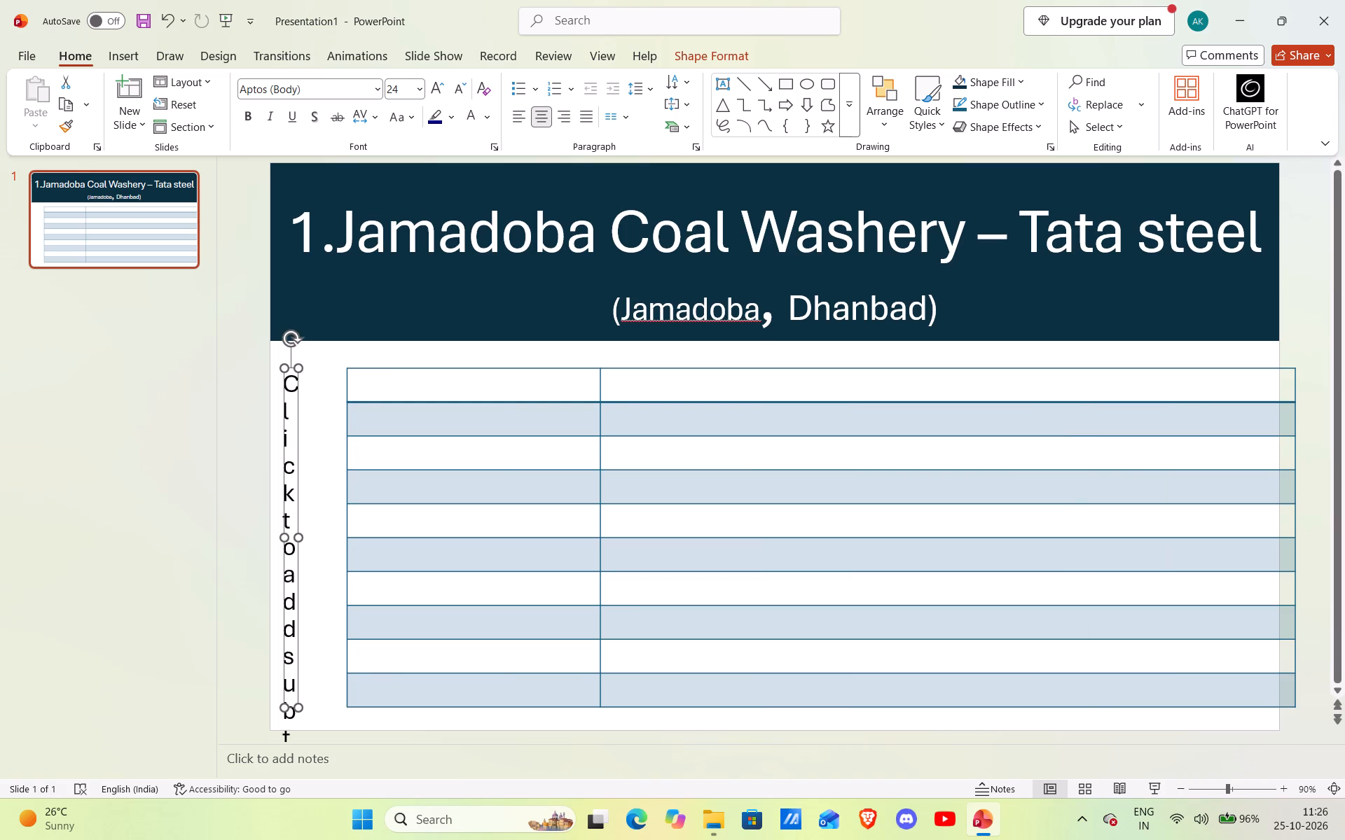
pyautogui.moveTo(289, 367); pyautogui.dragTo(290, 367)
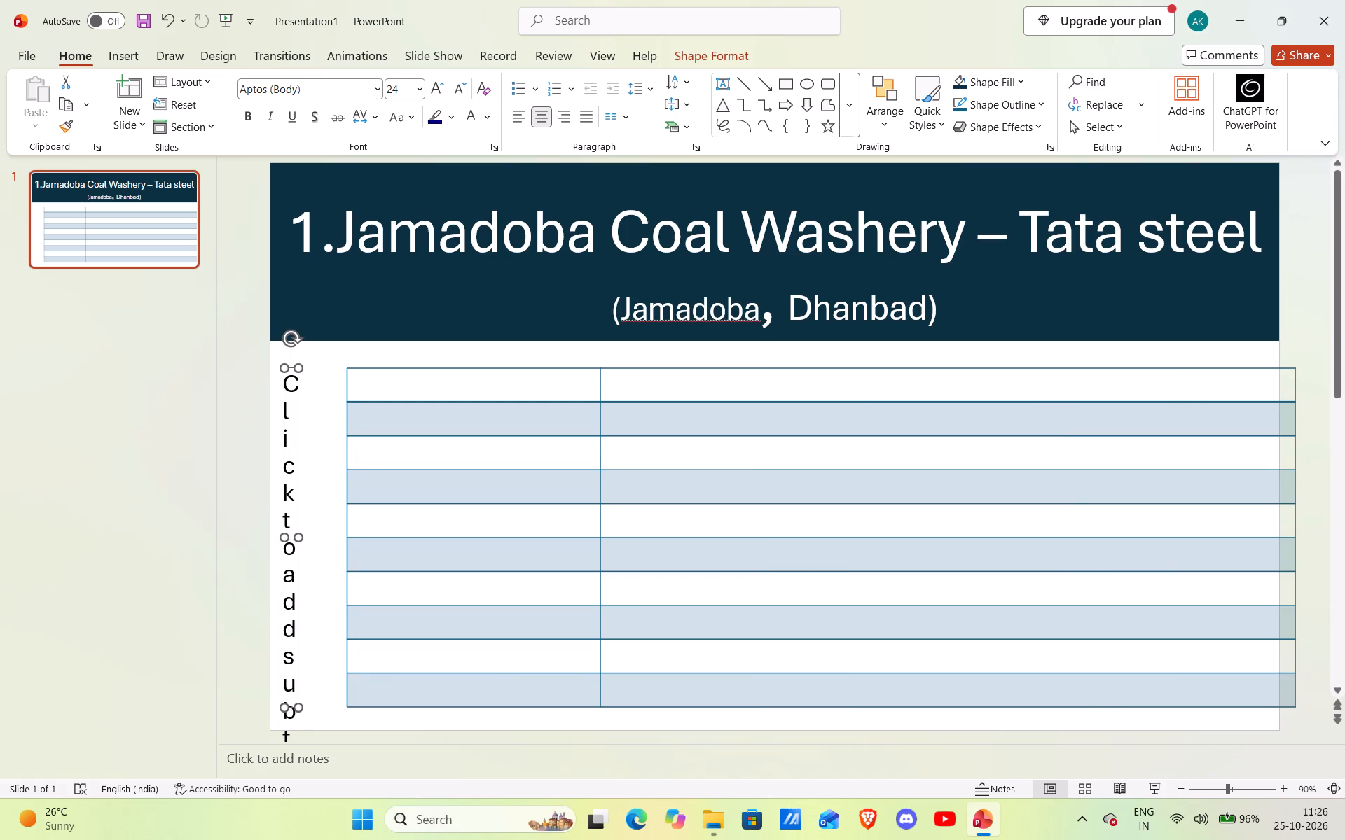
pyautogui.moveTo(290, 367); pyautogui.dragTo(304, 393)
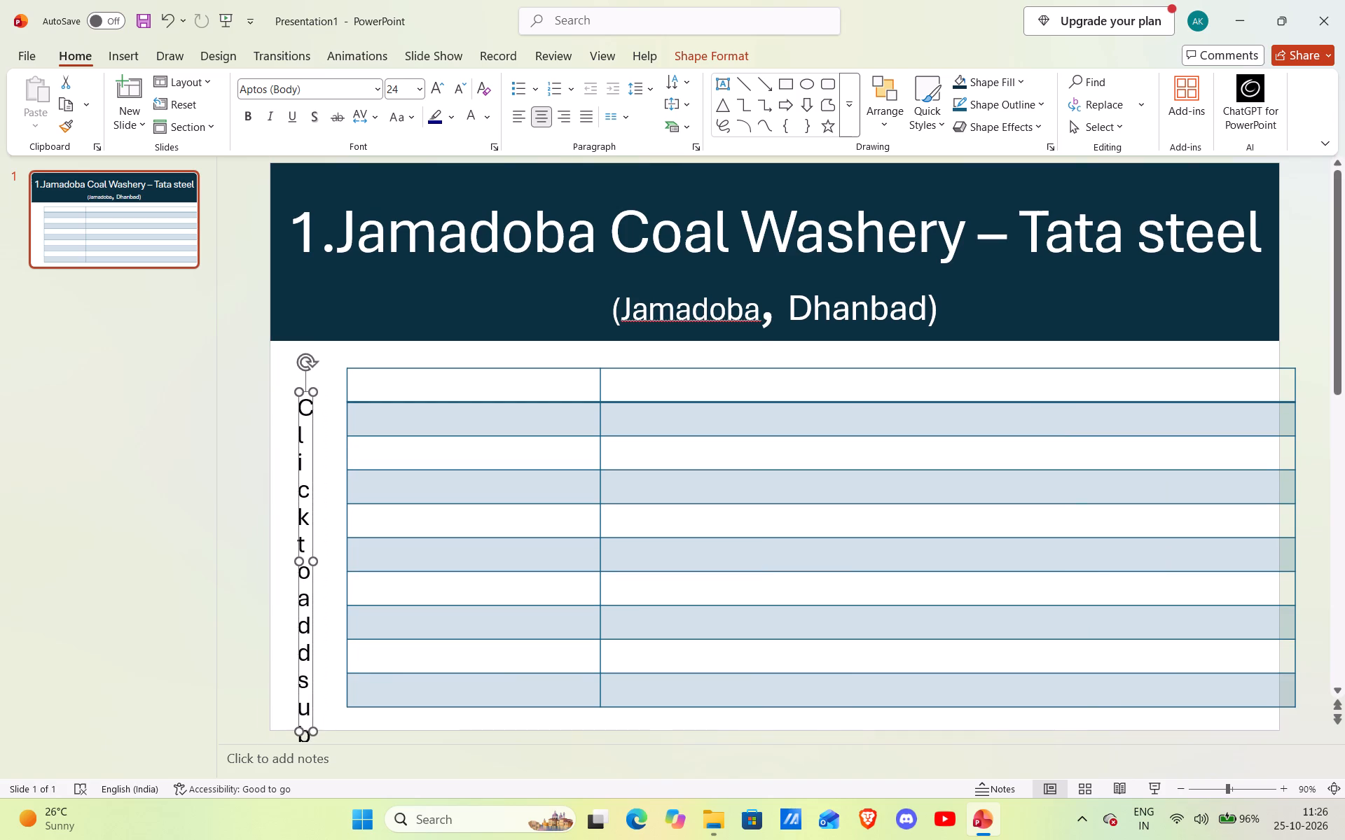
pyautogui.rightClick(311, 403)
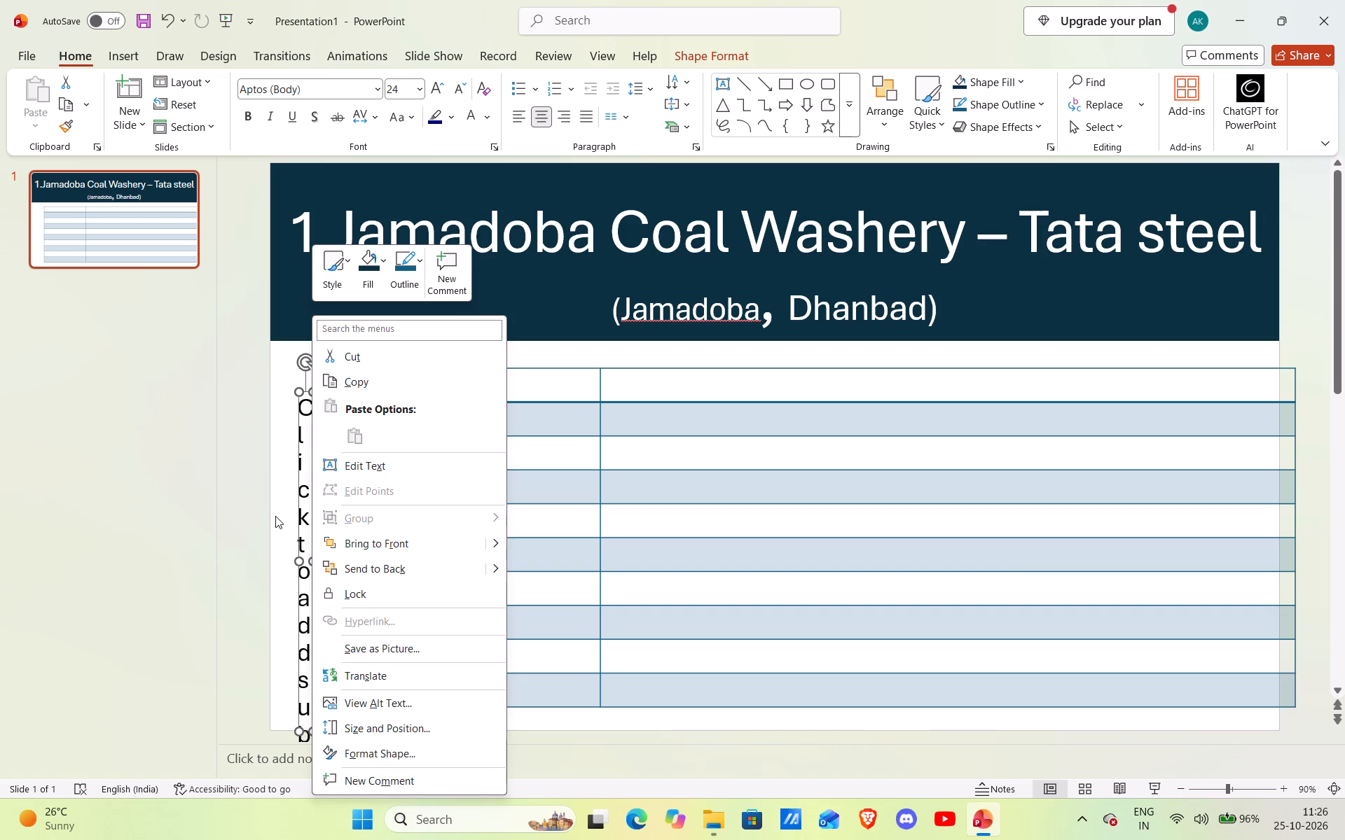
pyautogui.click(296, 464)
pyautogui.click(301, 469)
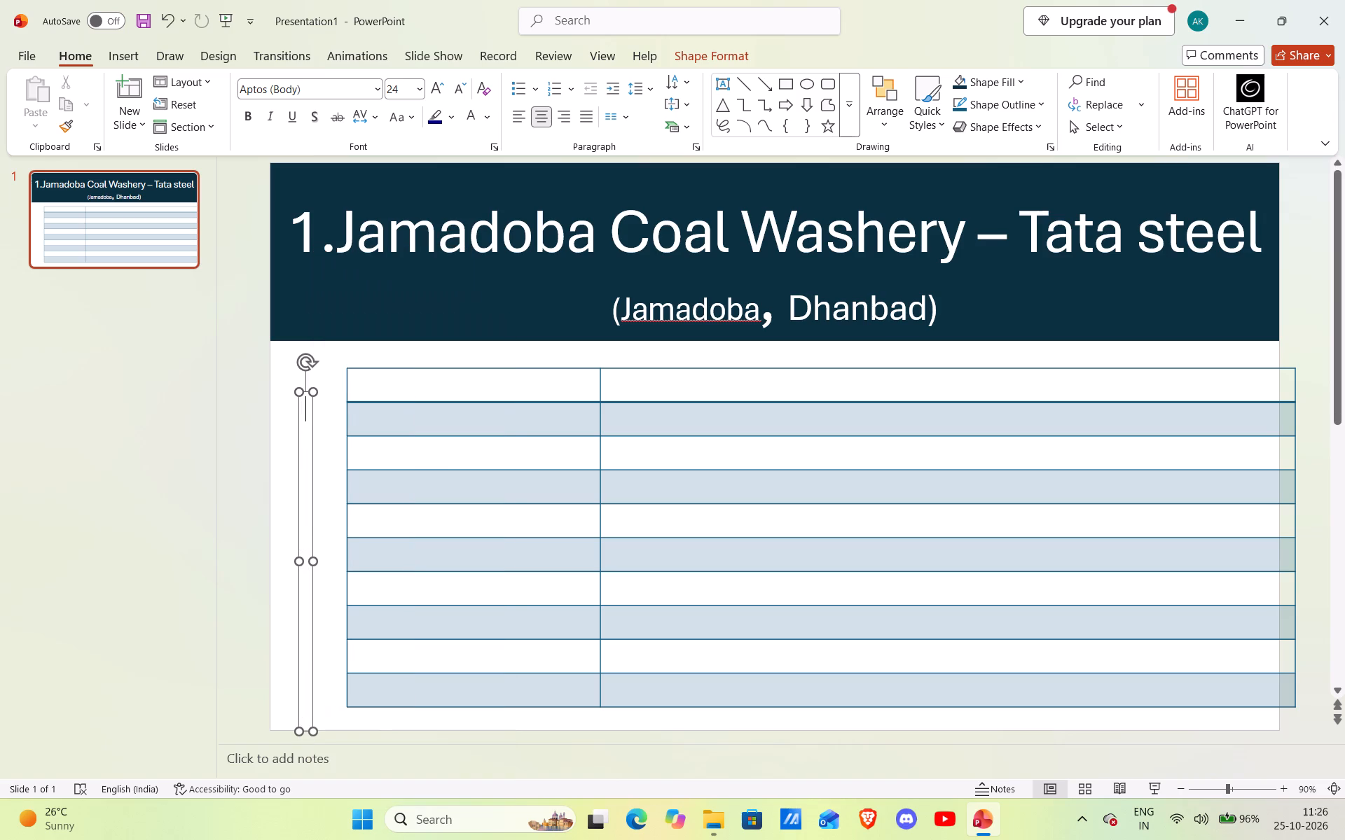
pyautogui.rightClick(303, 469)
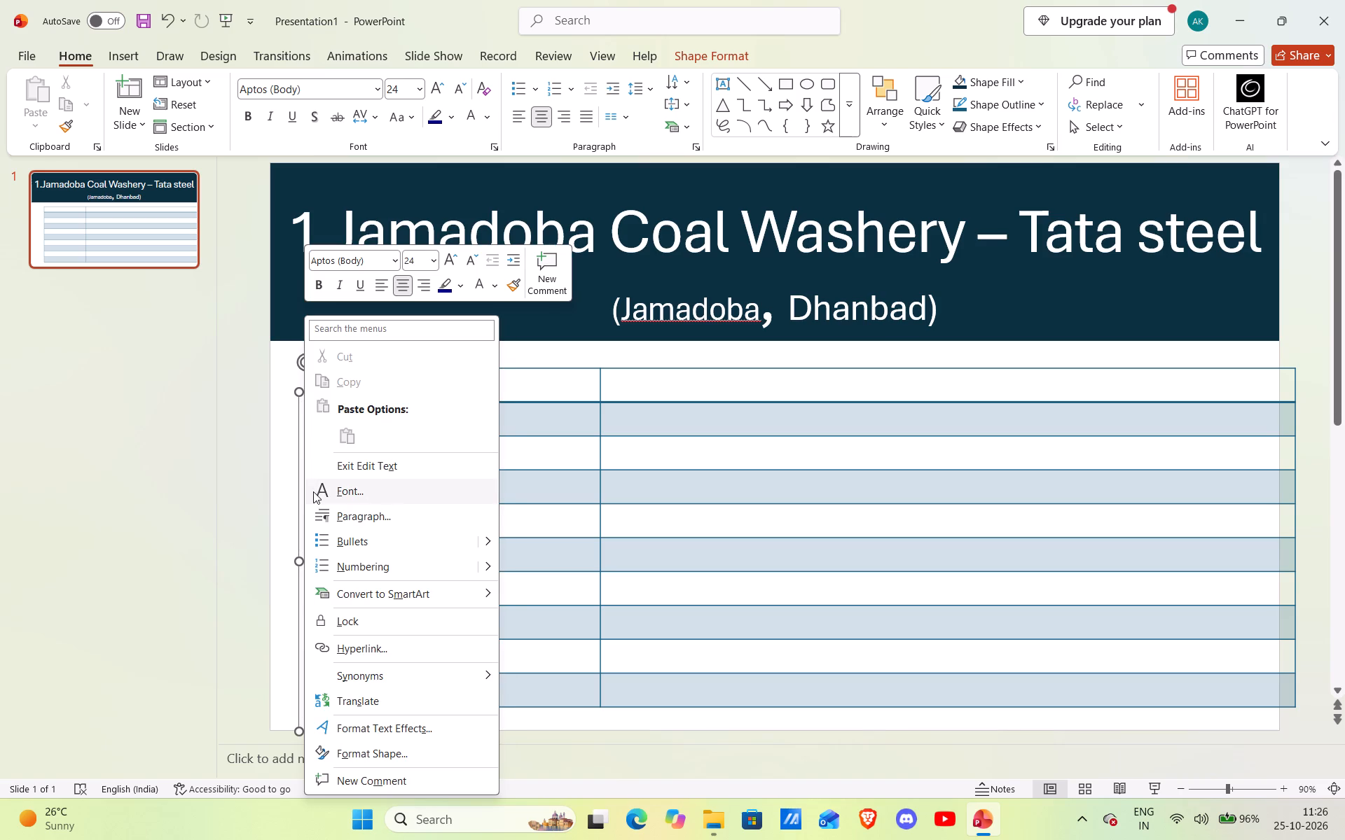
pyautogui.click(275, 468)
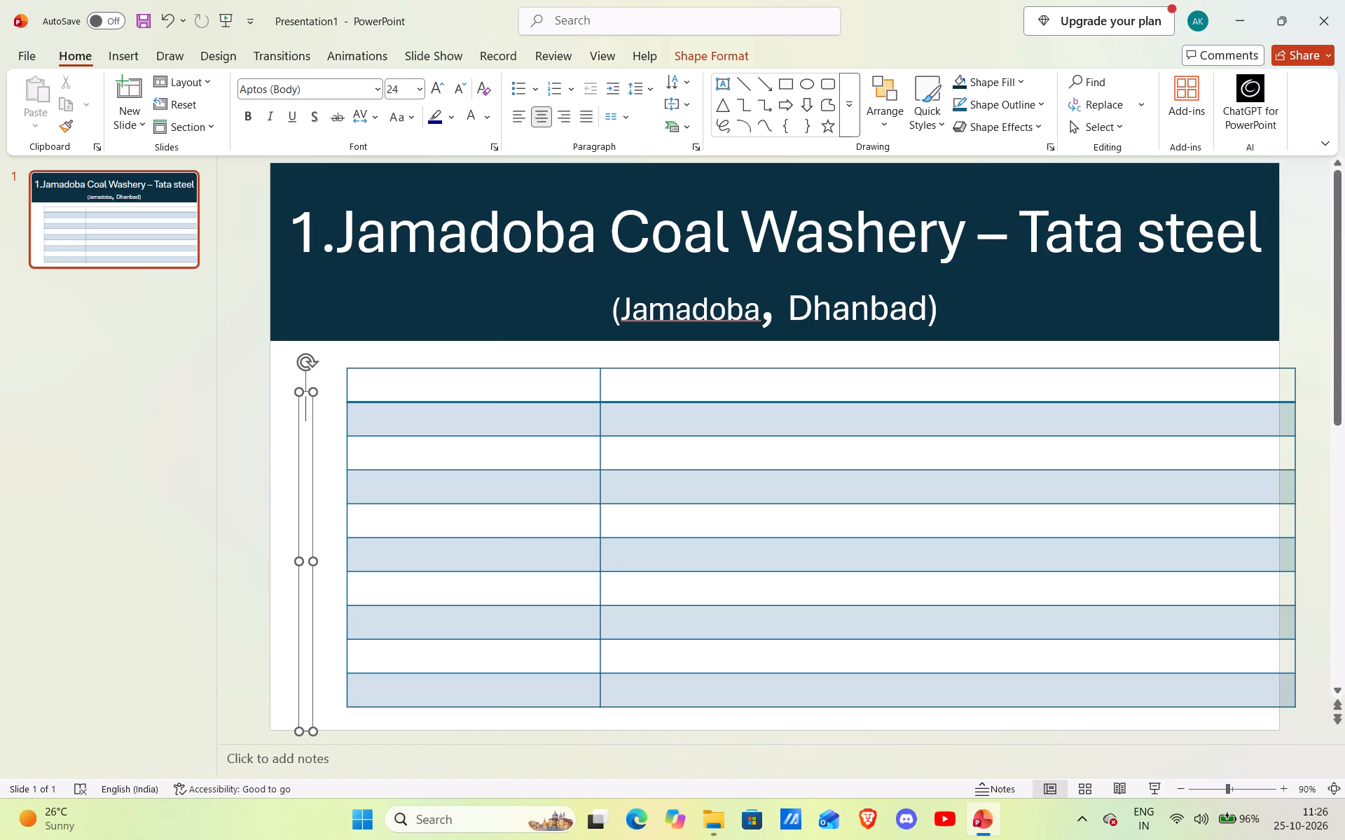
# Raise the bottom edge of the subtitle placeholder strip to shorten it to roughly one table row's height.
pyautogui.moveTo(303, 731); pyautogui.dragTo(308, 622)
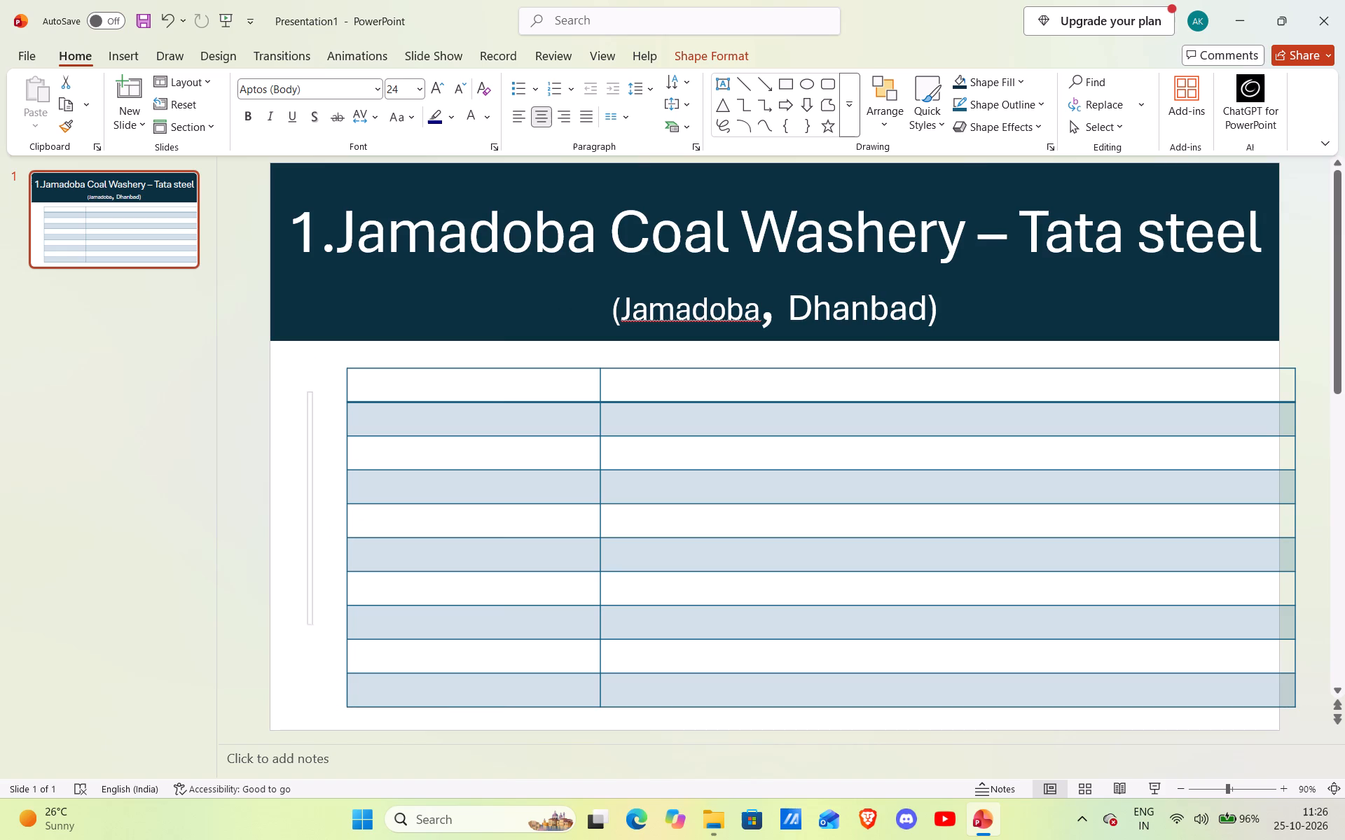
pyautogui.moveTo(308, 622); pyautogui.dragTo(311, 427)
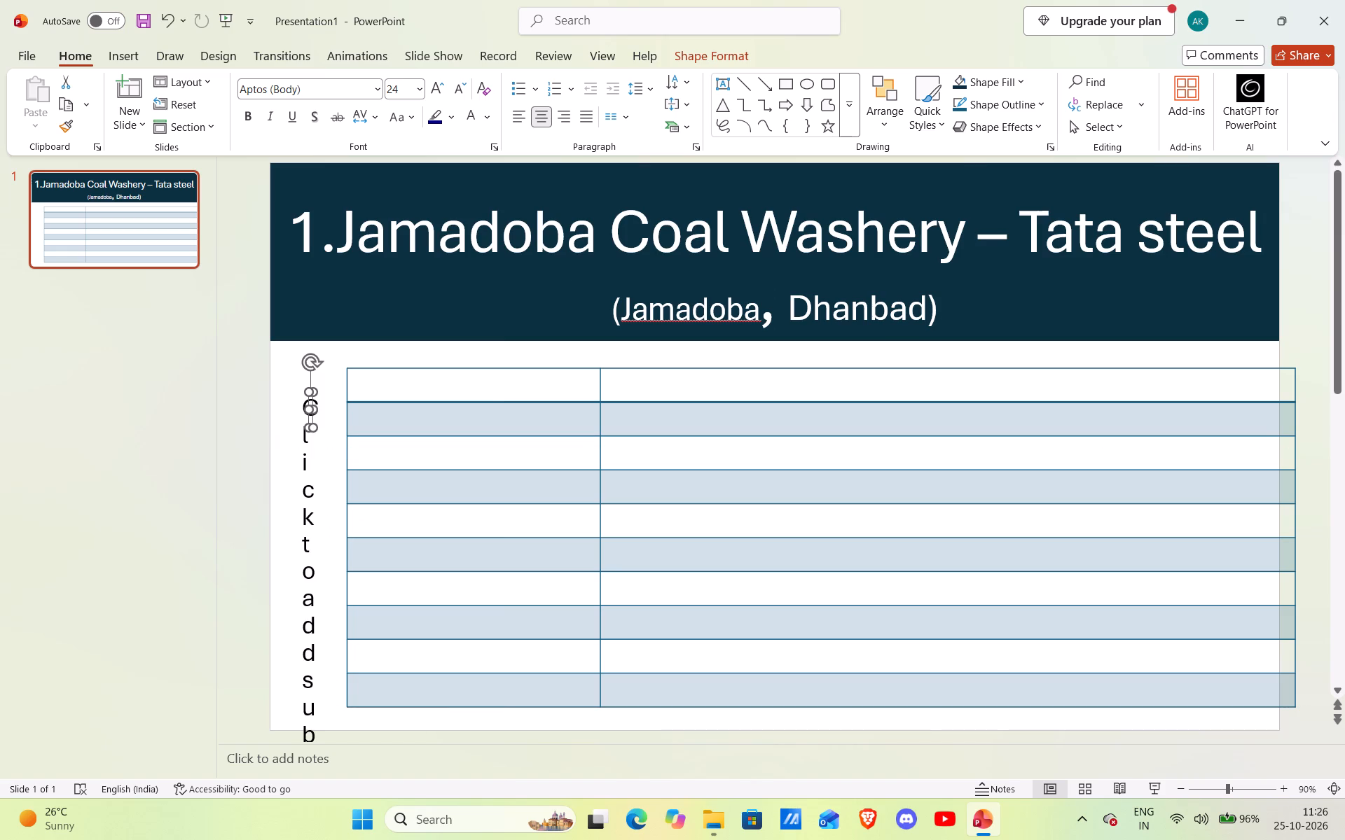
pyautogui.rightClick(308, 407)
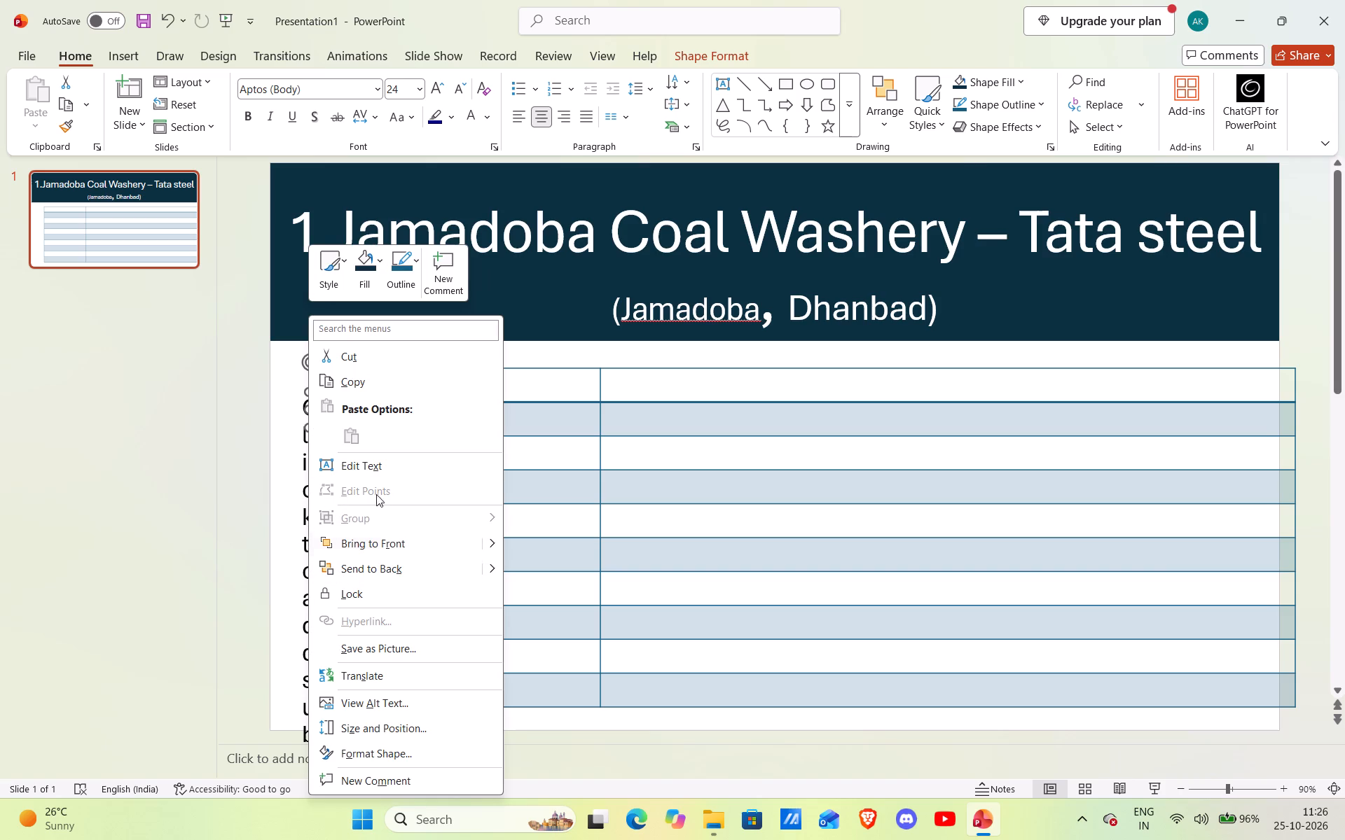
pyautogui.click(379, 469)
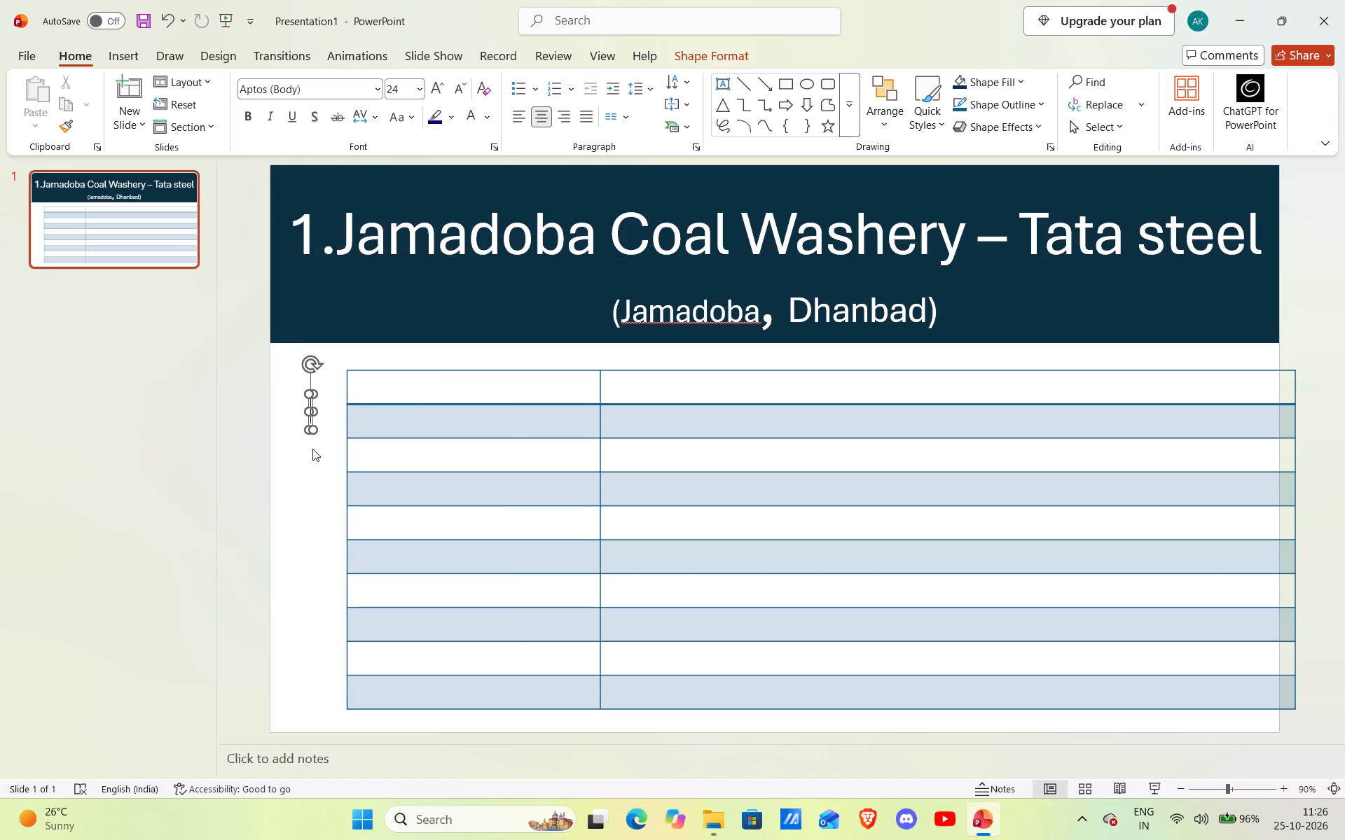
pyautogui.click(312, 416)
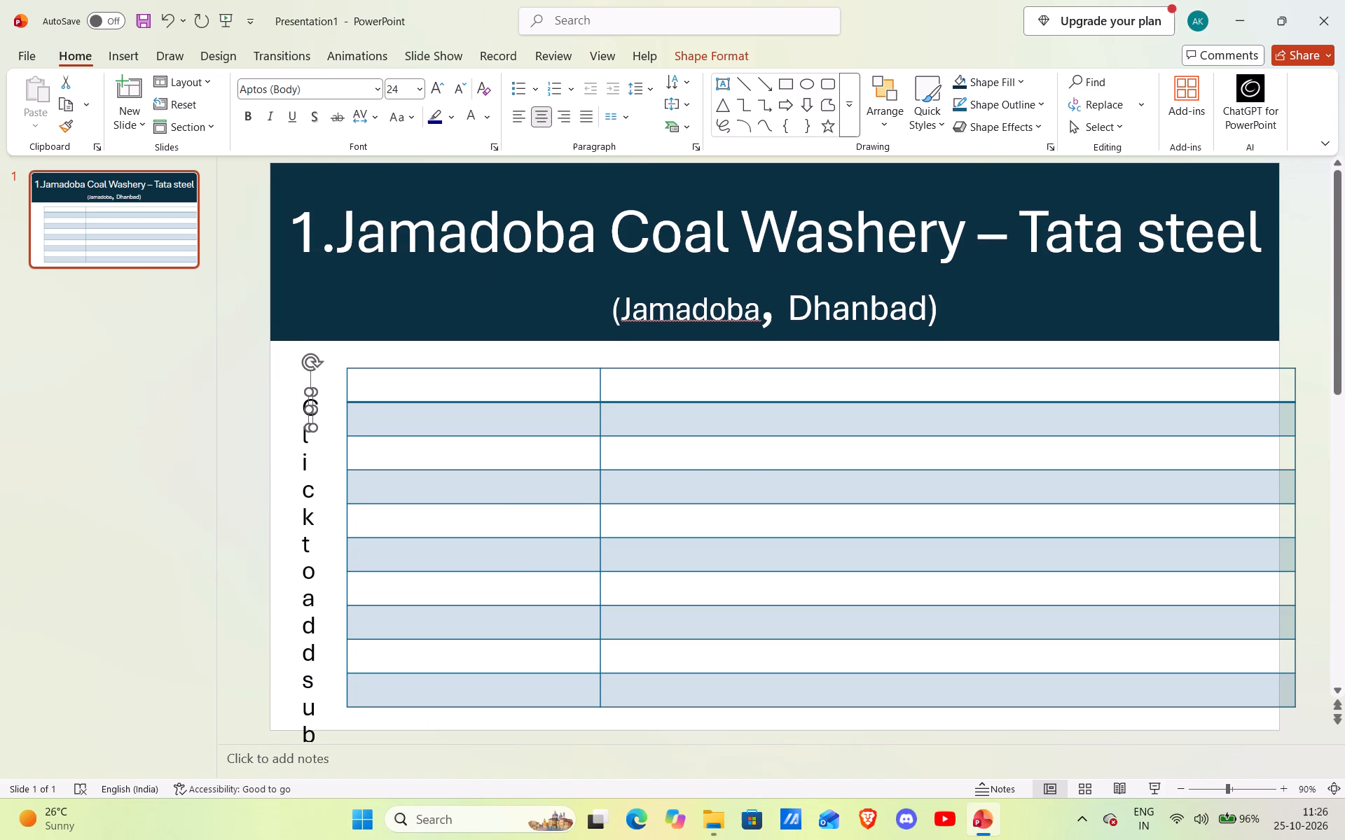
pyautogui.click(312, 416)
# Copy the shrunken subtitle placeholder.
pyautogui.rightClick(311, 416)
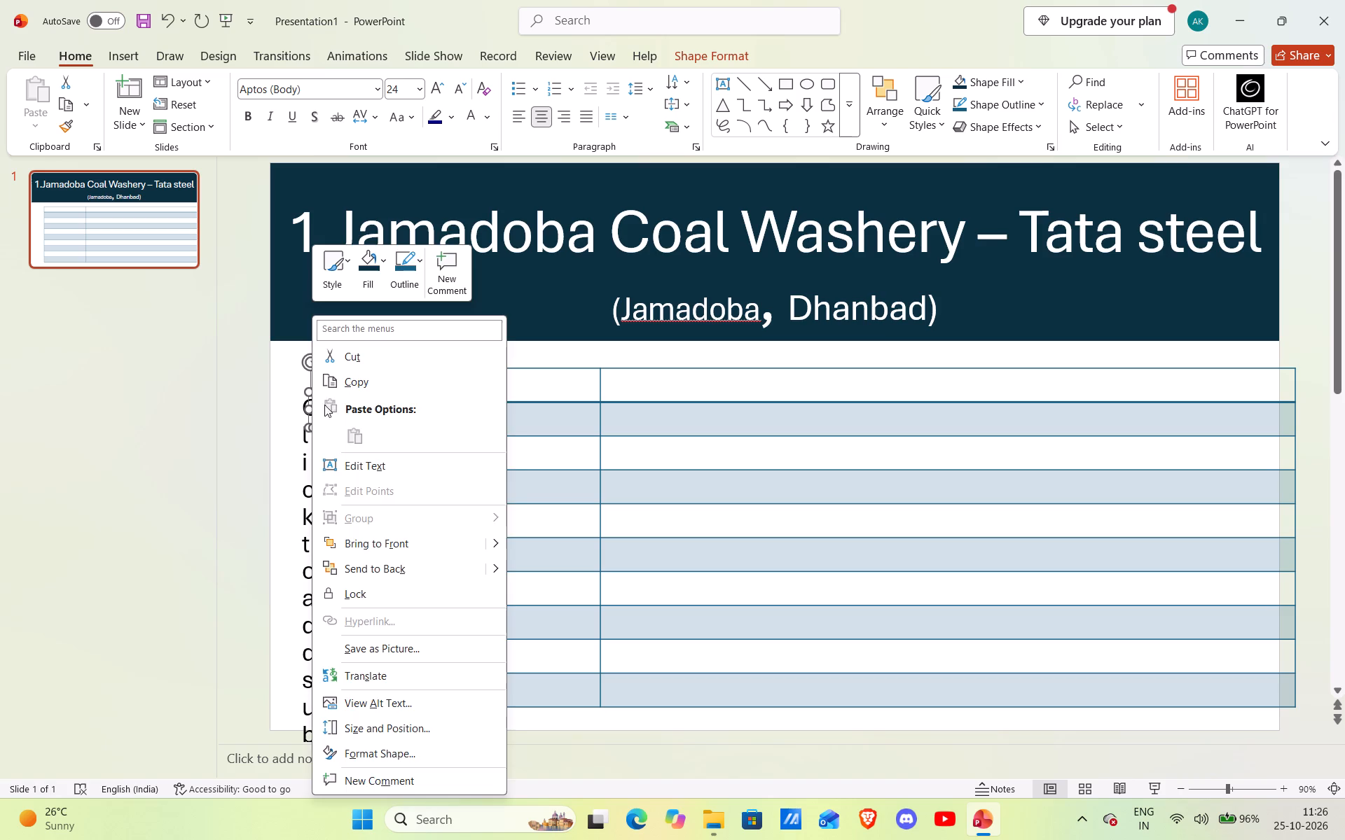
pyautogui.click(352, 381)
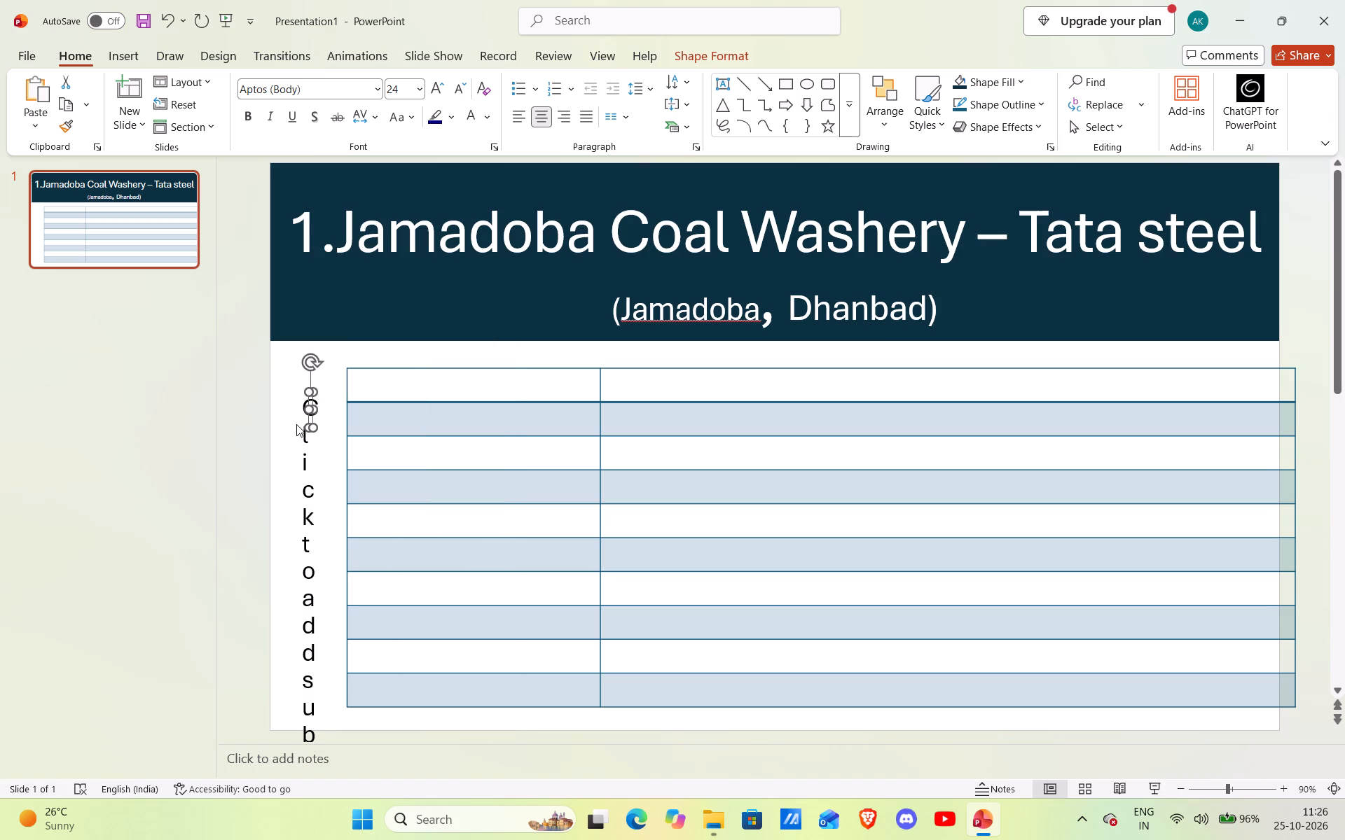
pyautogui.click(295, 424)
# Widen the shrunken subtitle placeholder leftwards into a small, nearly square box beside the table's top rows.
pyautogui.click(309, 420)
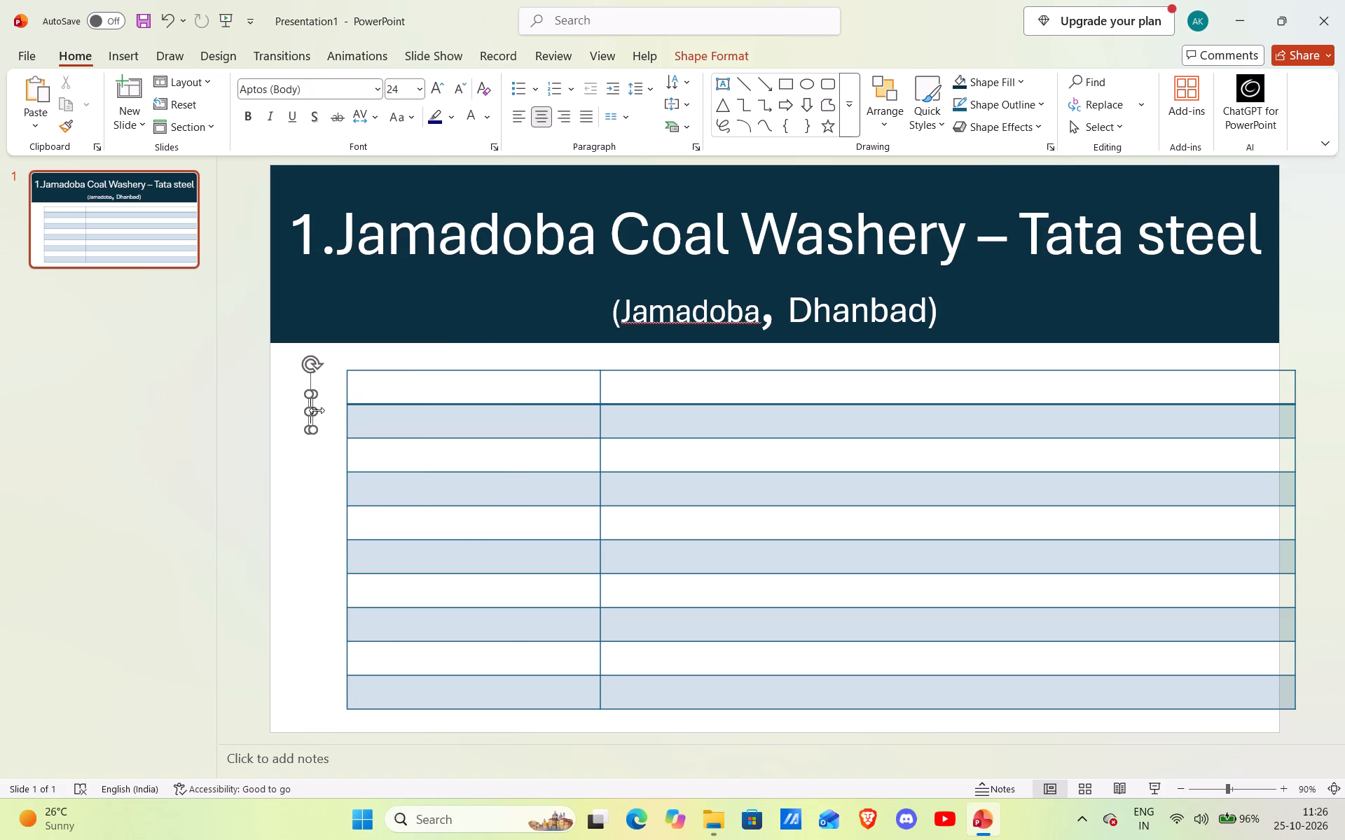
pyautogui.moveTo(312, 410); pyautogui.dragTo(285, 427)
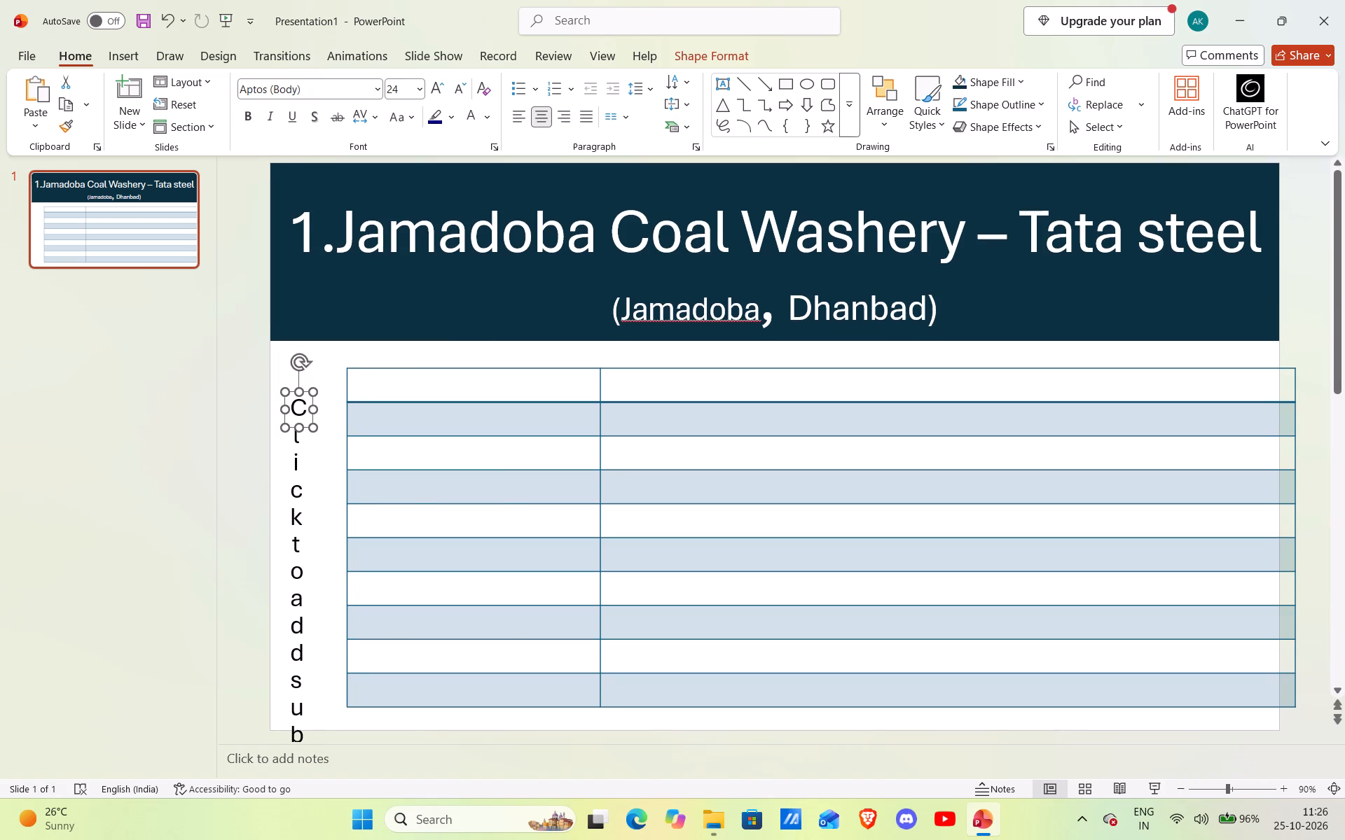
# Set the font size in the small subtitle placeholder to 8.
pyautogui.rightClick(296, 406)
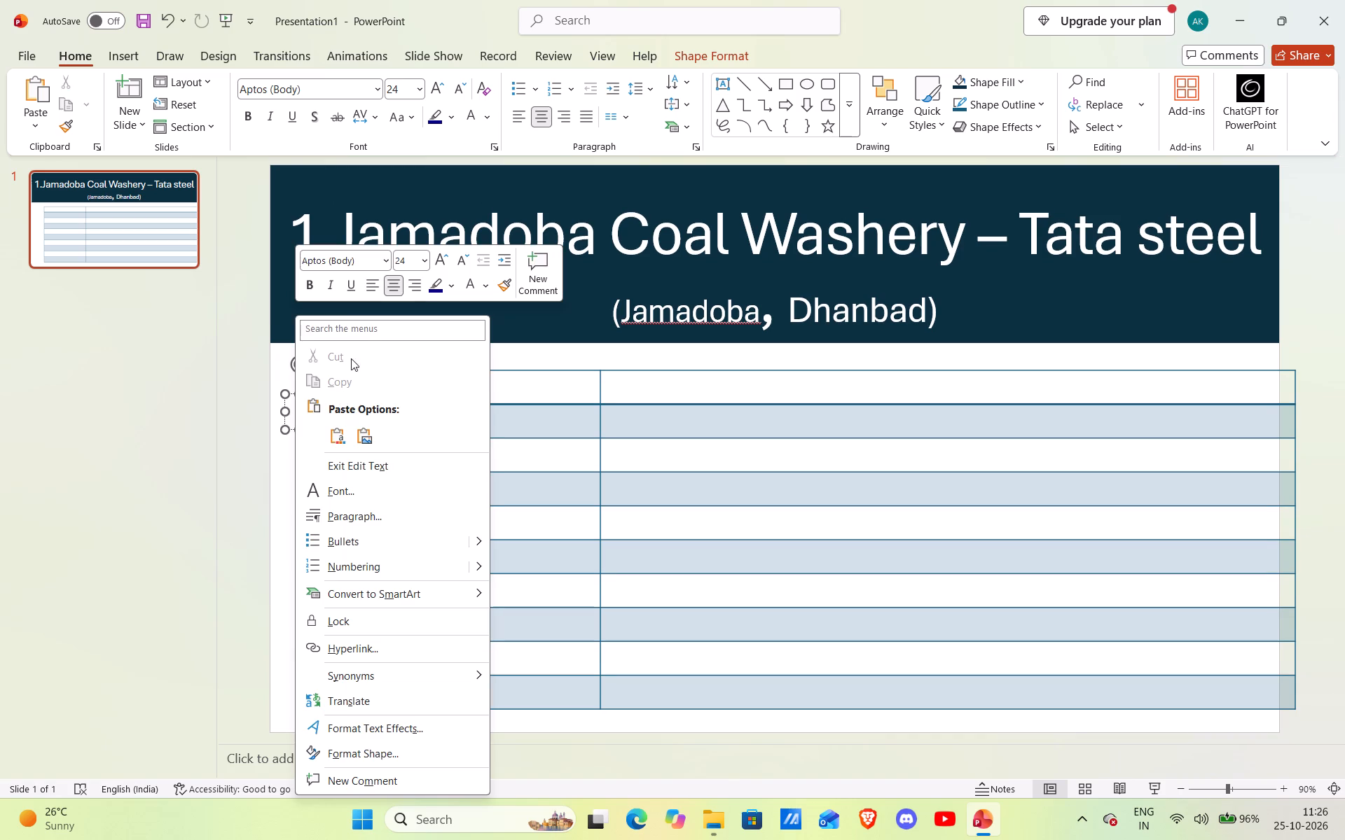
pyautogui.click(423, 258)
pyautogui.click(409, 279)
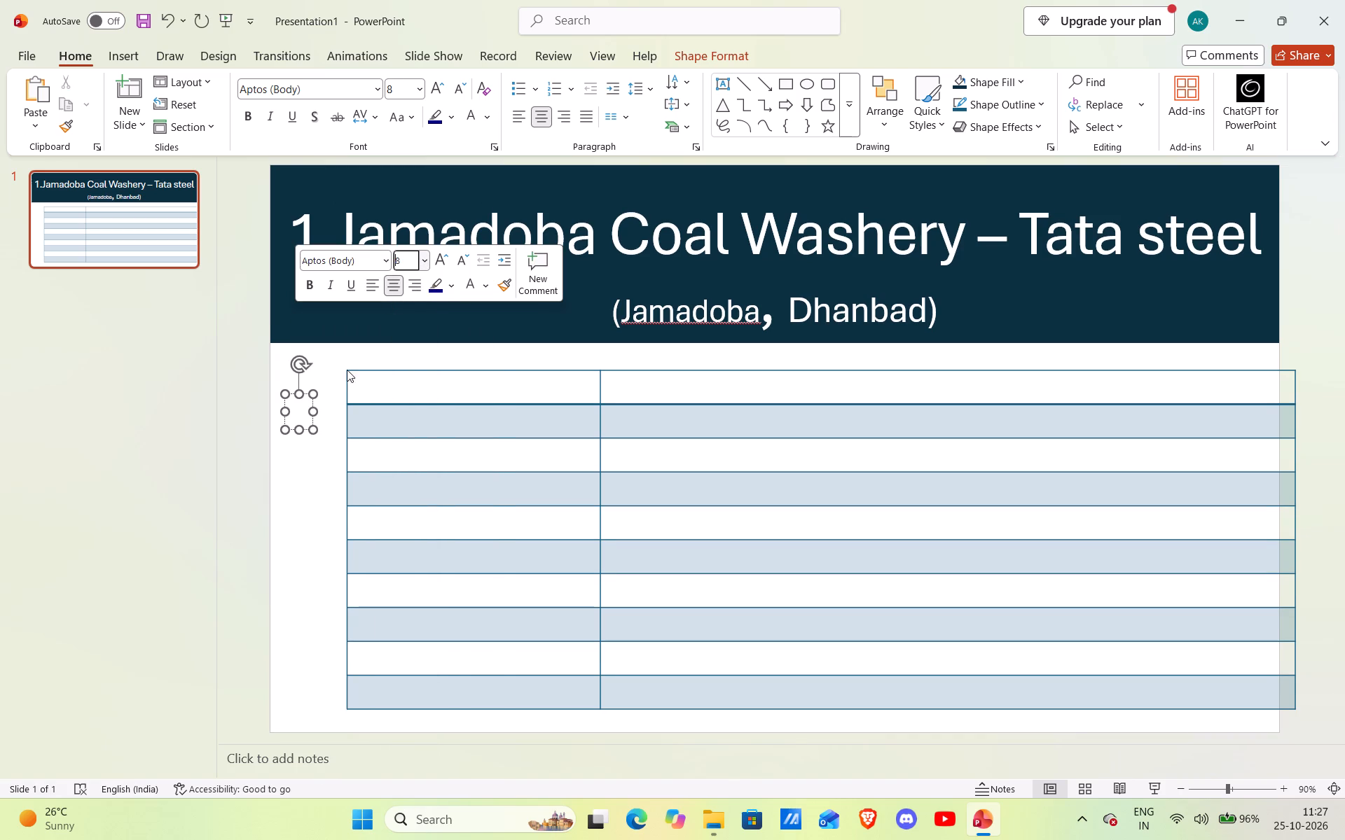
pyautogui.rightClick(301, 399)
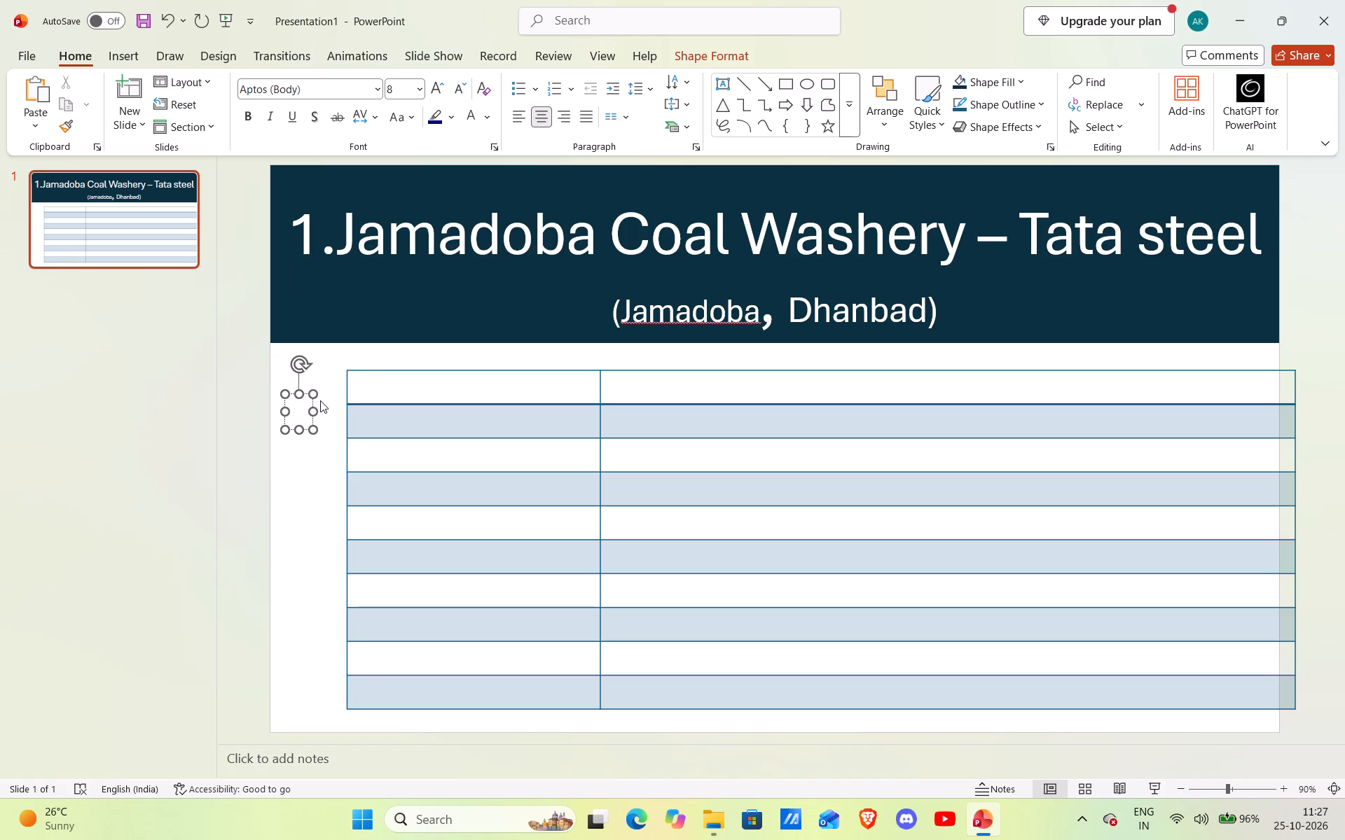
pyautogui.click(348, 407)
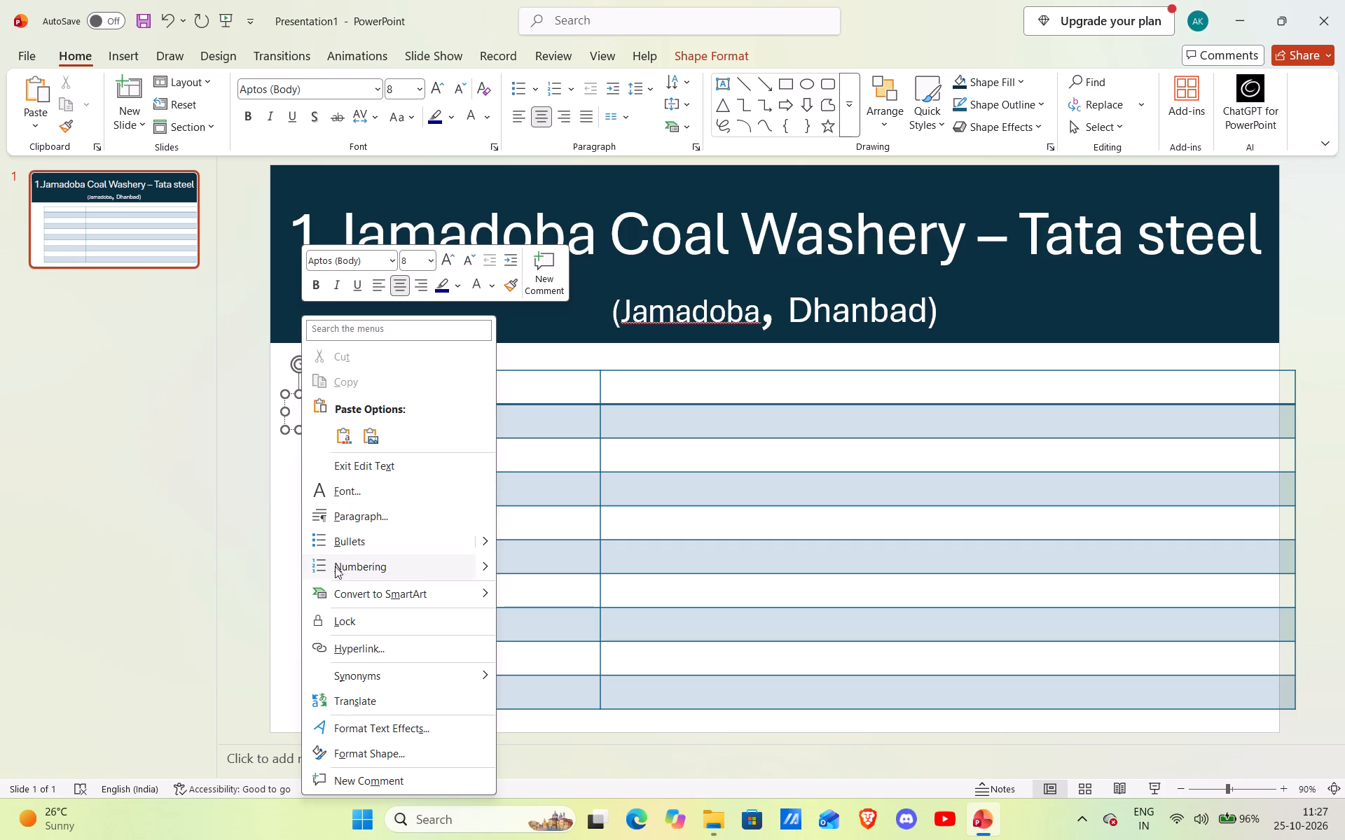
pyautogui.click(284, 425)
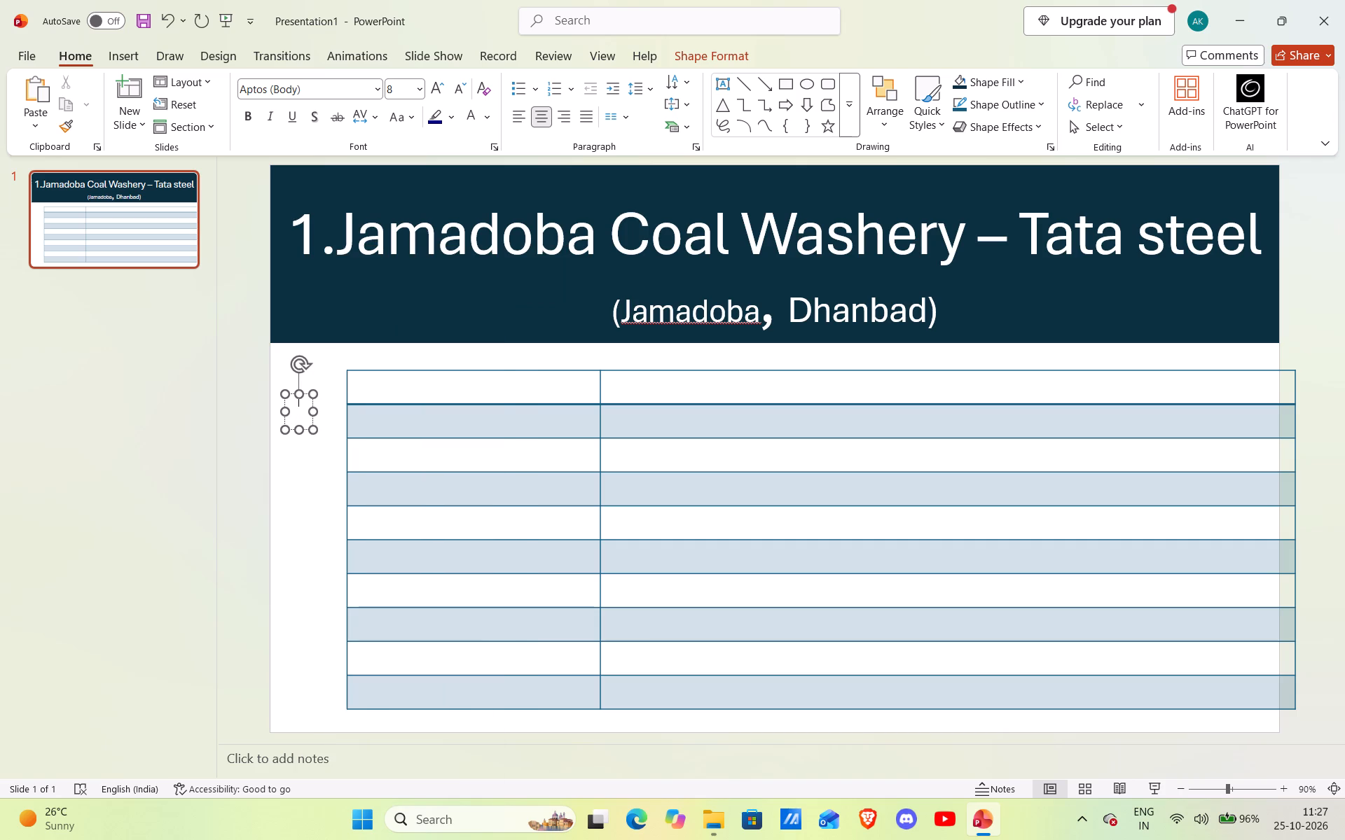
# Delete the small subtitle placeholder beside the table.
pyautogui.click(293, 414)
pyautogui.click(312, 395)
pyautogui.press('Delete')
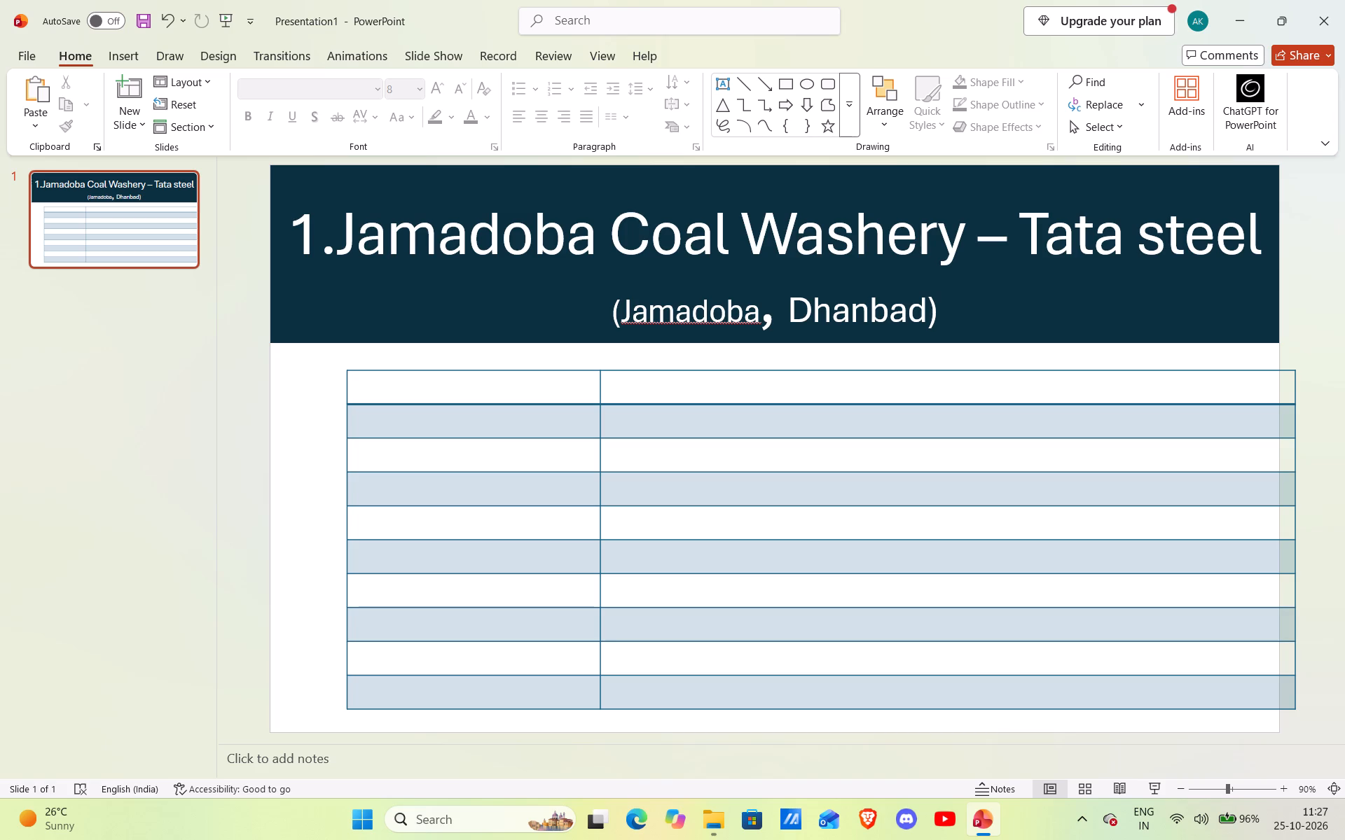
# Resize the table to fit within the slide, pulling its right edge inwards and its left edge slightly outwards.
pyautogui.moveTo(960, 373); pyautogui.dragTo(917, 370)
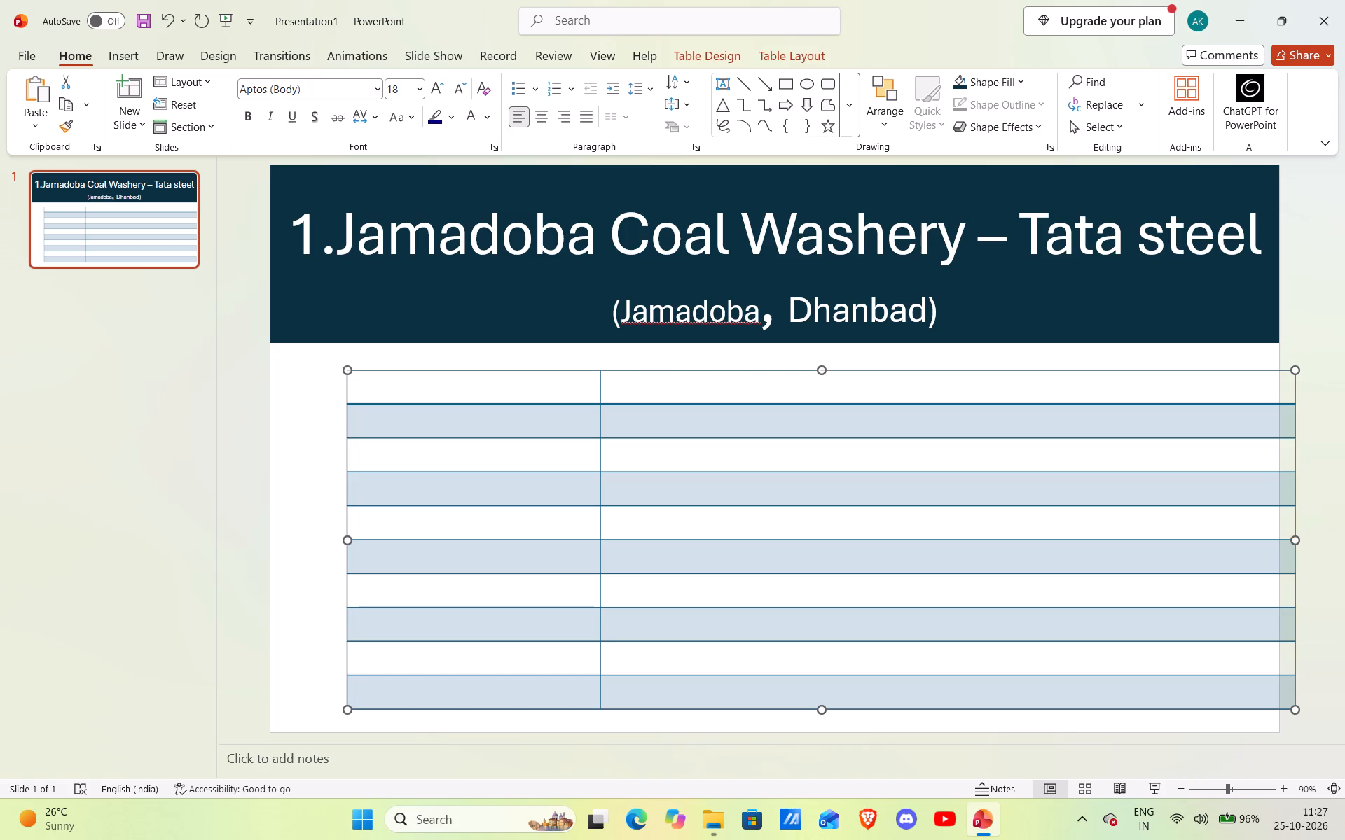
pyautogui.moveTo(917, 370); pyautogui.dragTo(878, 367)
pyautogui.moveTo(888, 395); pyautogui.dragTo(844, 420)
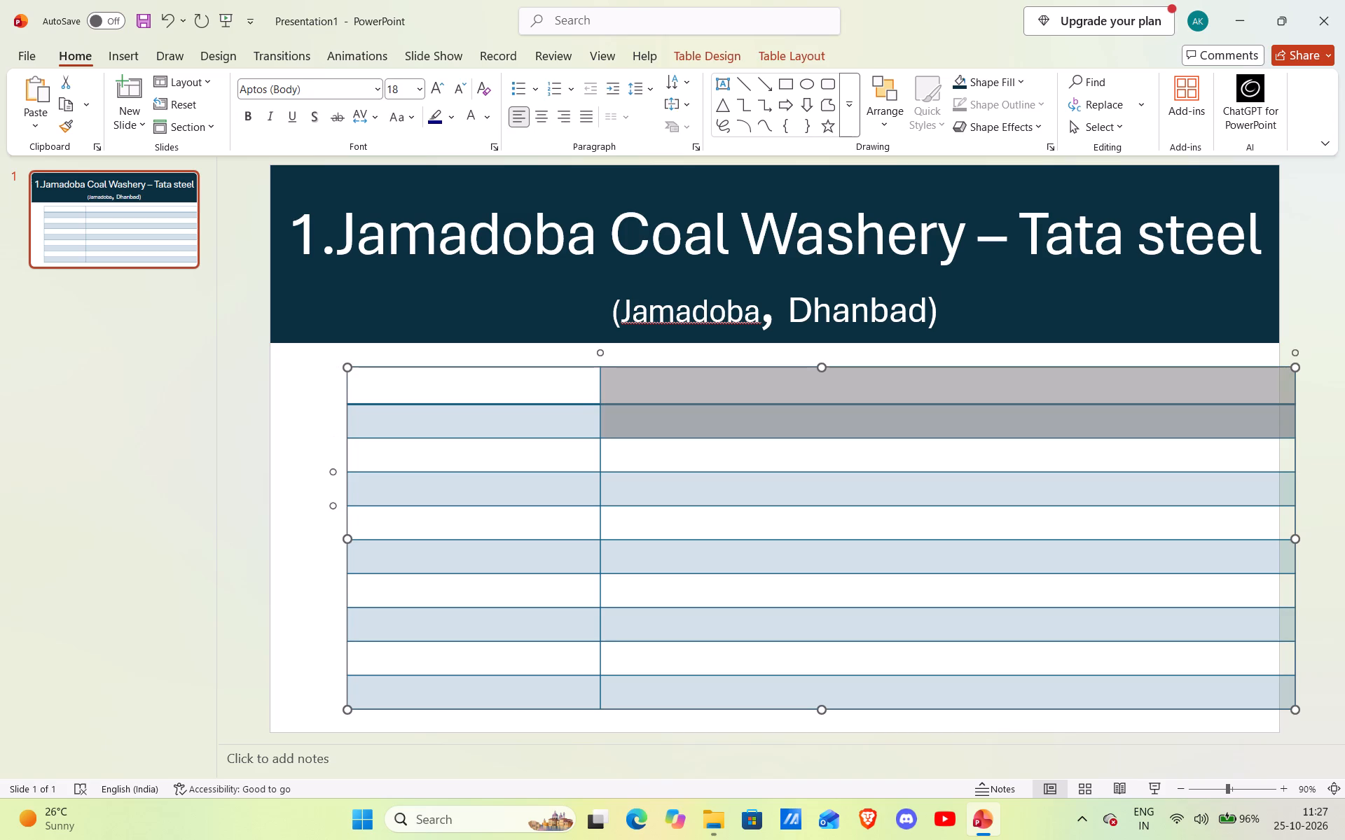
pyautogui.moveTo(1180, 531); pyautogui.dragTo(1103, 527)
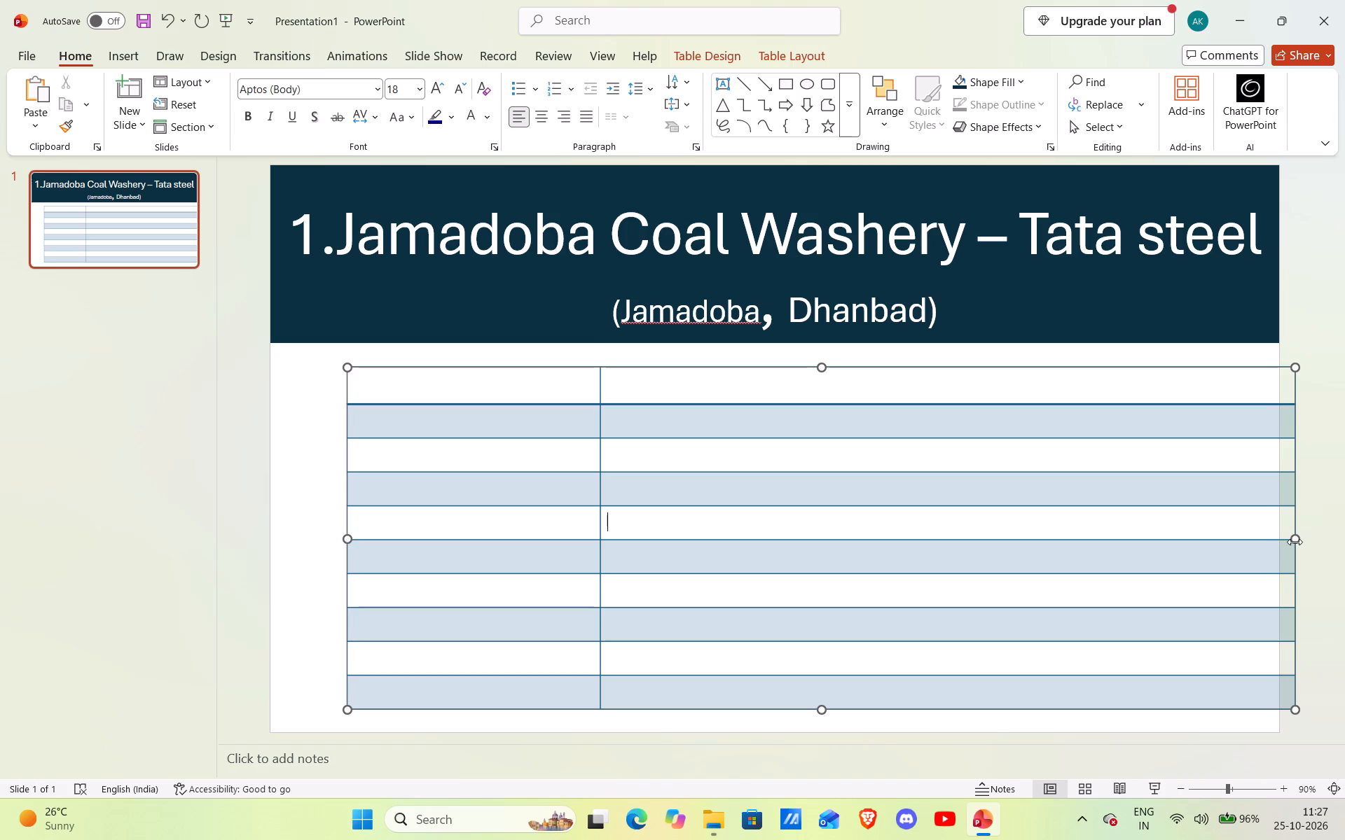
pyautogui.moveTo(1295, 540); pyautogui.dragTo(1232, 535)
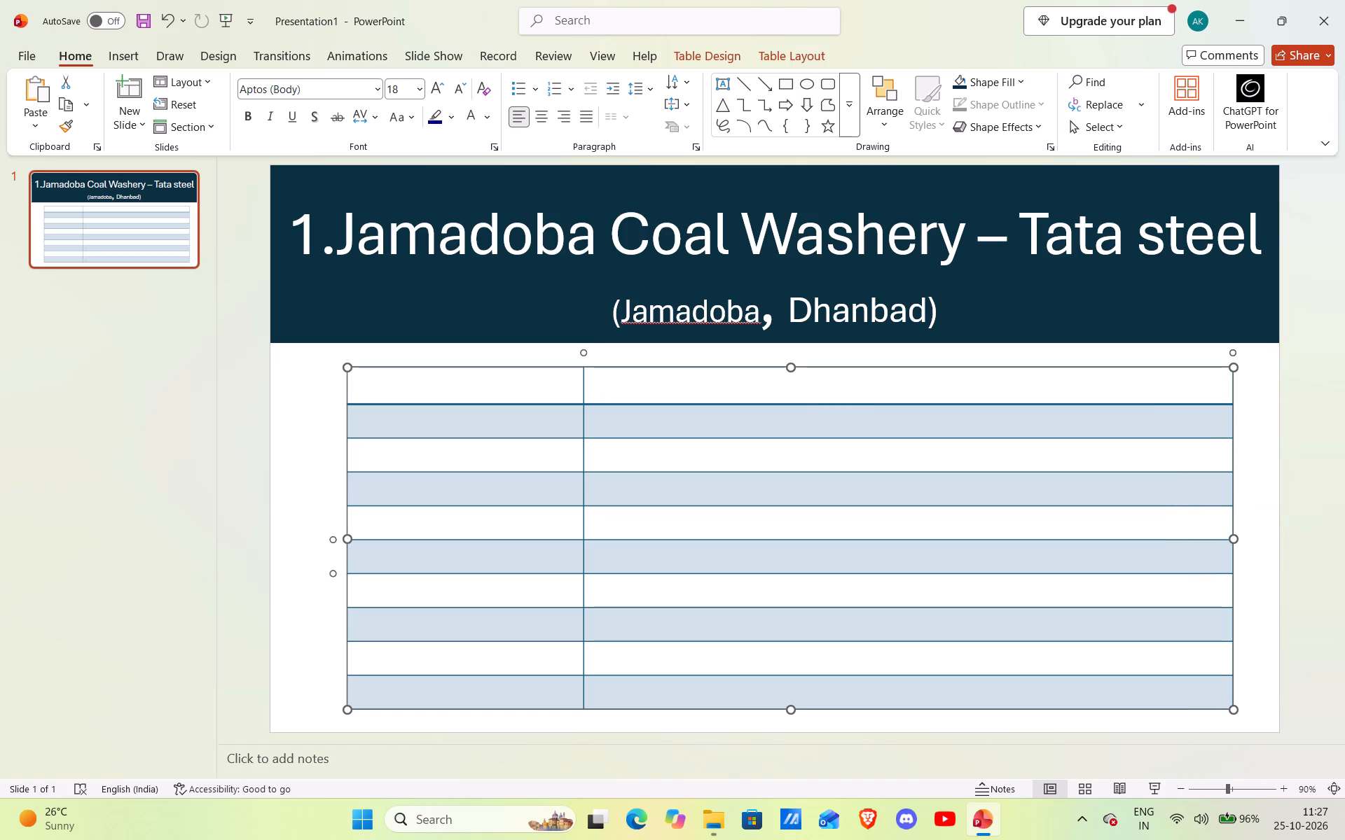
pyautogui.moveTo(350, 541); pyautogui.dragTo(333, 524)
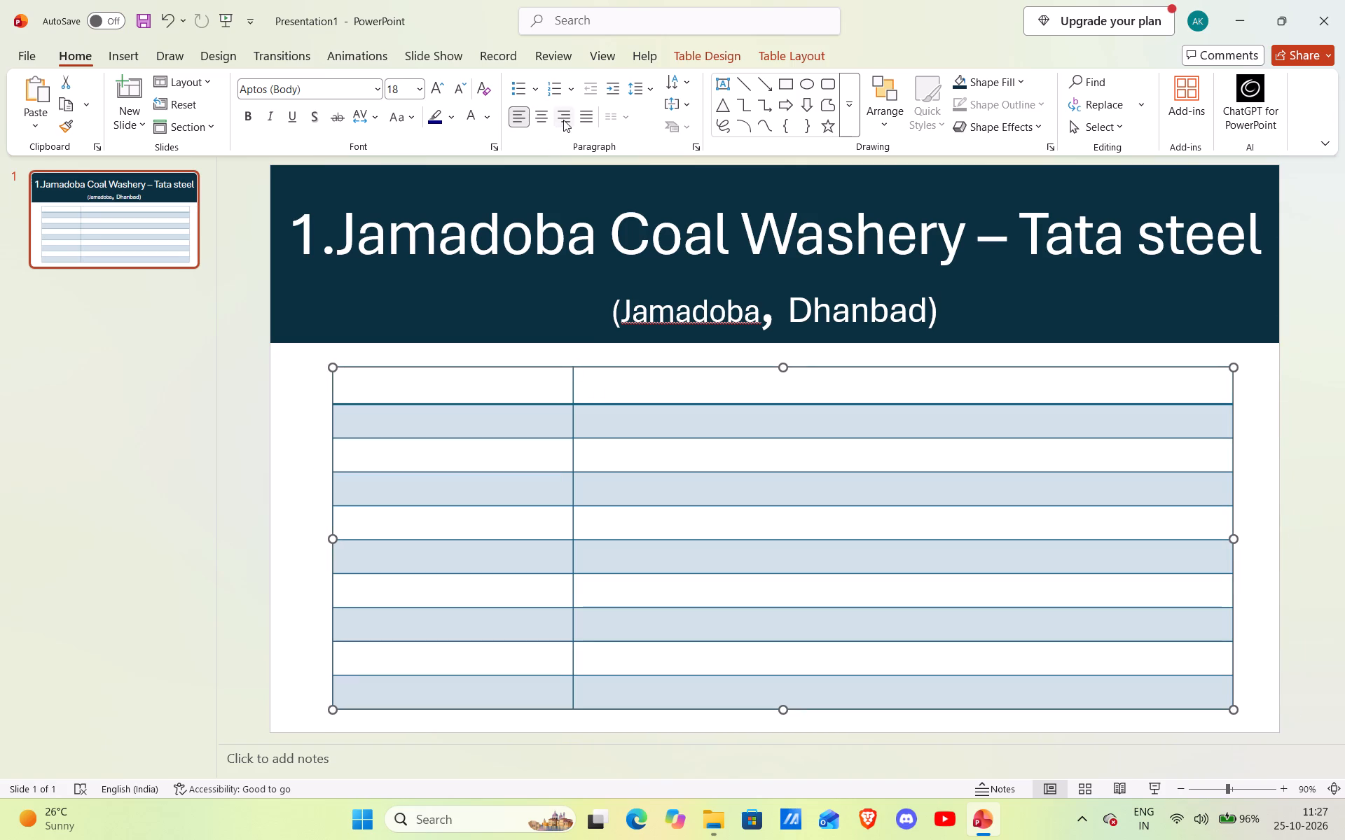
# Centre-align the text of the whole table.
pyautogui.click(543, 111)
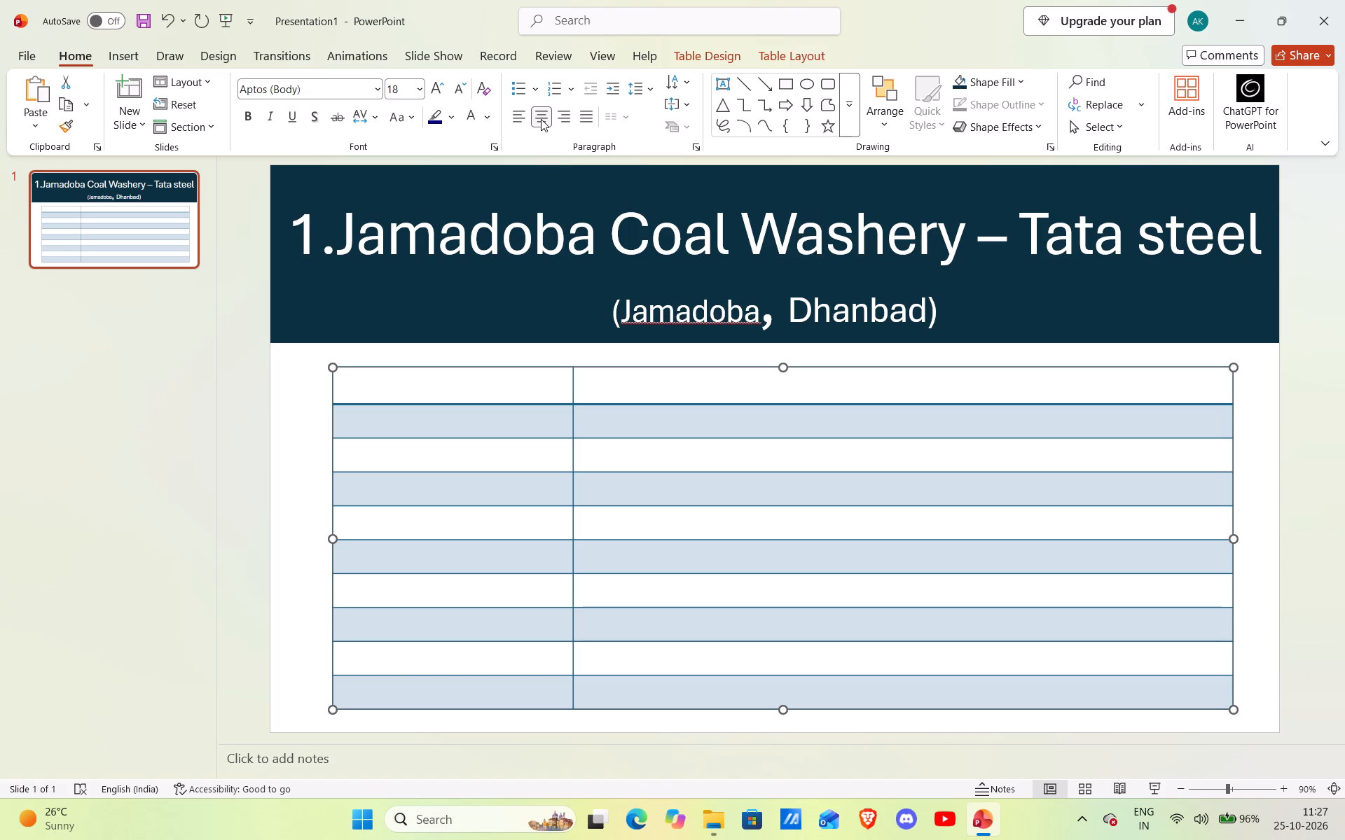
pyautogui.click(545, 119)
# Extend the table's left edge outwards, leaving only a narrow margin to the slide's left edge.
pyautogui.moveTo(335, 534); pyautogui.dragTo(290, 528)
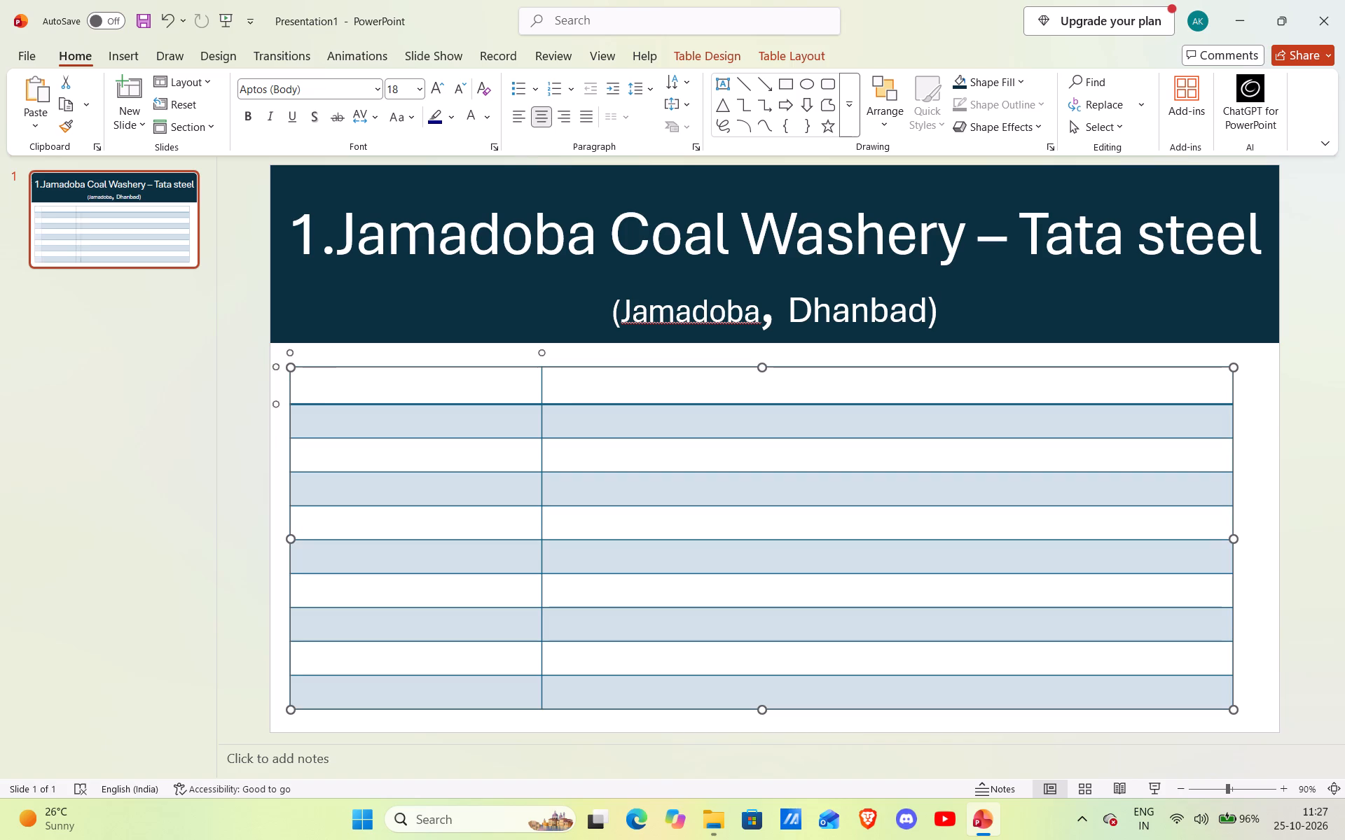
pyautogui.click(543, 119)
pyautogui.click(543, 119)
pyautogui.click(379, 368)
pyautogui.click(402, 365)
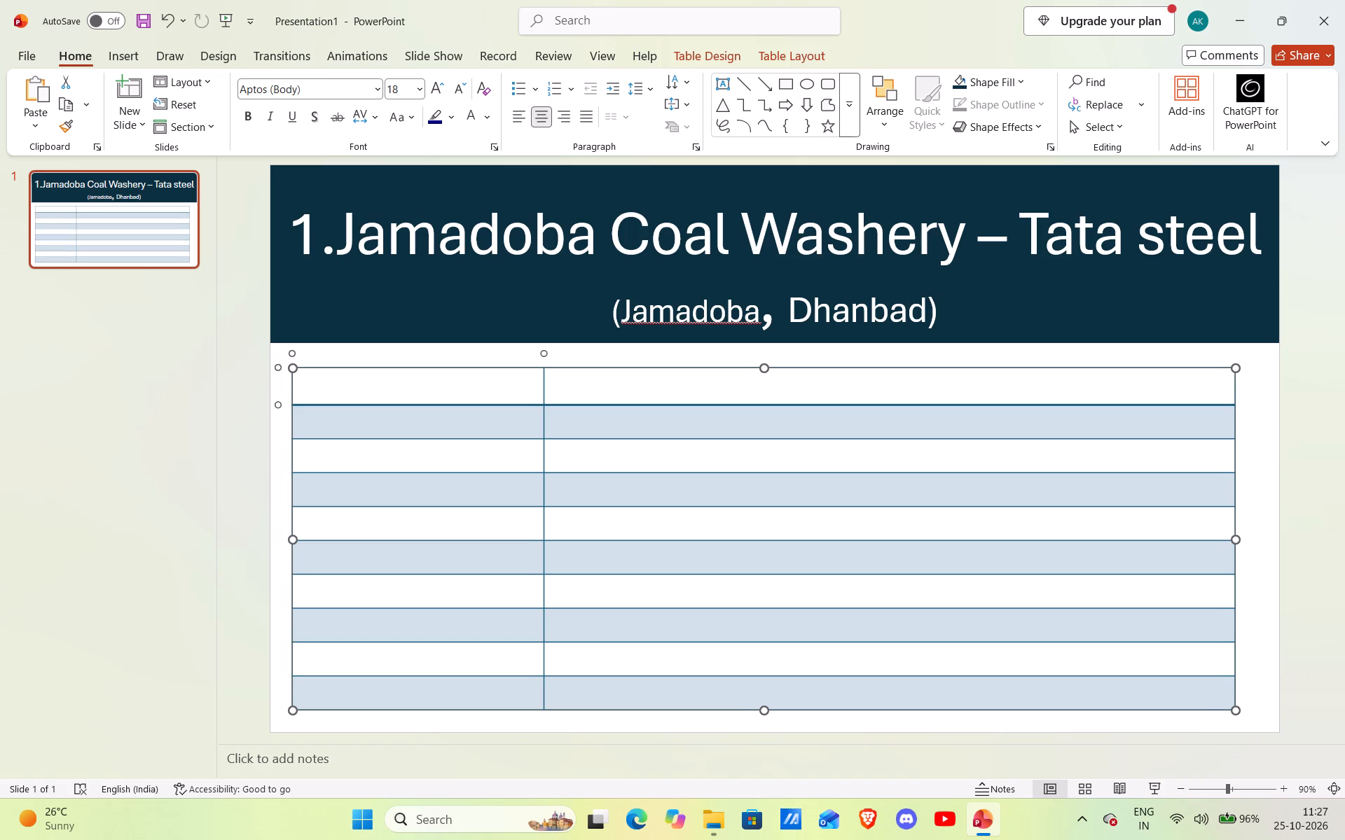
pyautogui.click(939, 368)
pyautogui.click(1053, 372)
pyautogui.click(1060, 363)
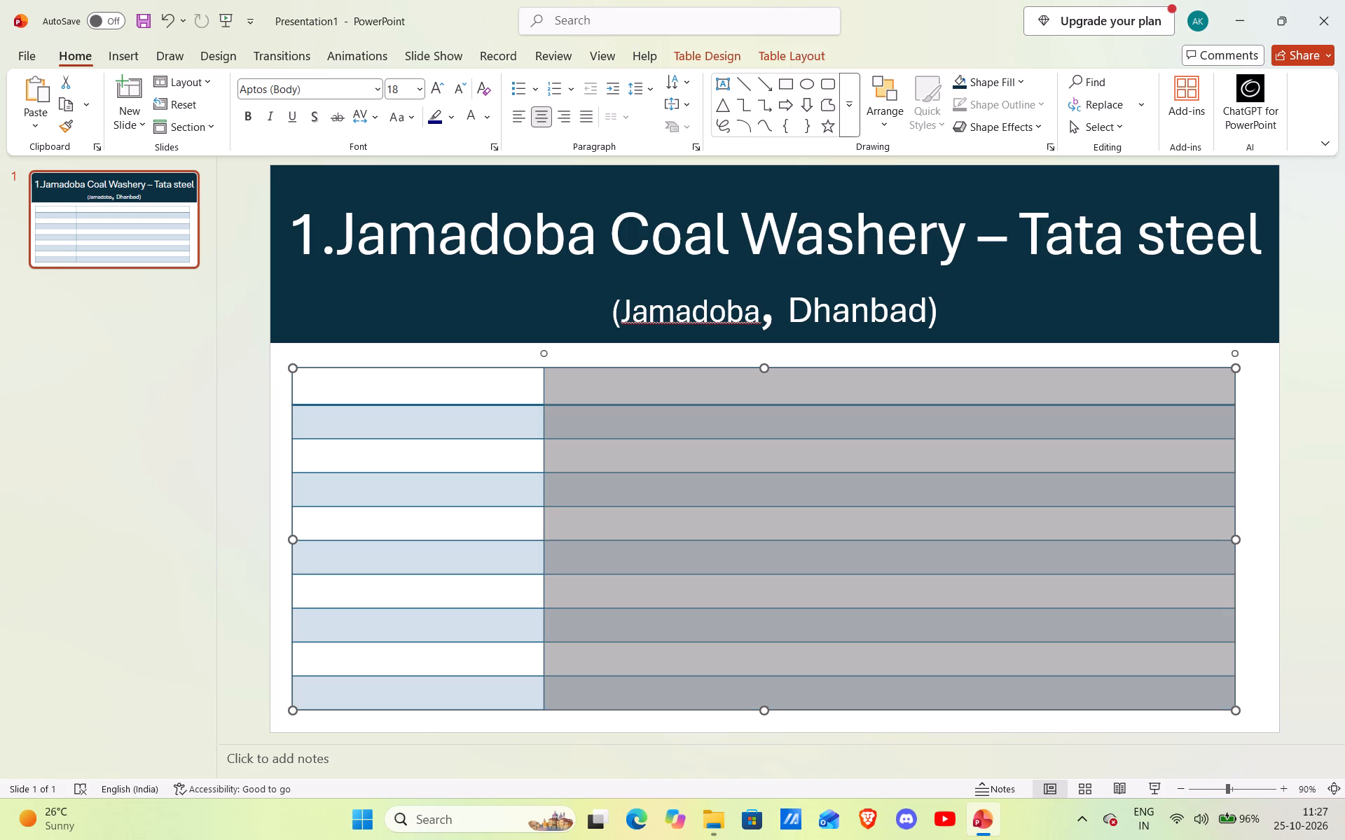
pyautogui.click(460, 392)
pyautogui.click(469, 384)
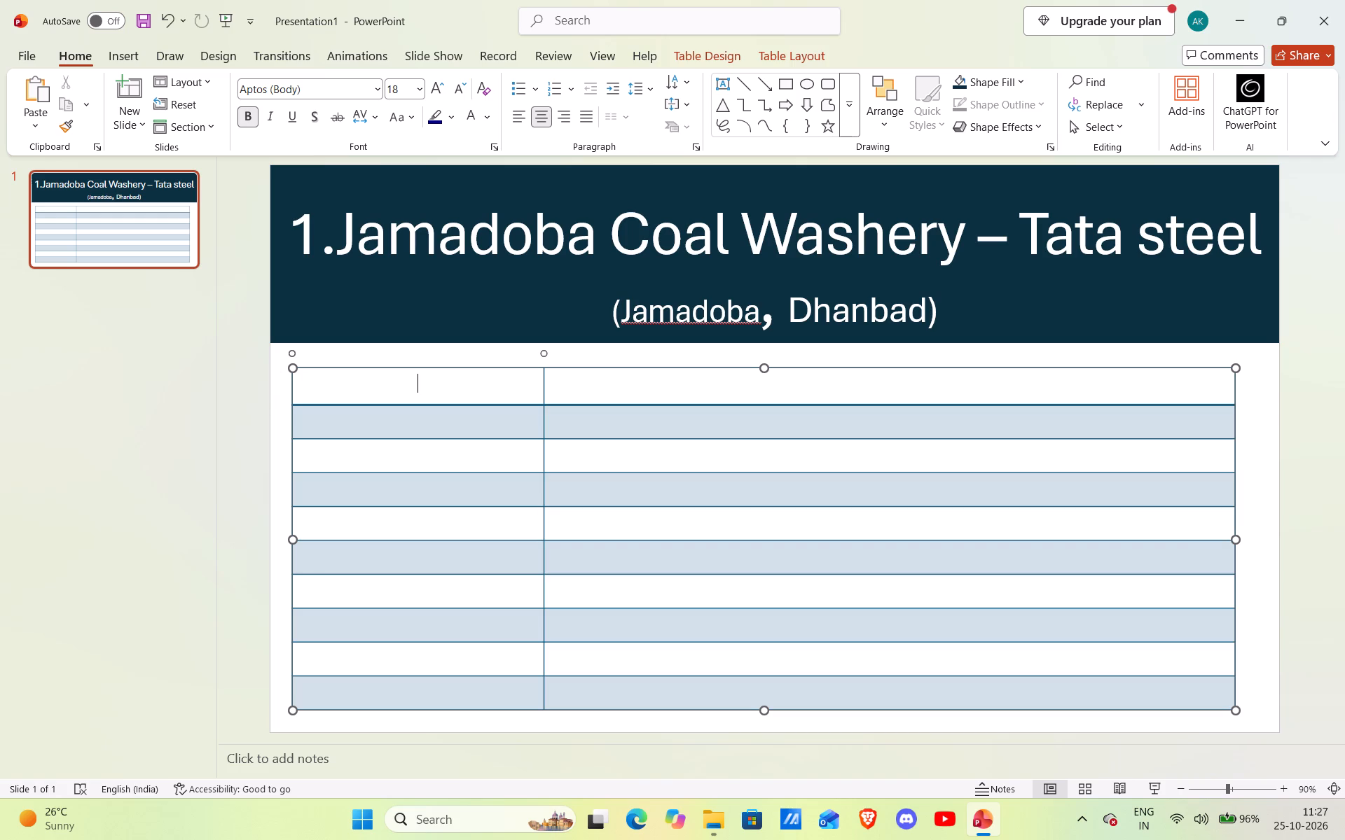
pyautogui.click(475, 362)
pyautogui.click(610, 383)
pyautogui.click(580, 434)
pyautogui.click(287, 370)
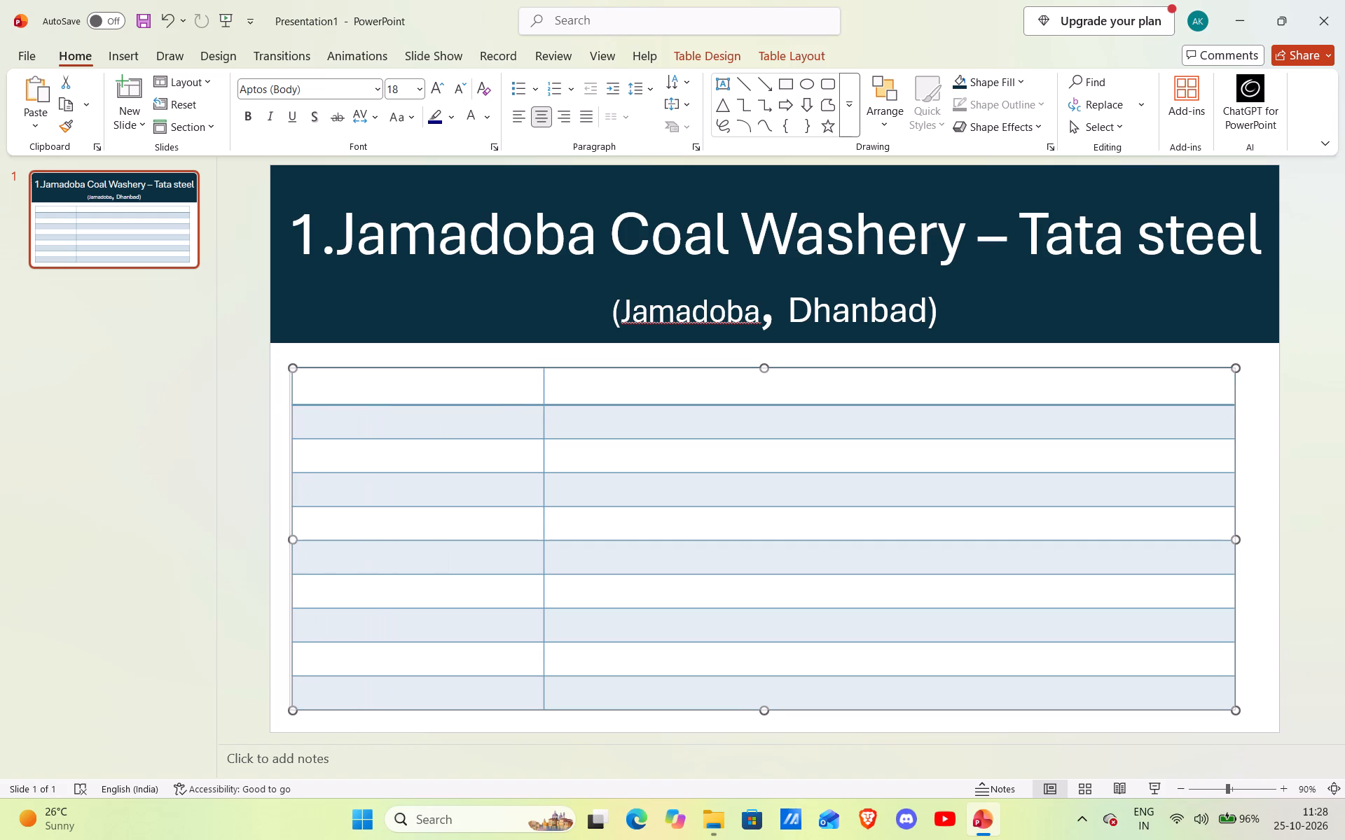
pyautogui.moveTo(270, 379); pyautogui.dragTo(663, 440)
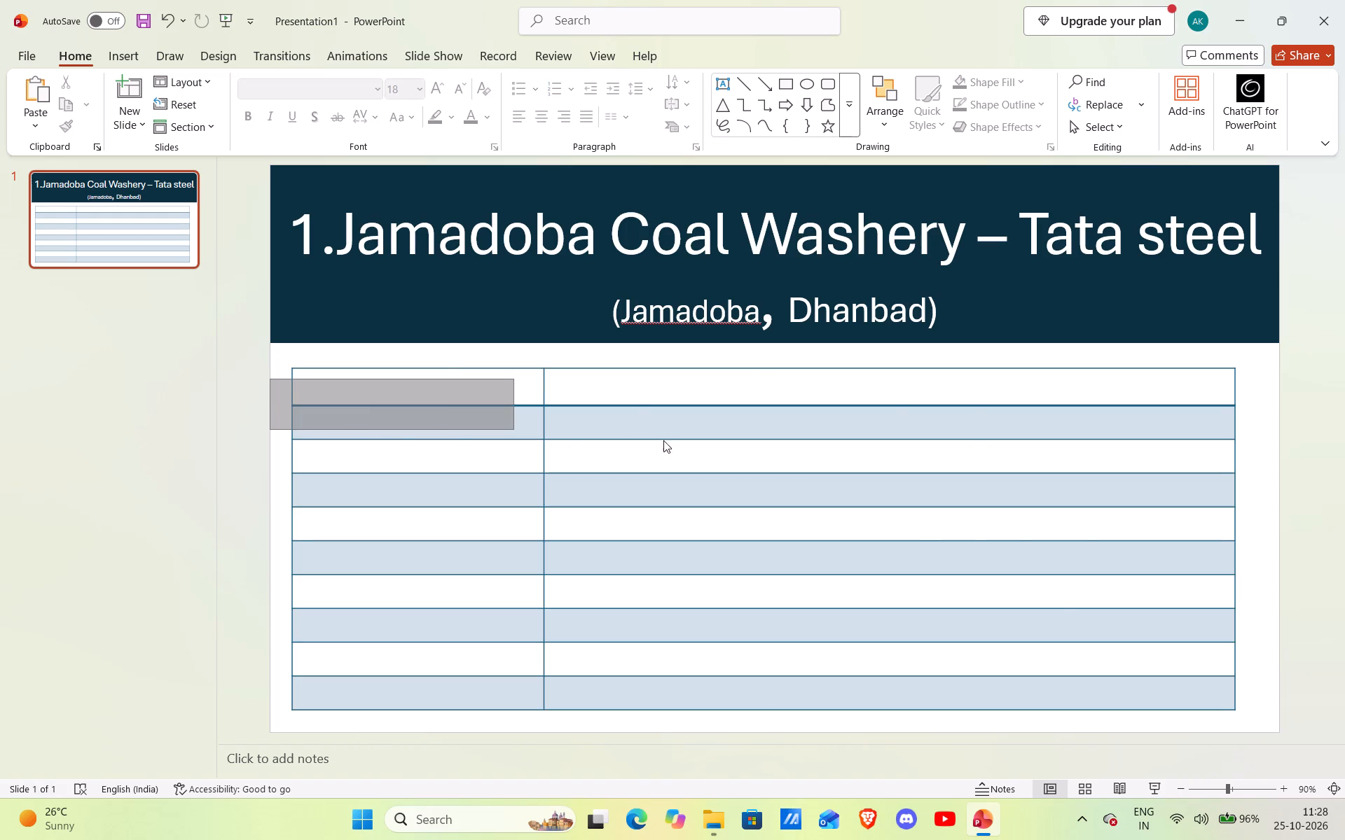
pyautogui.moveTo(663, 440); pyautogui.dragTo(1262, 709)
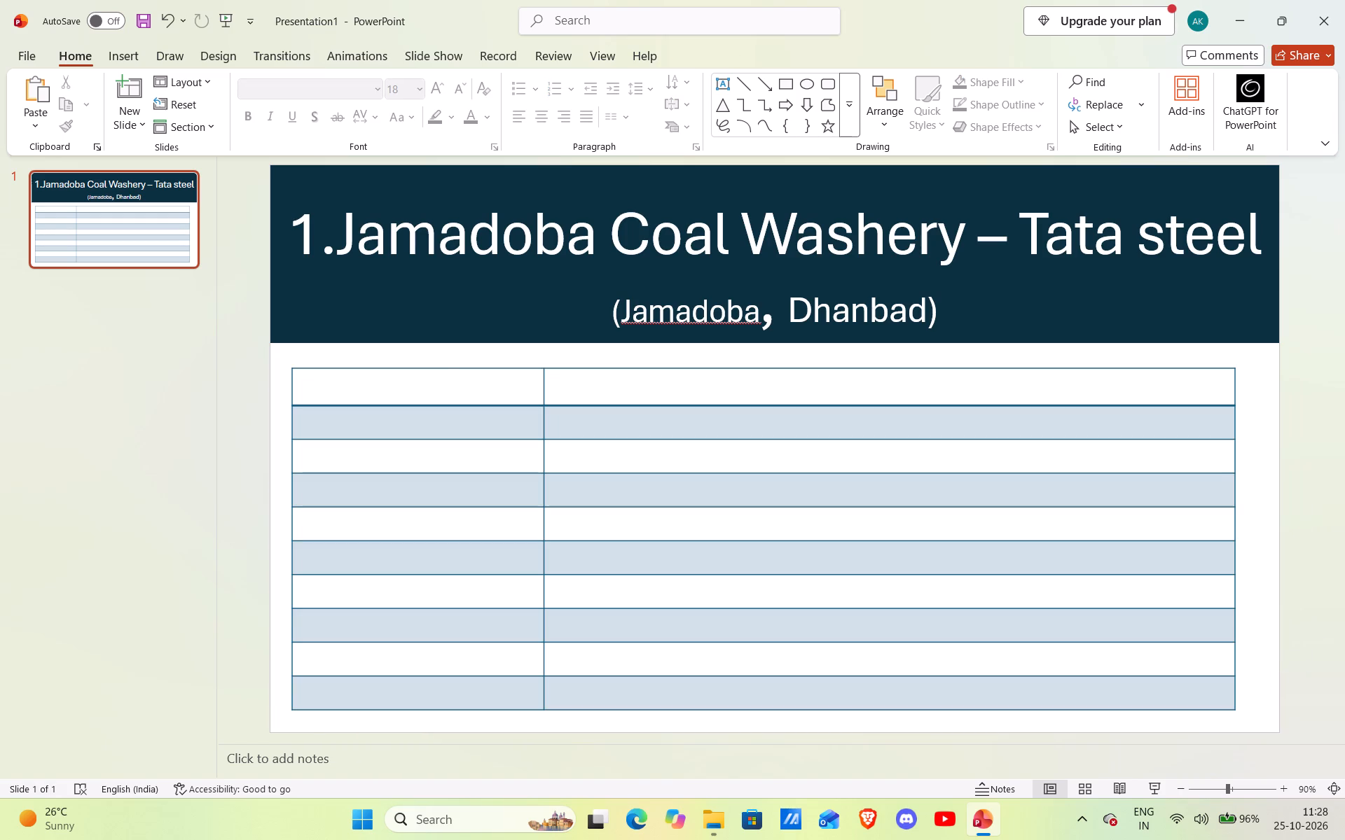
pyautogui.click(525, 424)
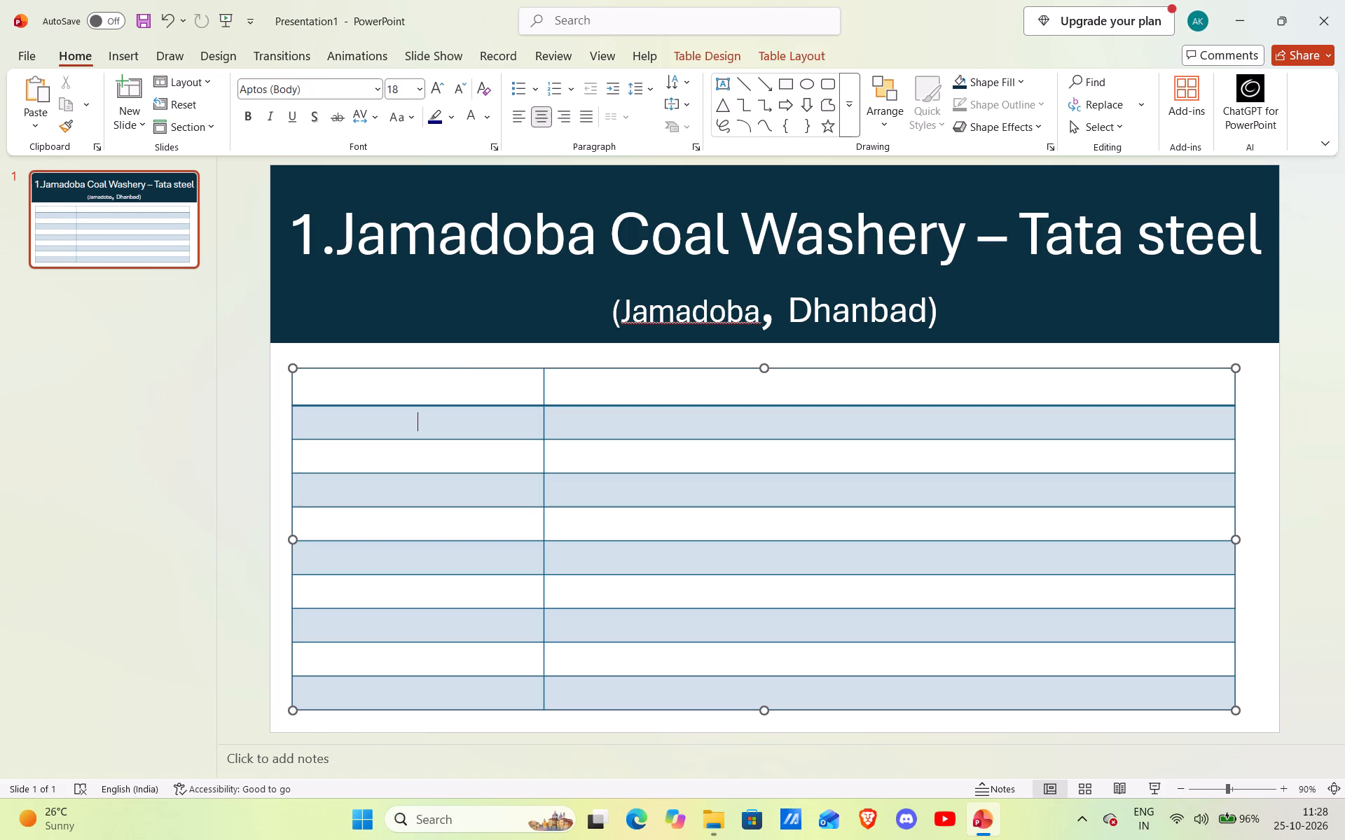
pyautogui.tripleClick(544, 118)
# Extend the table's right edge outwards to leave a narrow margin matching the one on its left.
pyautogui.moveTo(1235, 538); pyautogui.dragTo(1257, 532)
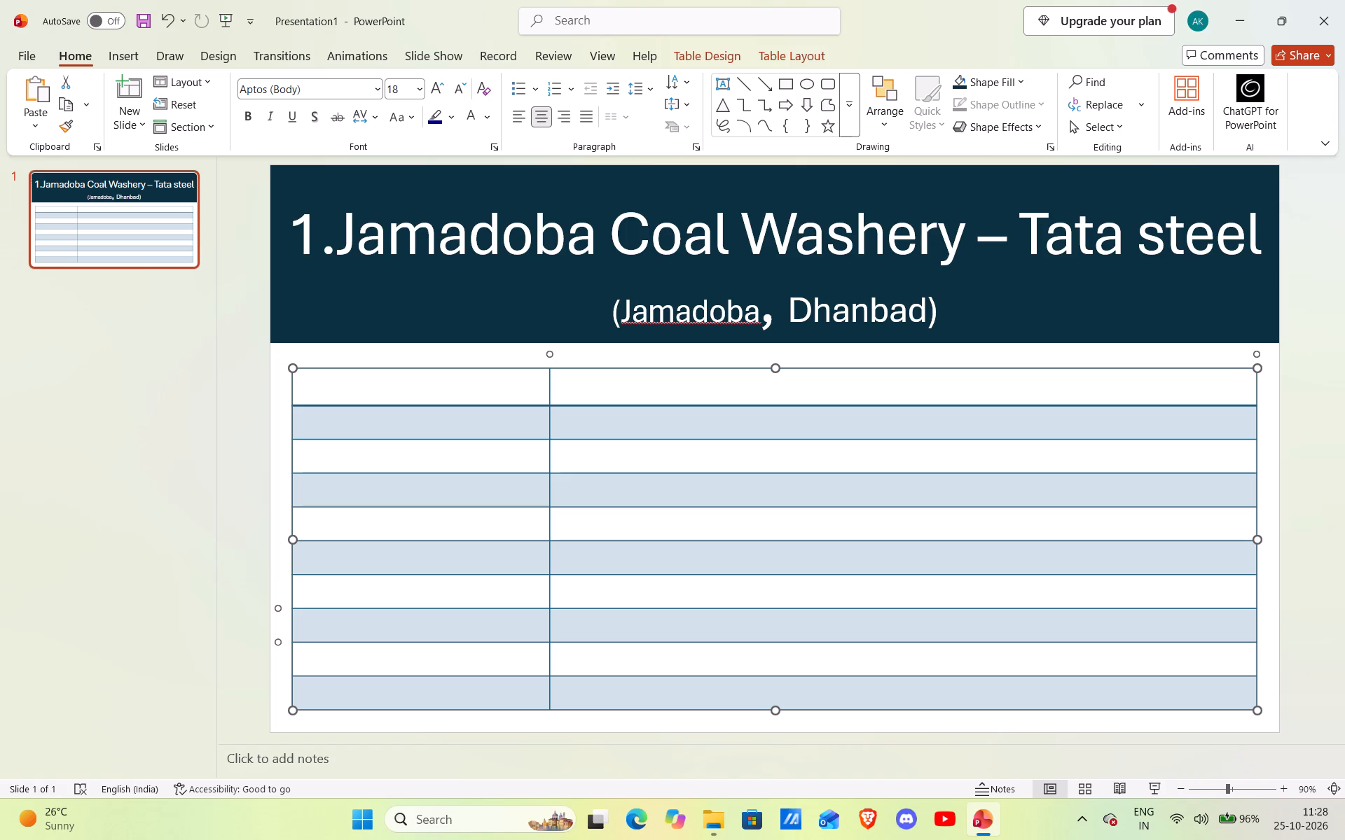
# Enter the column headings Parameter and Information in the table's first row.
pyautogui.click(370, 388)
pyautogui.hotkey('shift', 'p')
pyautogui.press('a')
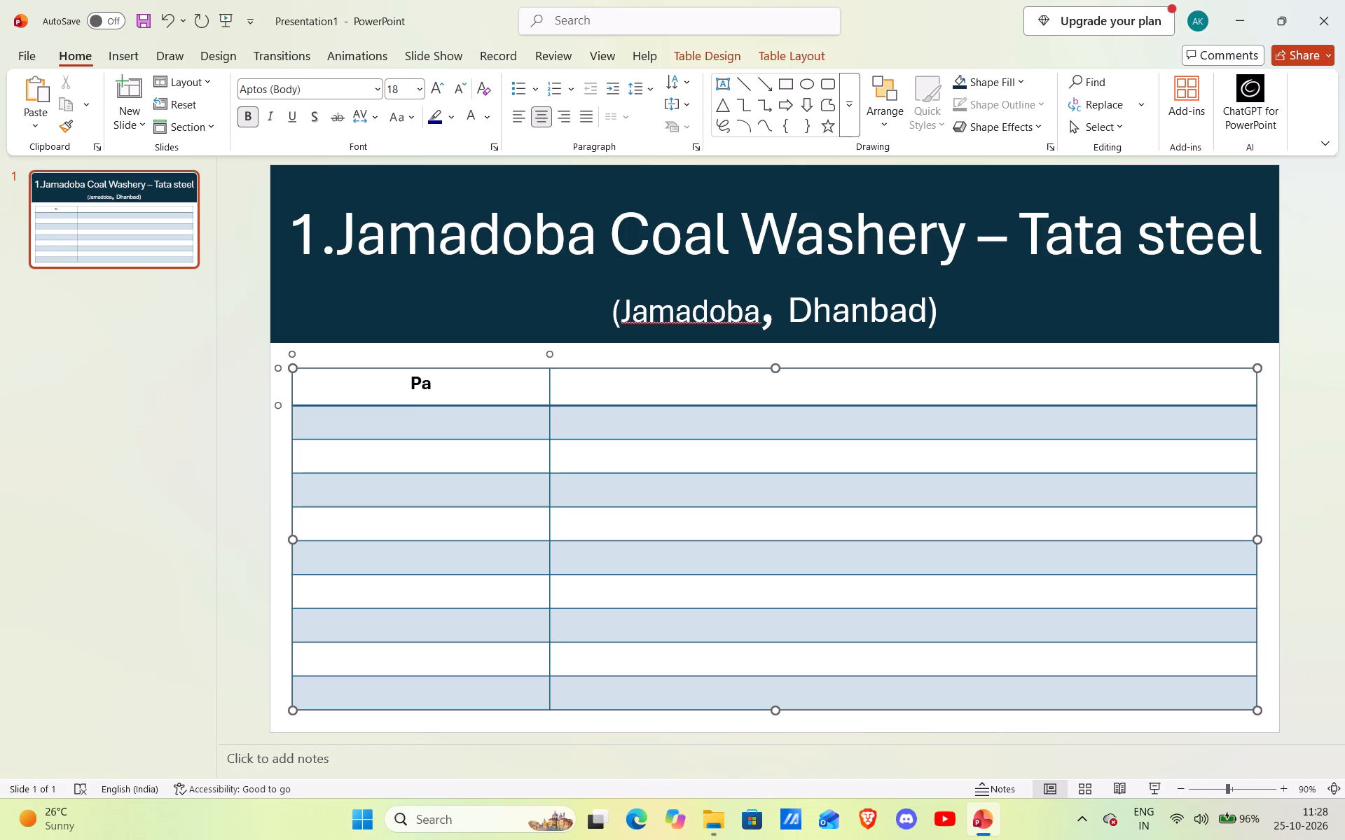
pyautogui.write('rameter')
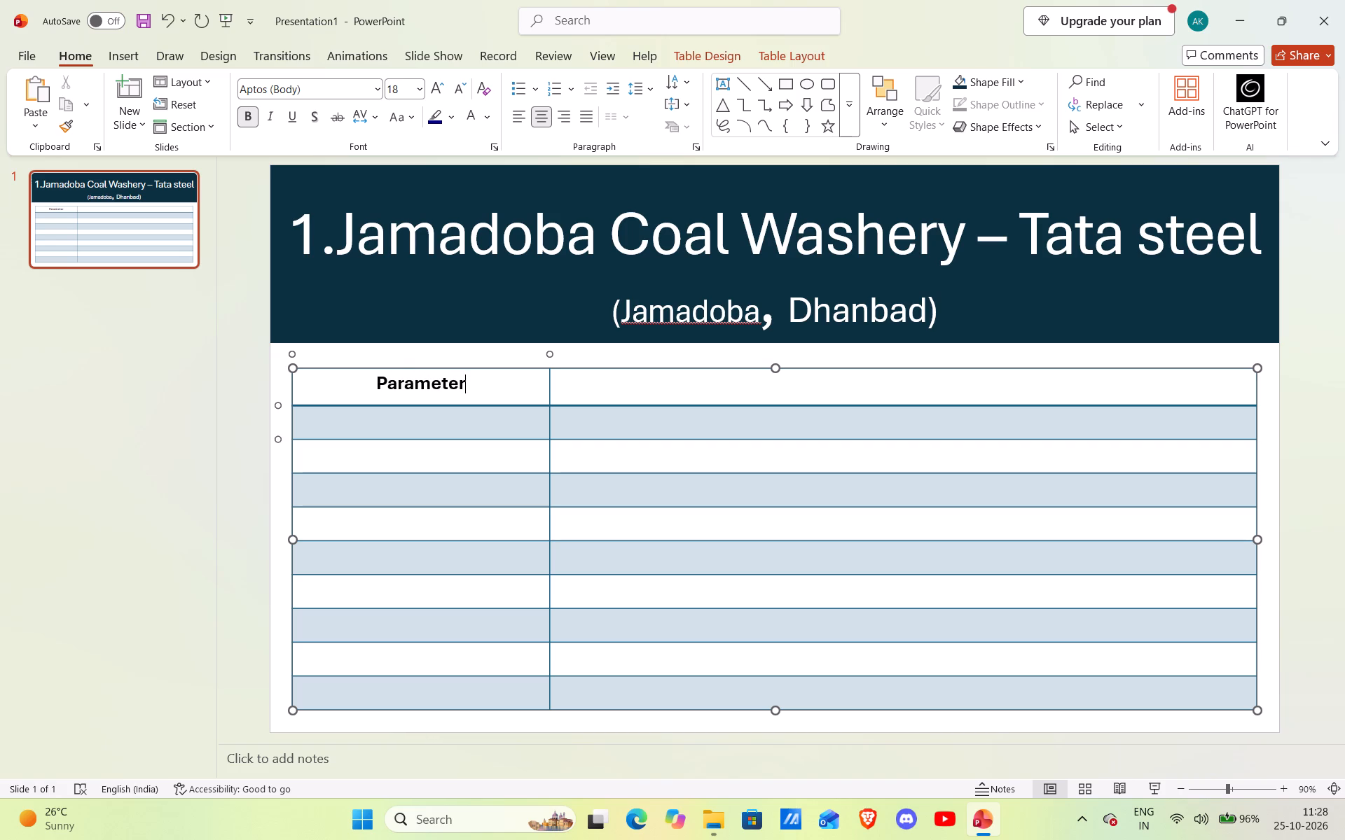
pyautogui.click(586, 388)
pyautogui.write('In')
pyautogui.write('formation')
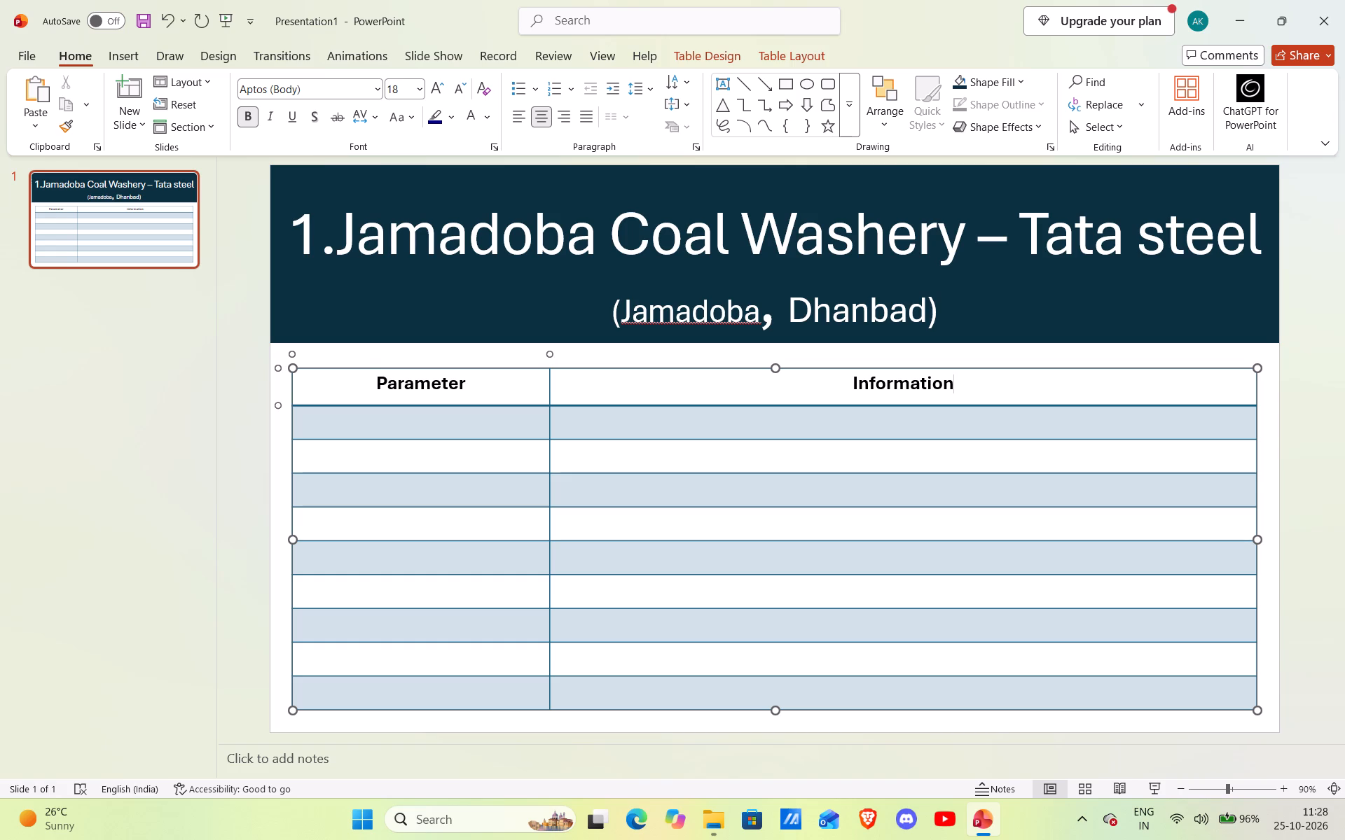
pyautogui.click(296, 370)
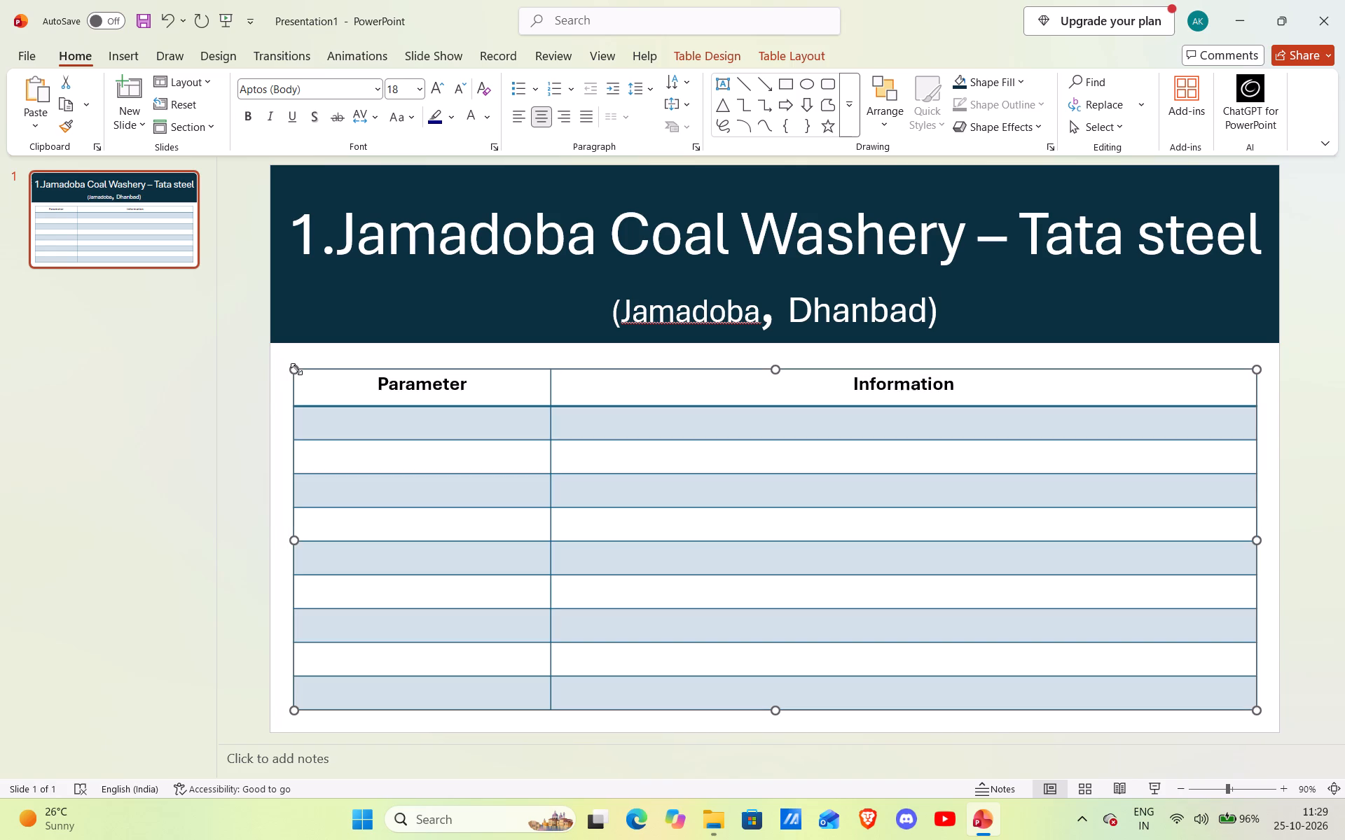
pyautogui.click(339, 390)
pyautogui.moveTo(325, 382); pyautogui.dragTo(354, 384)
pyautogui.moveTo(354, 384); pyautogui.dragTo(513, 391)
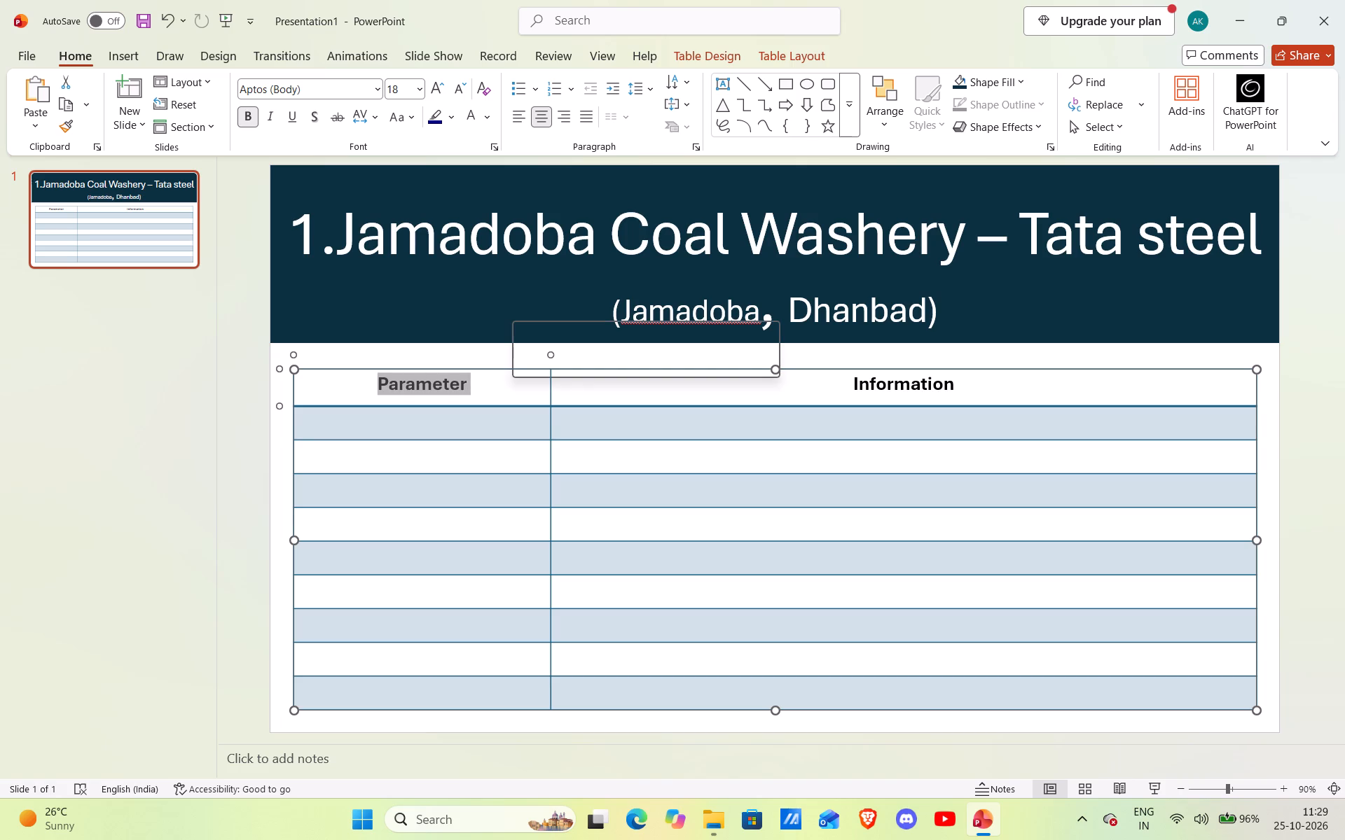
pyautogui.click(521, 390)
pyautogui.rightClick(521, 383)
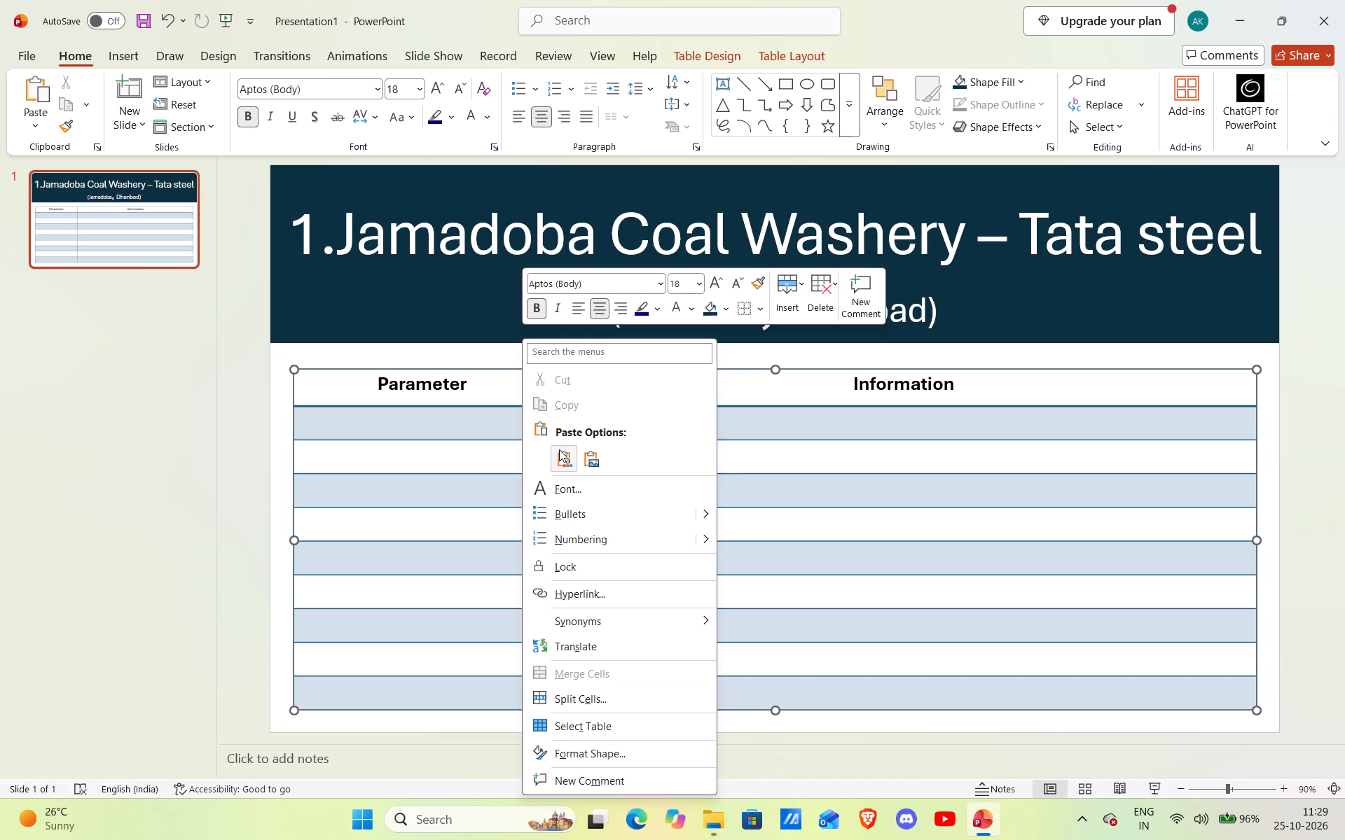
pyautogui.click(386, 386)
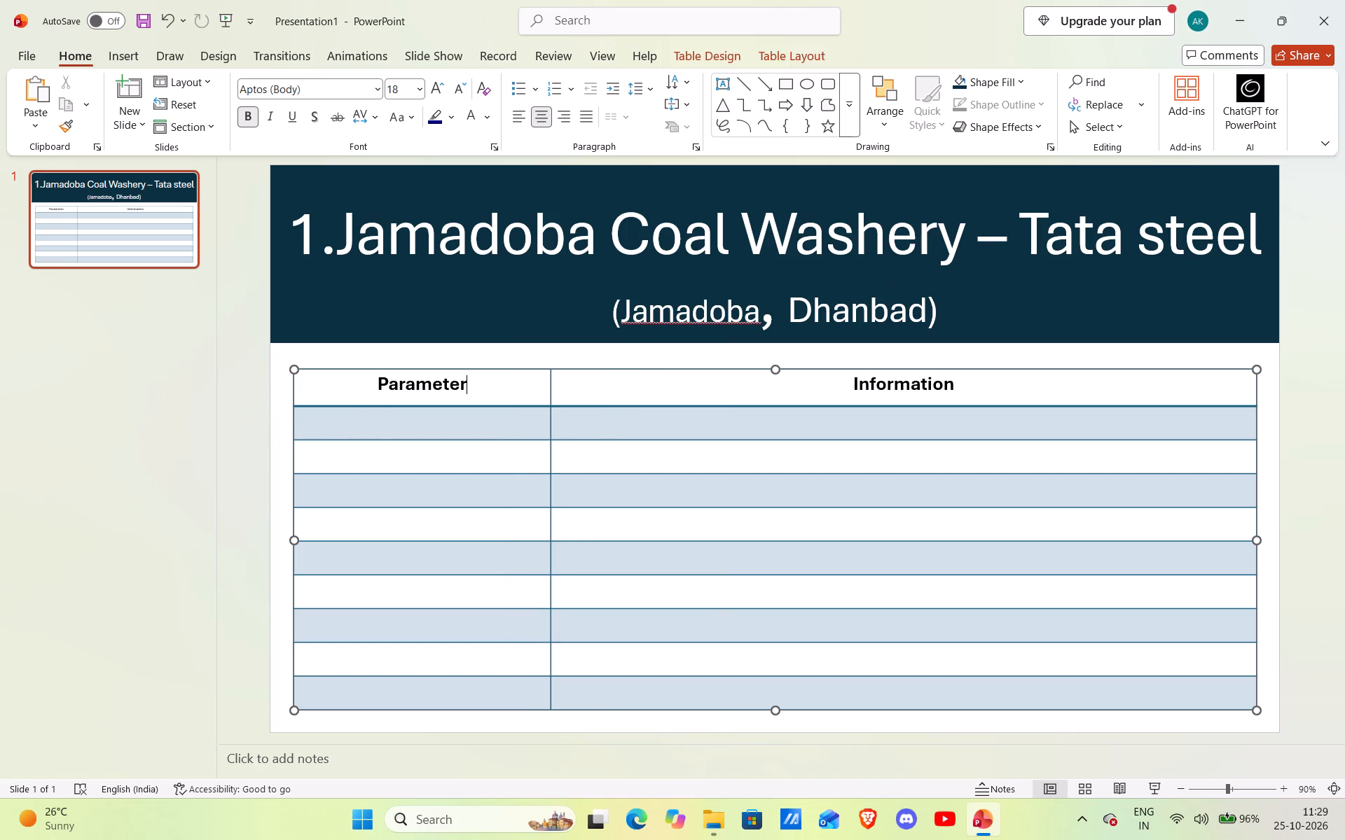
# Fill the table's whole header row with the second-lightest tint of the Dark Blue, Text 2 theme colour.
pyautogui.click(287, 384)
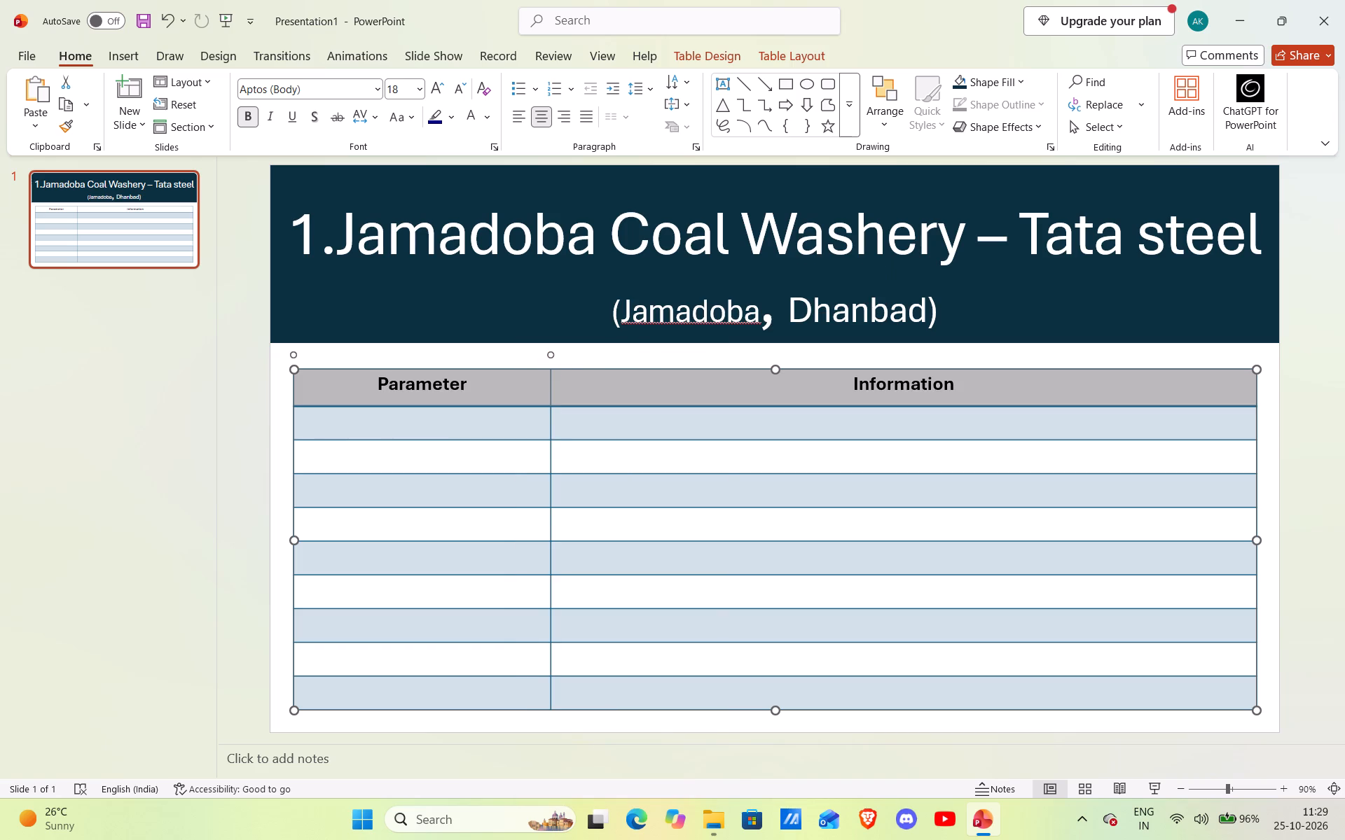
pyautogui.rightClick(579, 377)
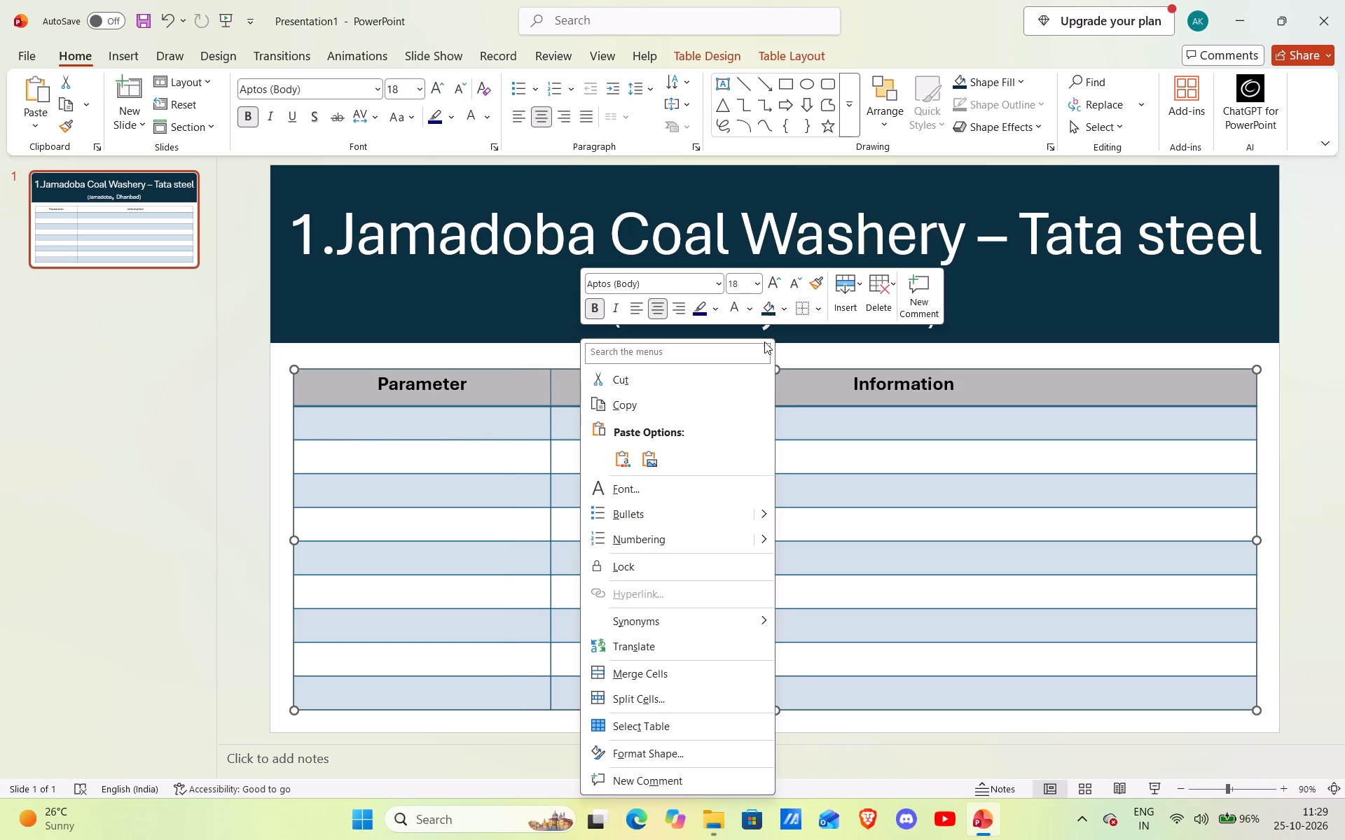
pyautogui.click(784, 310)
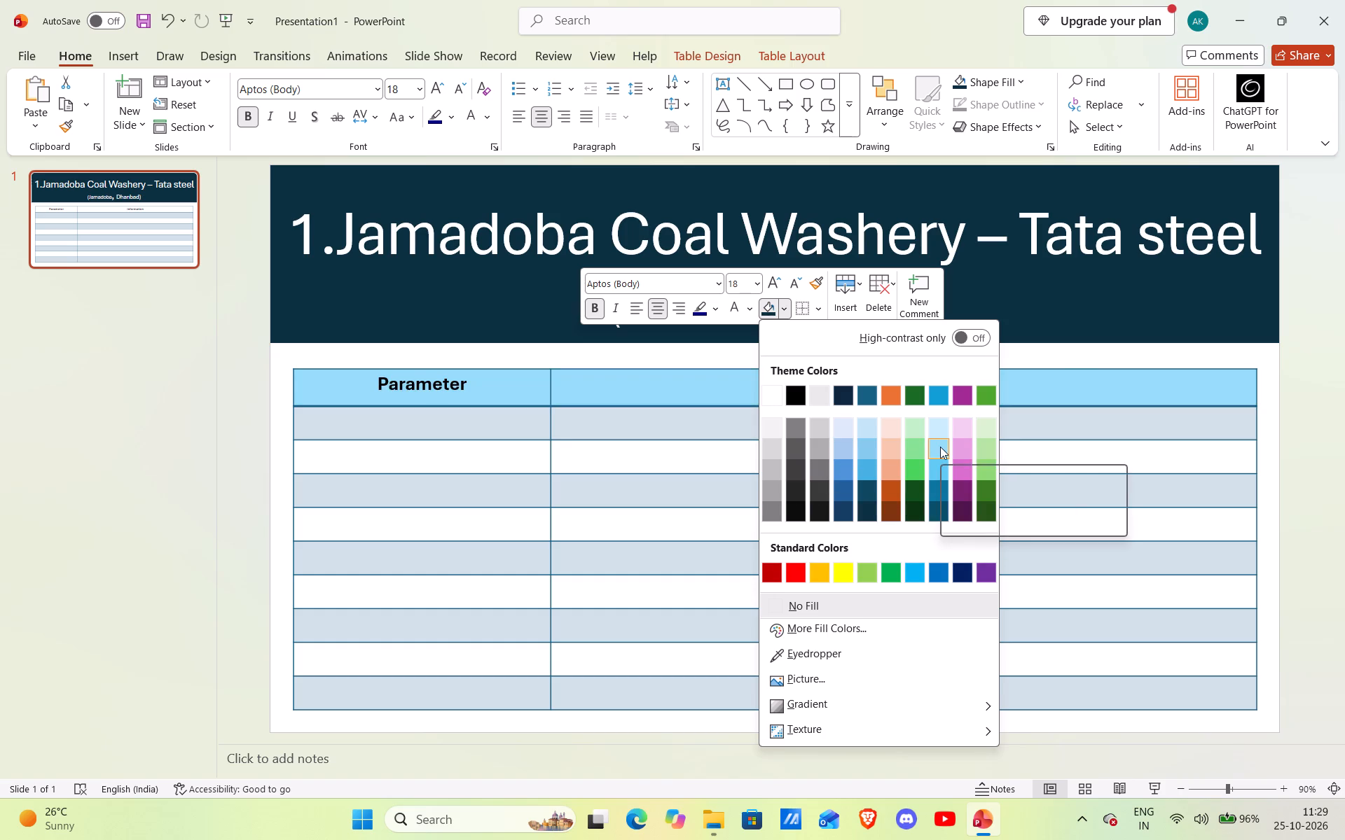
pyautogui.click(843, 447)
pyautogui.click(700, 432)
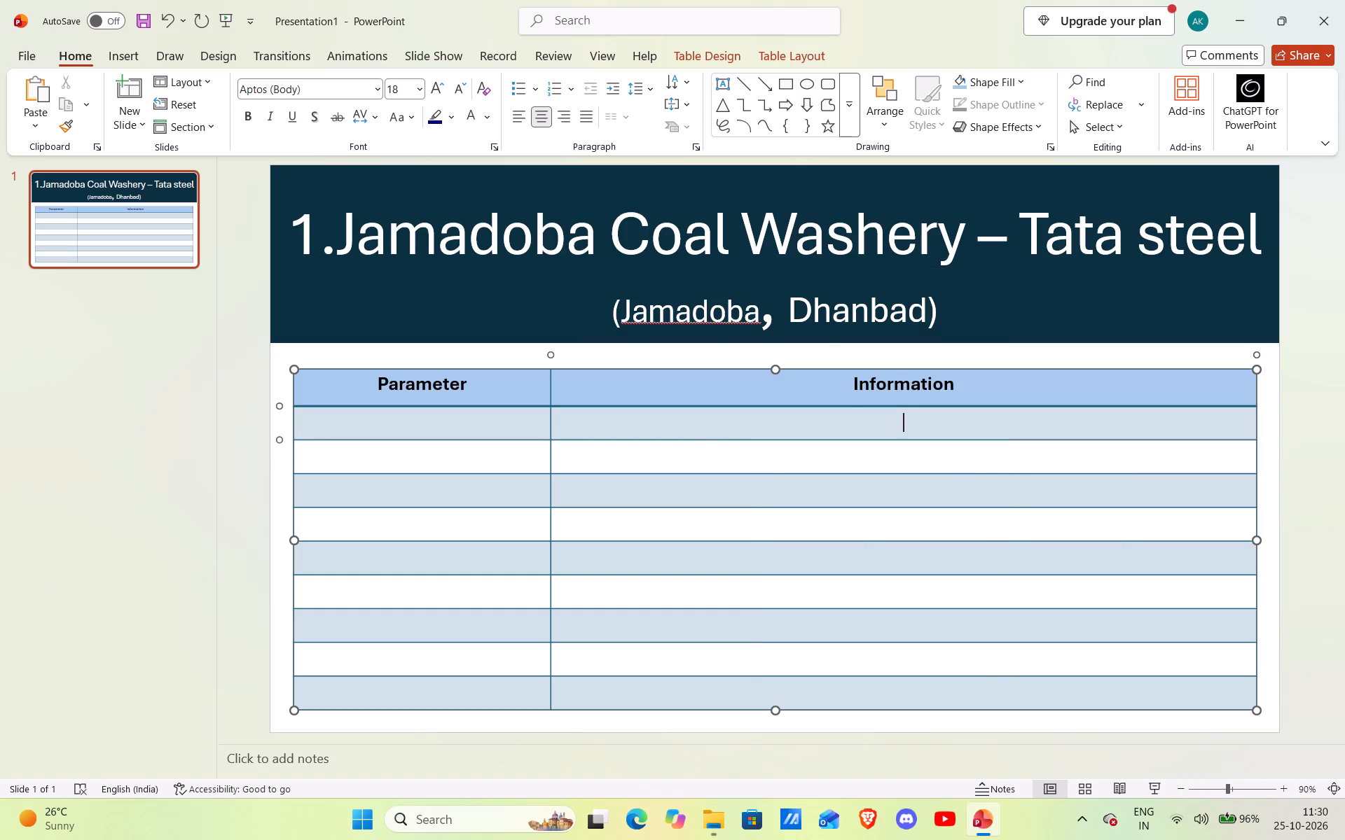
# Enter Company in the Parameter column of the first row below the headings.
pyautogui.click(392, 418)
pyautogui.write('ac')
pyautogui.press('BackSpace')
pyautogui.press('BackSpace')
pyautogui.write('Con')
pyautogui.press('BackSpace')
pyautogui.press('m')
pyautogui.write('pany')
pyautogui.press('Return')
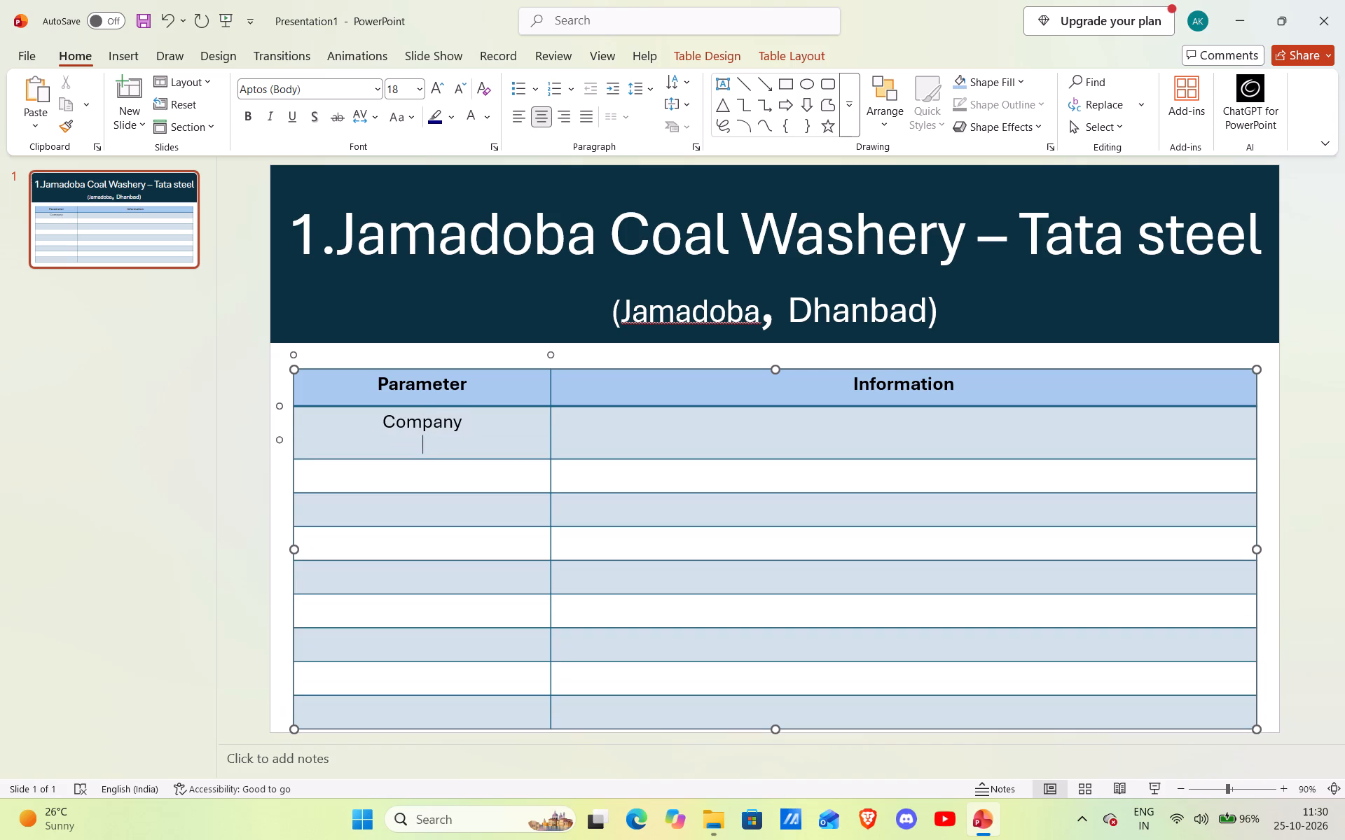
pyautogui.press('BackSpace')
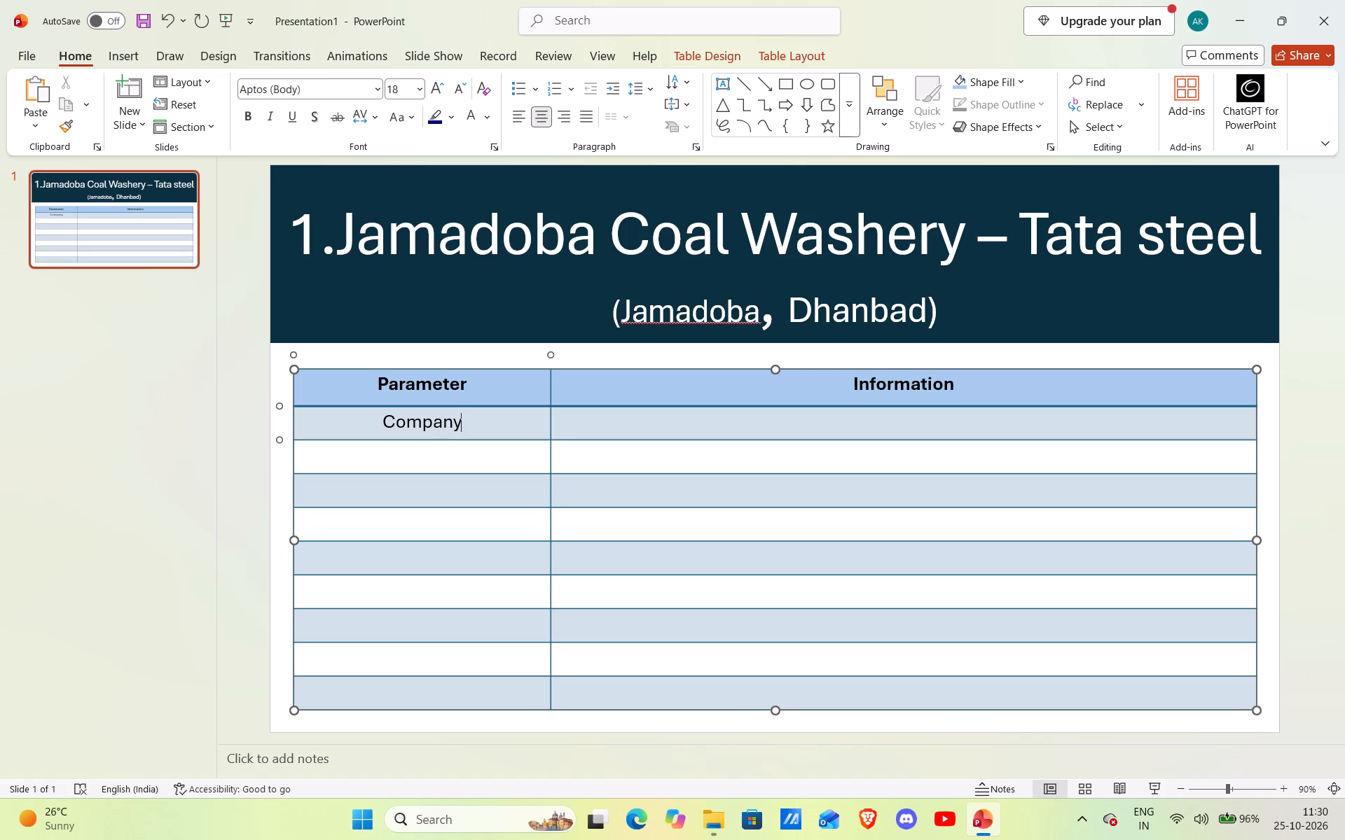
# Enter Tata Steel Limited in the Information column of the Company row.
pyautogui.press('Down')
pyautogui.press('Up')
pyautogui.press('Right')
pyautogui.press('Right')
pyautogui.press('Right')
pyautogui.press('Right')
pyautogui.press('Right')
pyautogui.write('Tata Steel')
pyautogui.press('space')
pyautogui.write('Lini')
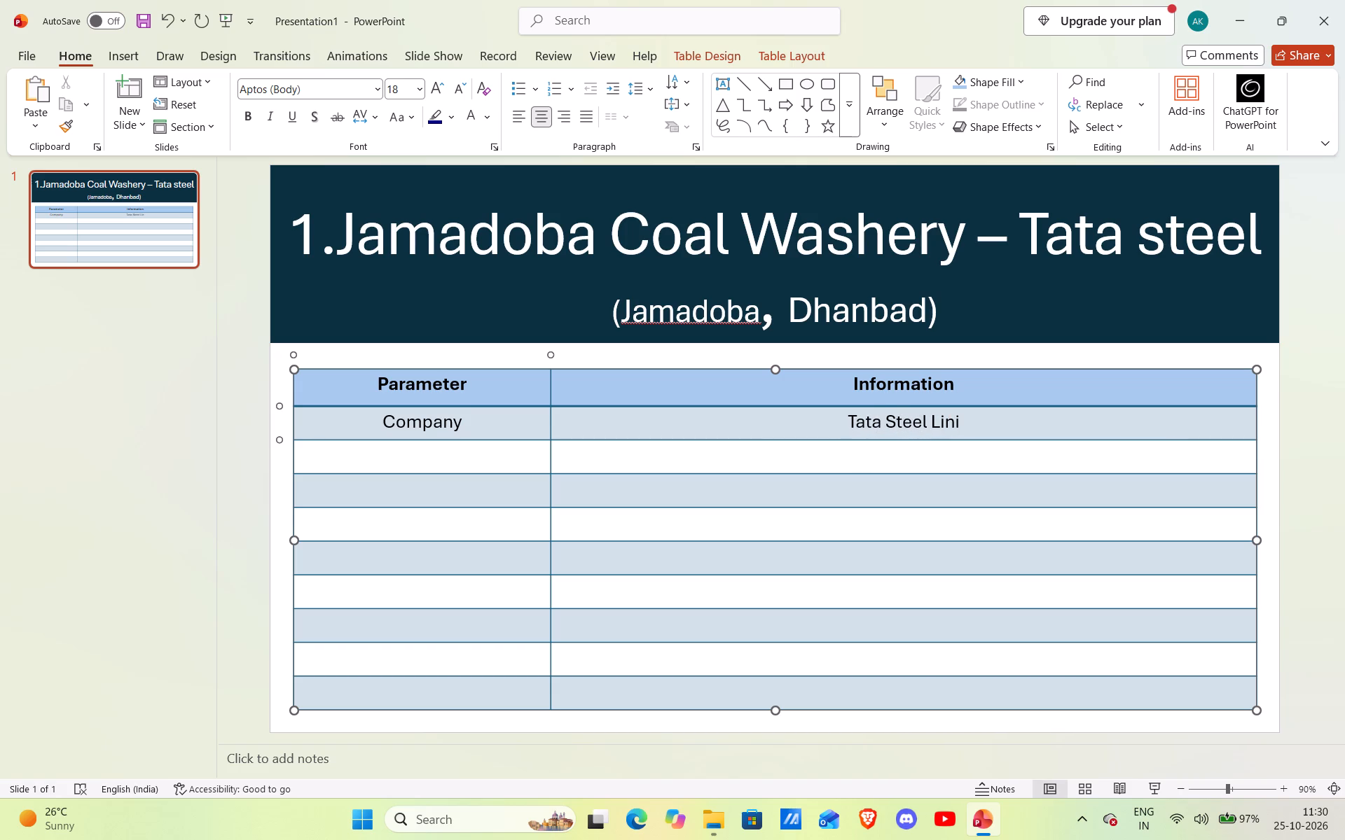
pyautogui.press('BackSpace')
pyautogui.press('BackSpace')
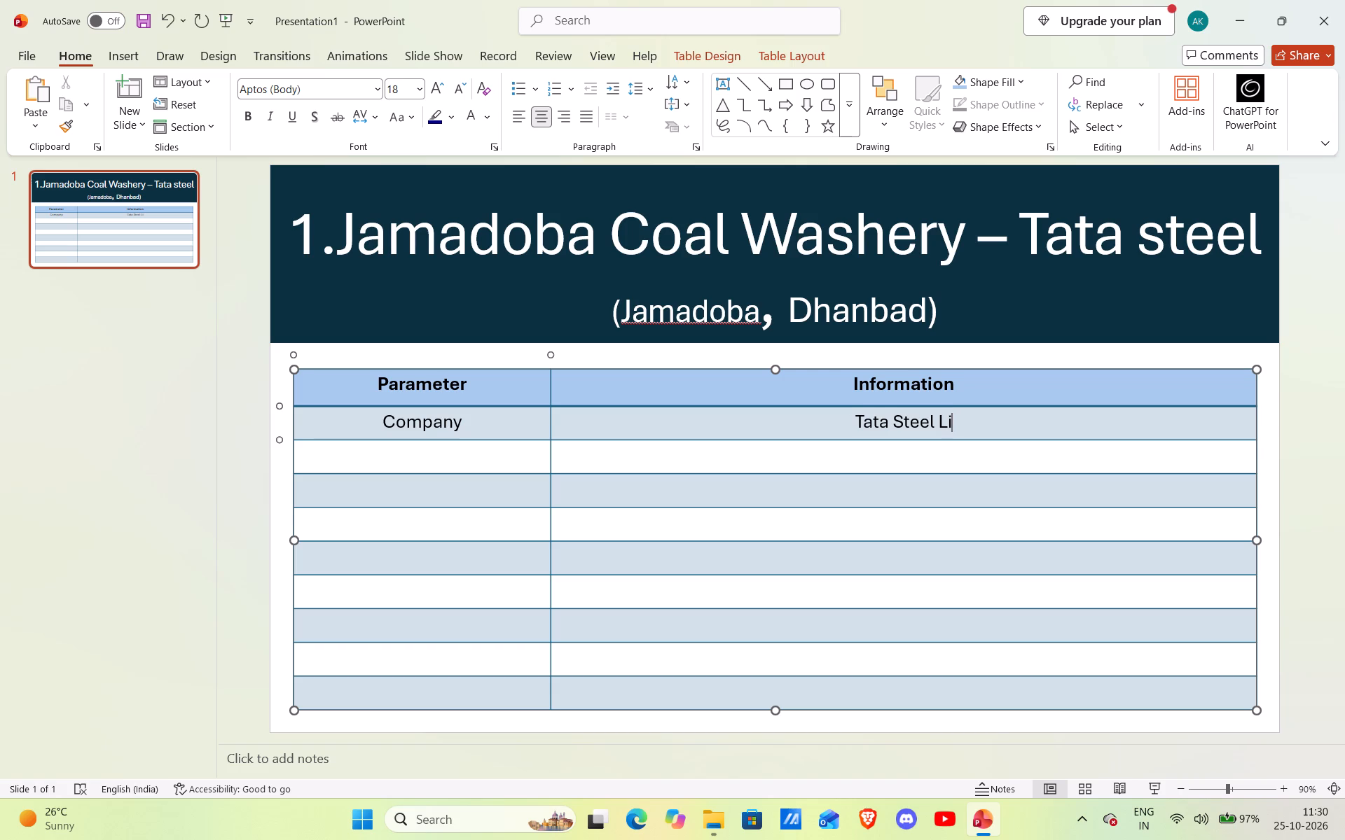
pyautogui.write('mit')
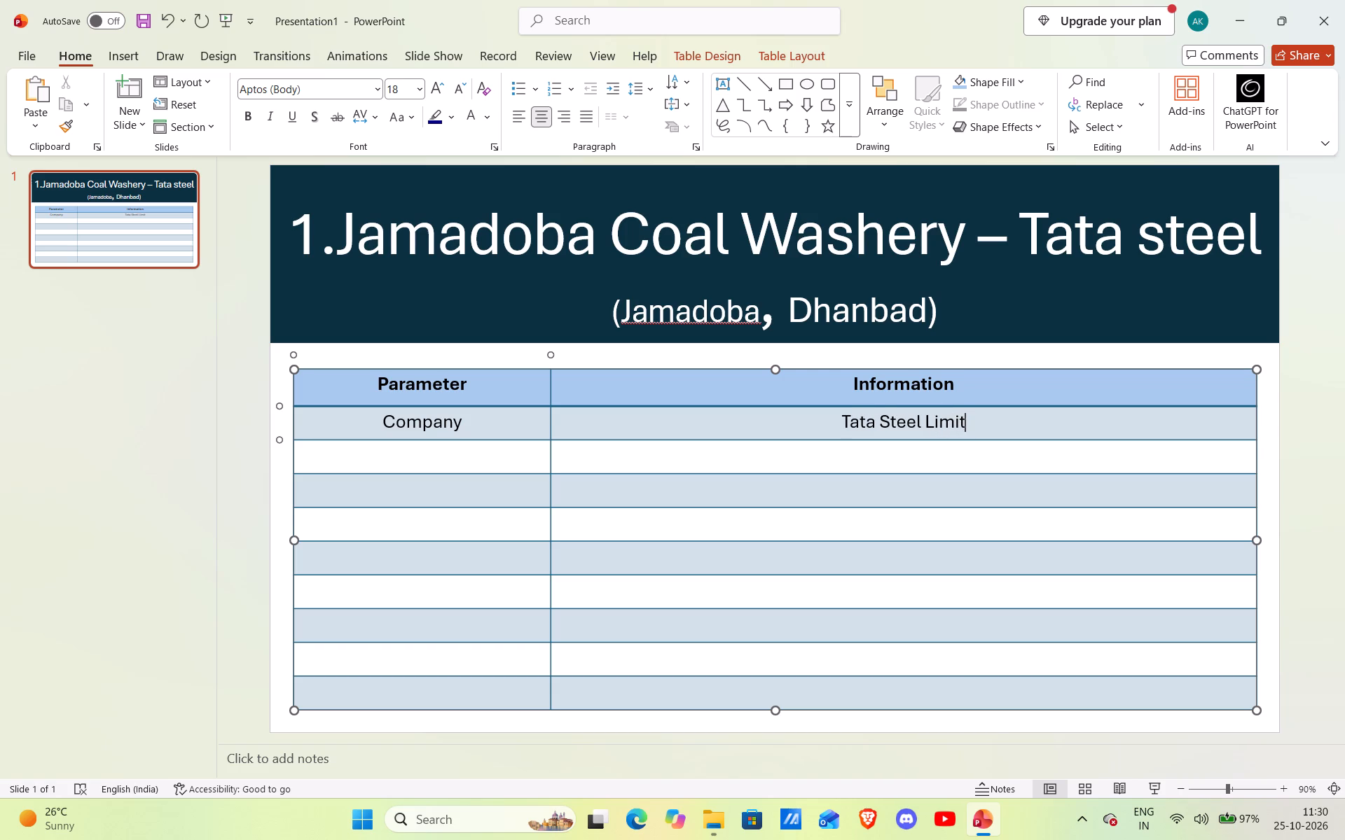
pyautogui.write('ed')
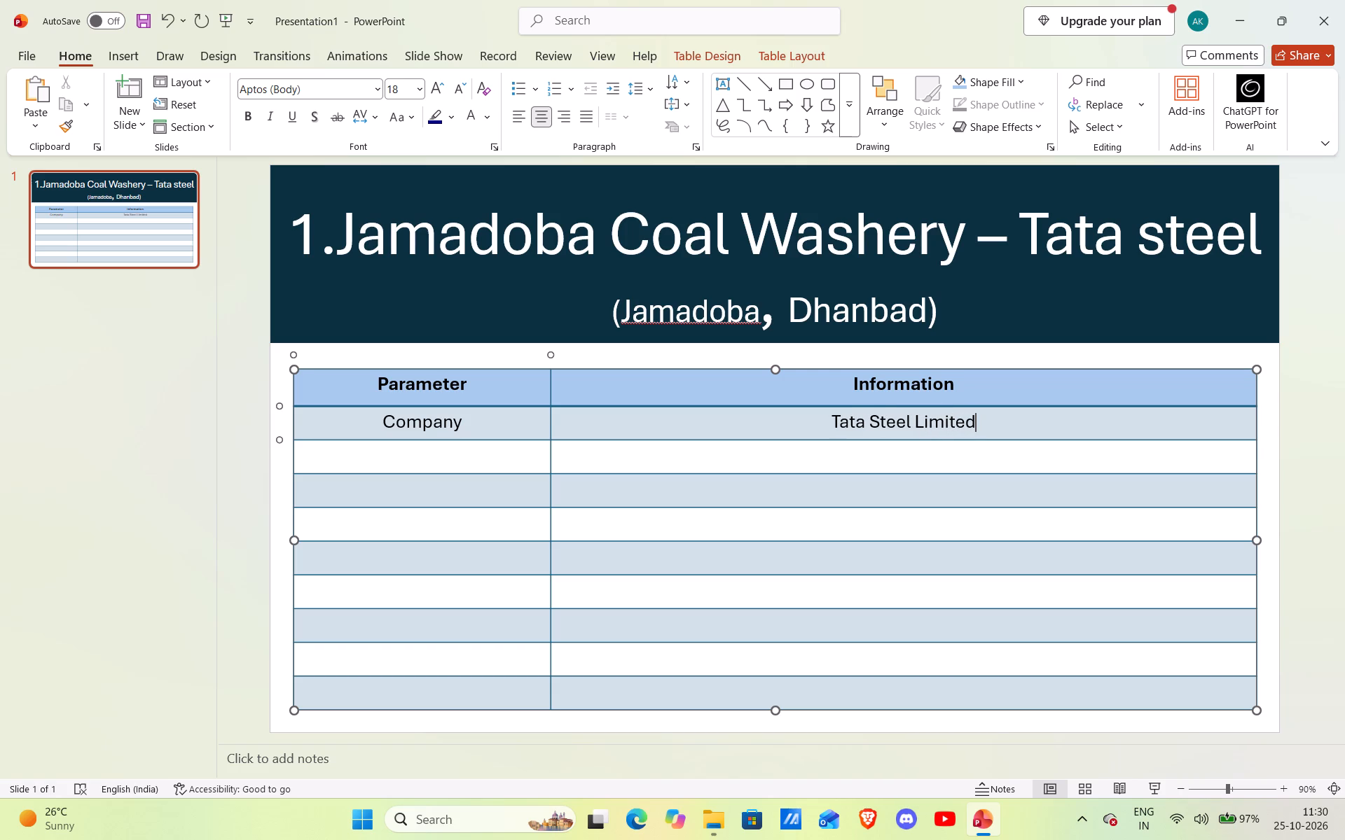
# Enter Location in the Parameter column of the row below Company.
pyautogui.press('Down')
pyautogui.press('Left')
pyautogui.press('Return')
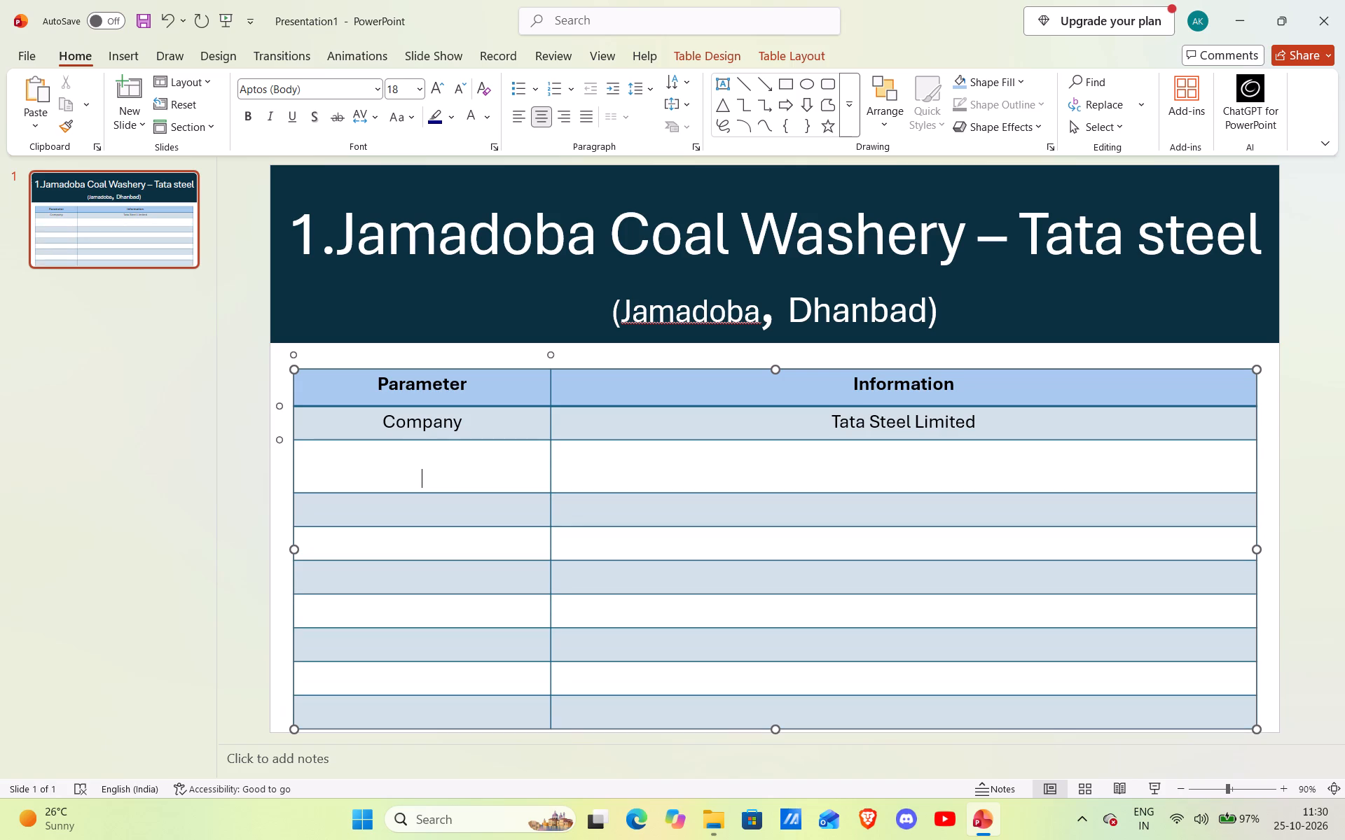
pyautogui.press('BackSpace')
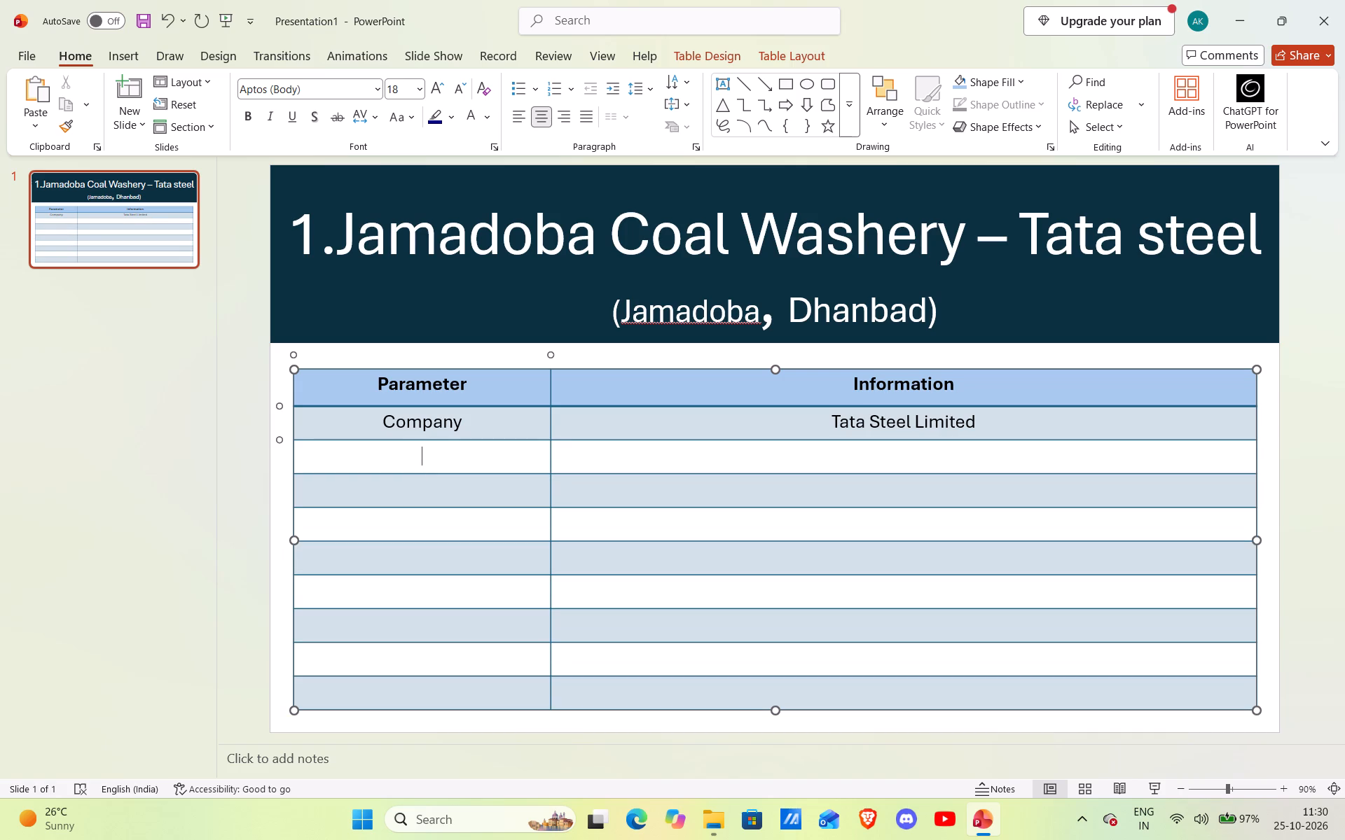
pyautogui.write('Location')
# Enter "Jamadoba , Dhanbad district, Jharkhand" in the Information column of the Location row.
pyautogui.press('Right')
pyautogui.write('Jam')
pyautogui.press('a')
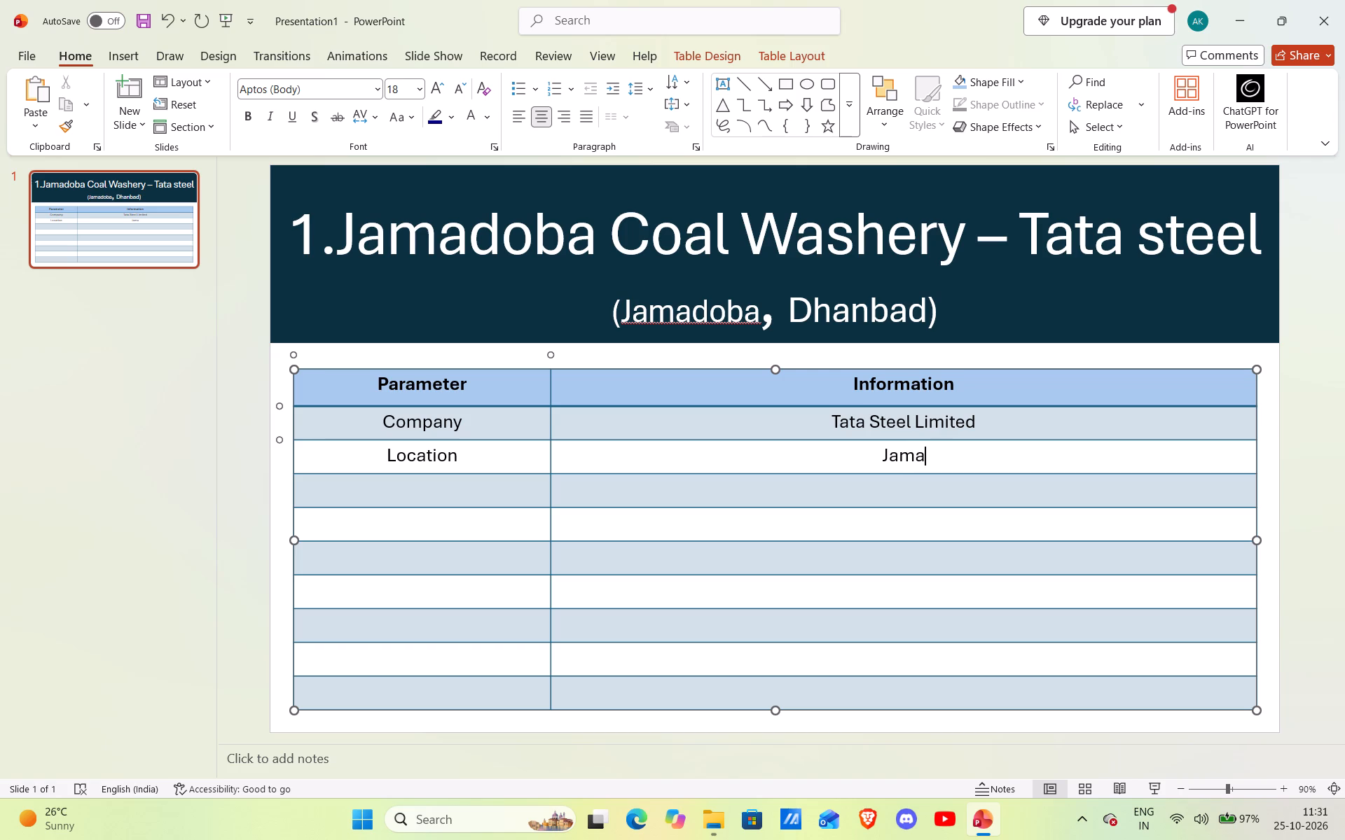
pyautogui.write('doba')
pyautogui.press(',')
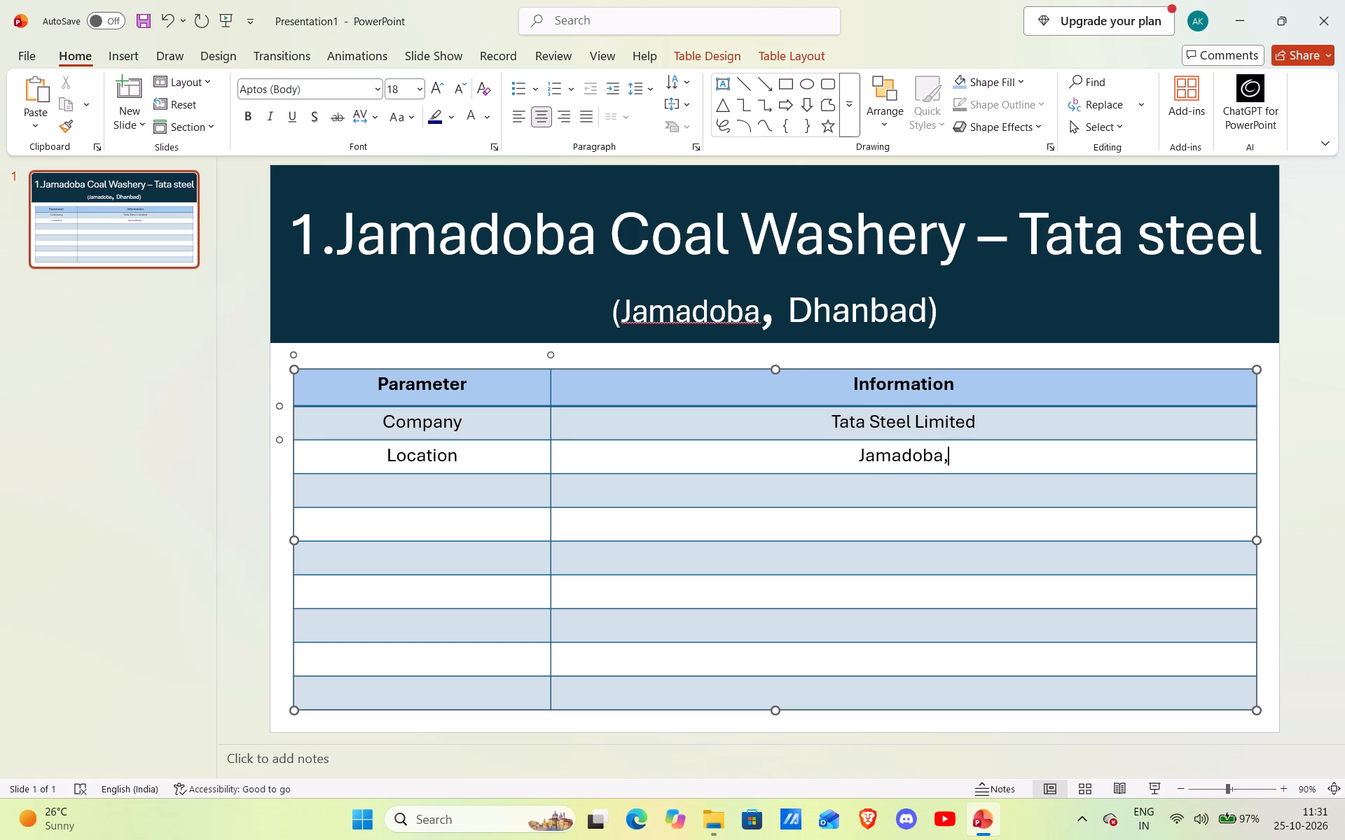
pyautogui.press('space')
pyautogui.press('BackSpace')
pyautogui.press('Left')
pyautogui.press('space')
pyautogui.press('Right')
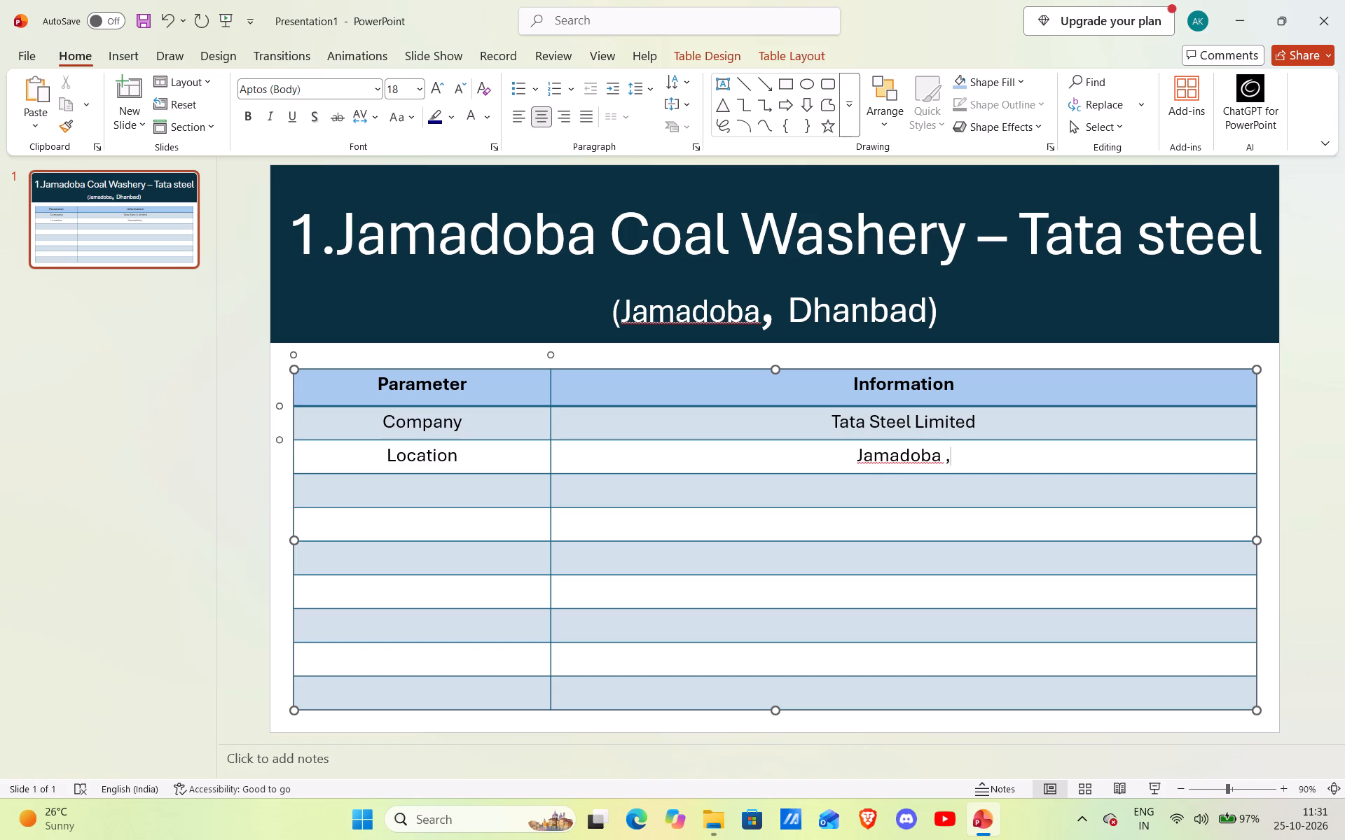
pyautogui.press('space')
pyautogui.hotkey('shift', 'd')
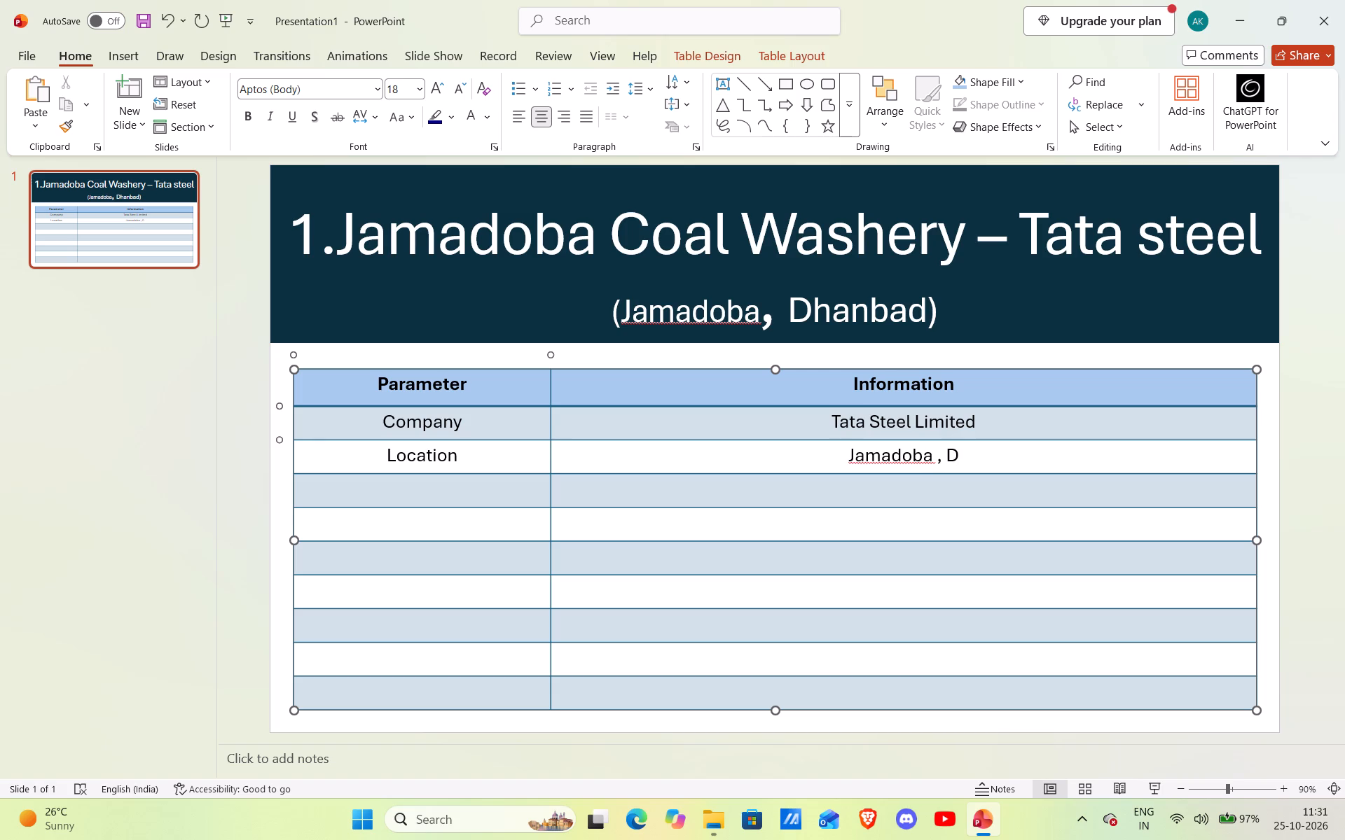
pyautogui.write('hanbad')
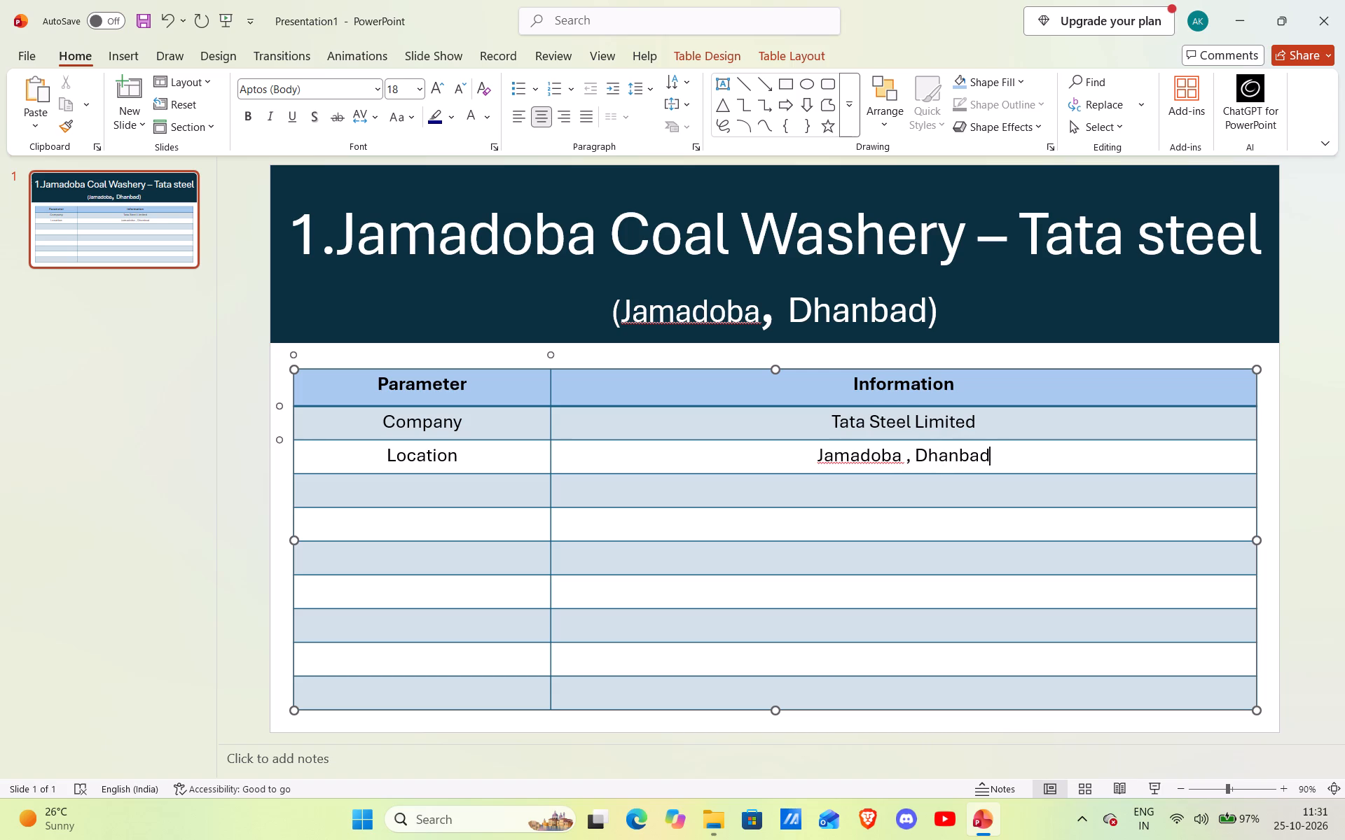
pyautogui.press('space')
pyautogui.write('district')
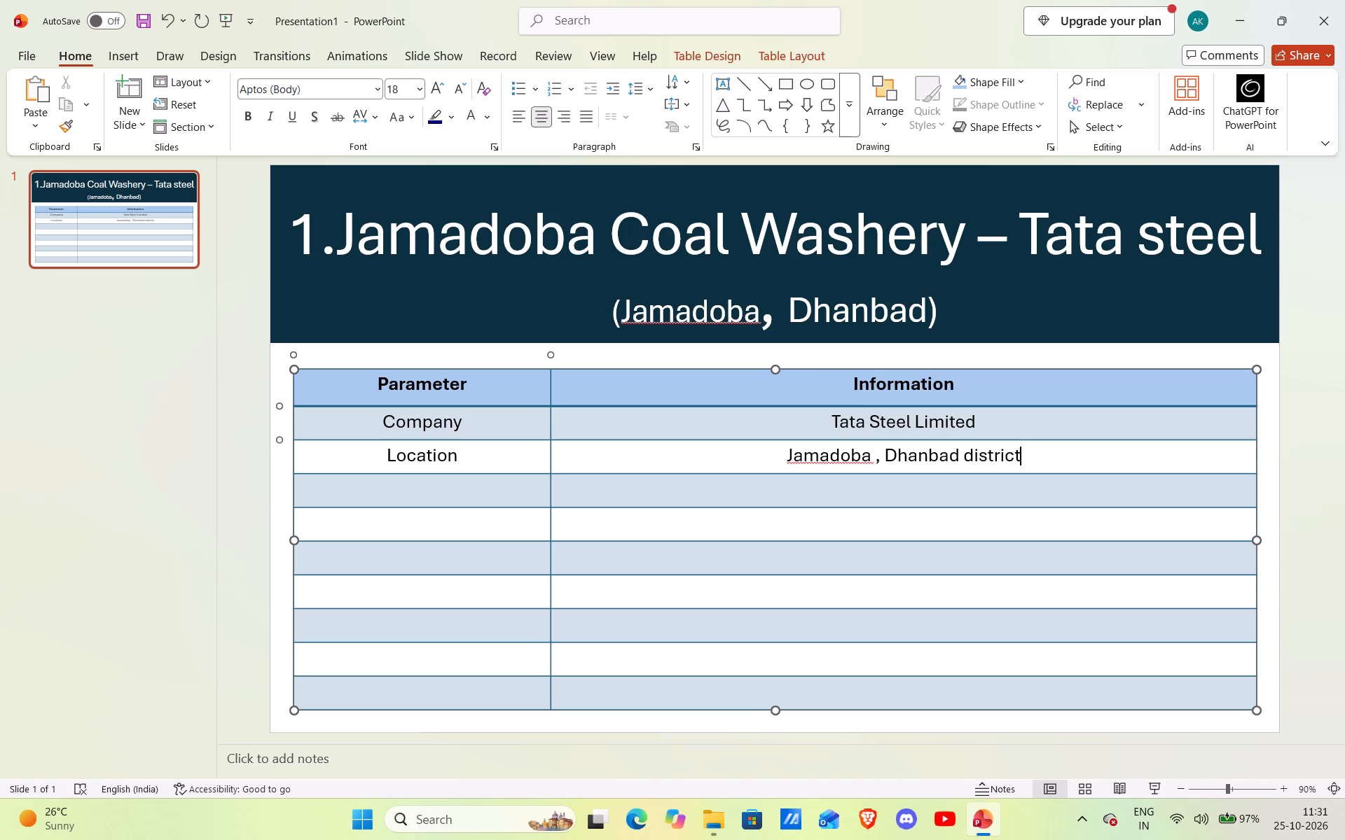
pyautogui.press(',')
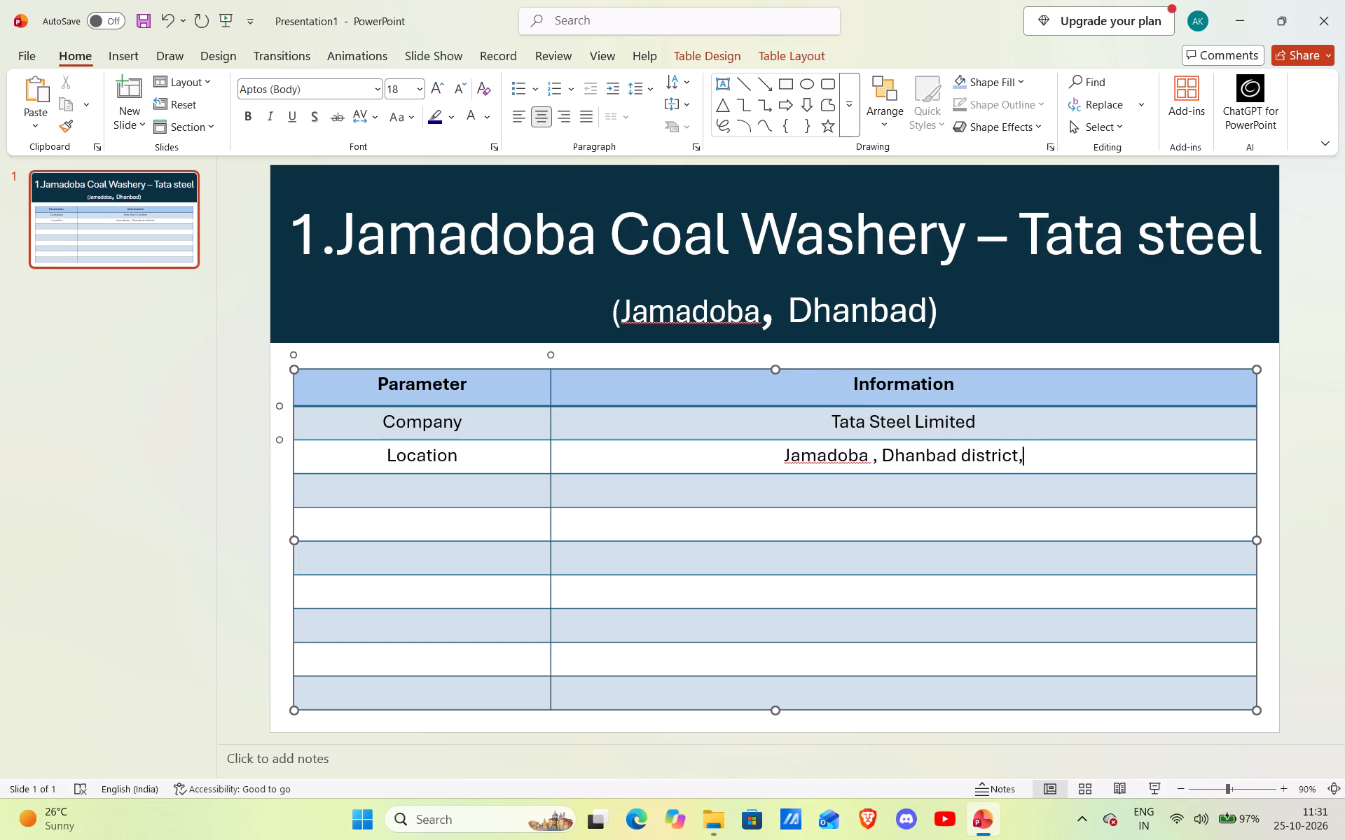
pyautogui.press('space')
pyautogui.write('H')
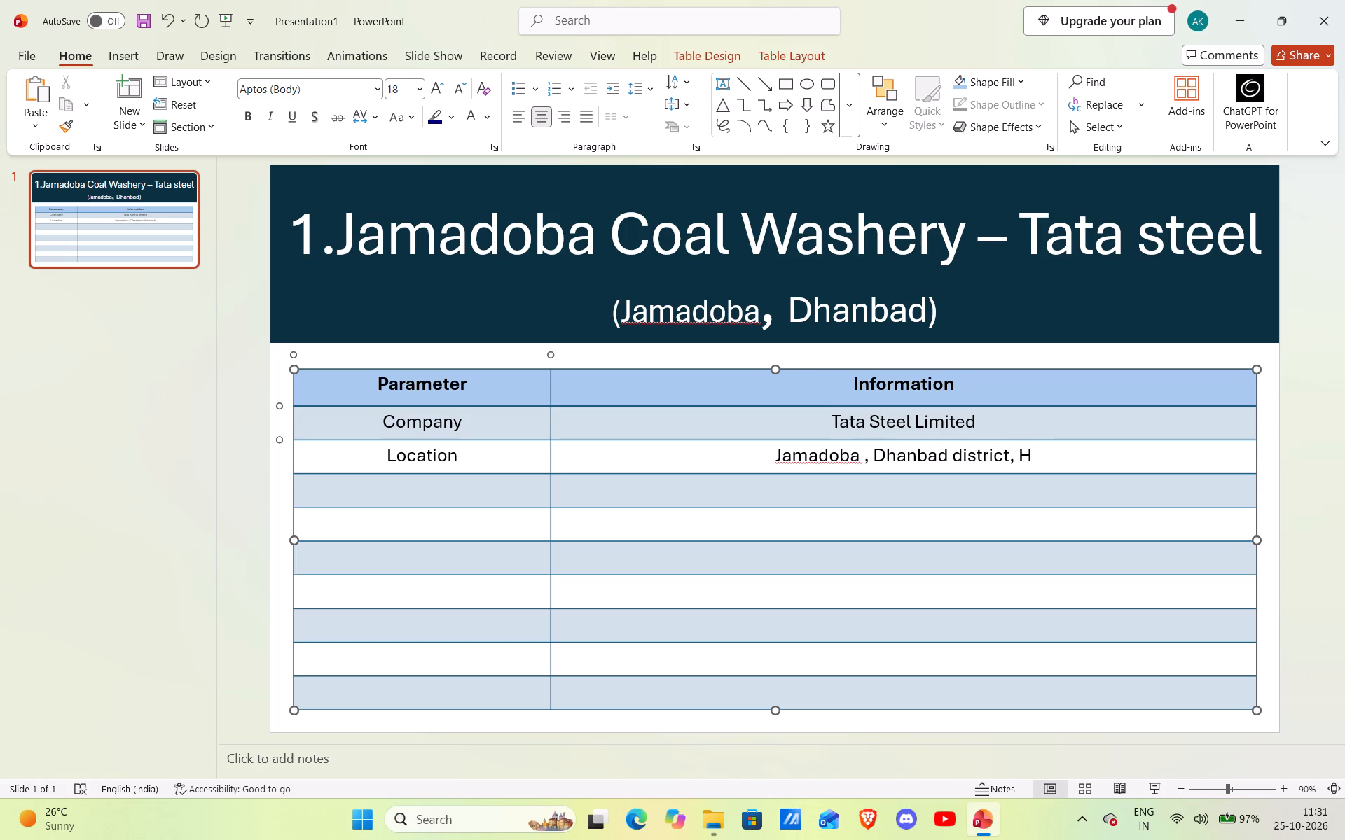
pyautogui.press('BackSpace')
pyautogui.write('Ja')
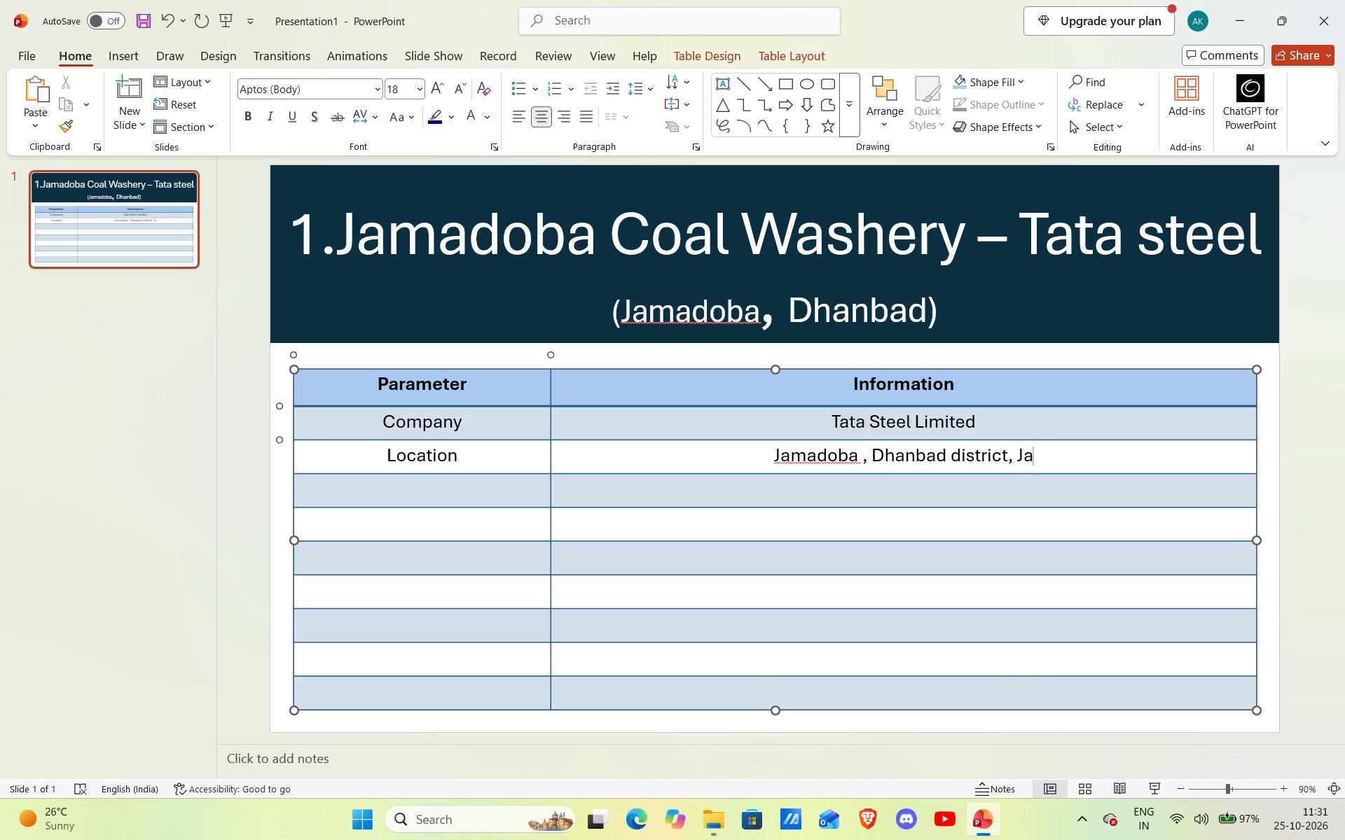
pyautogui.press('BackSpace')
pyautogui.write('har')
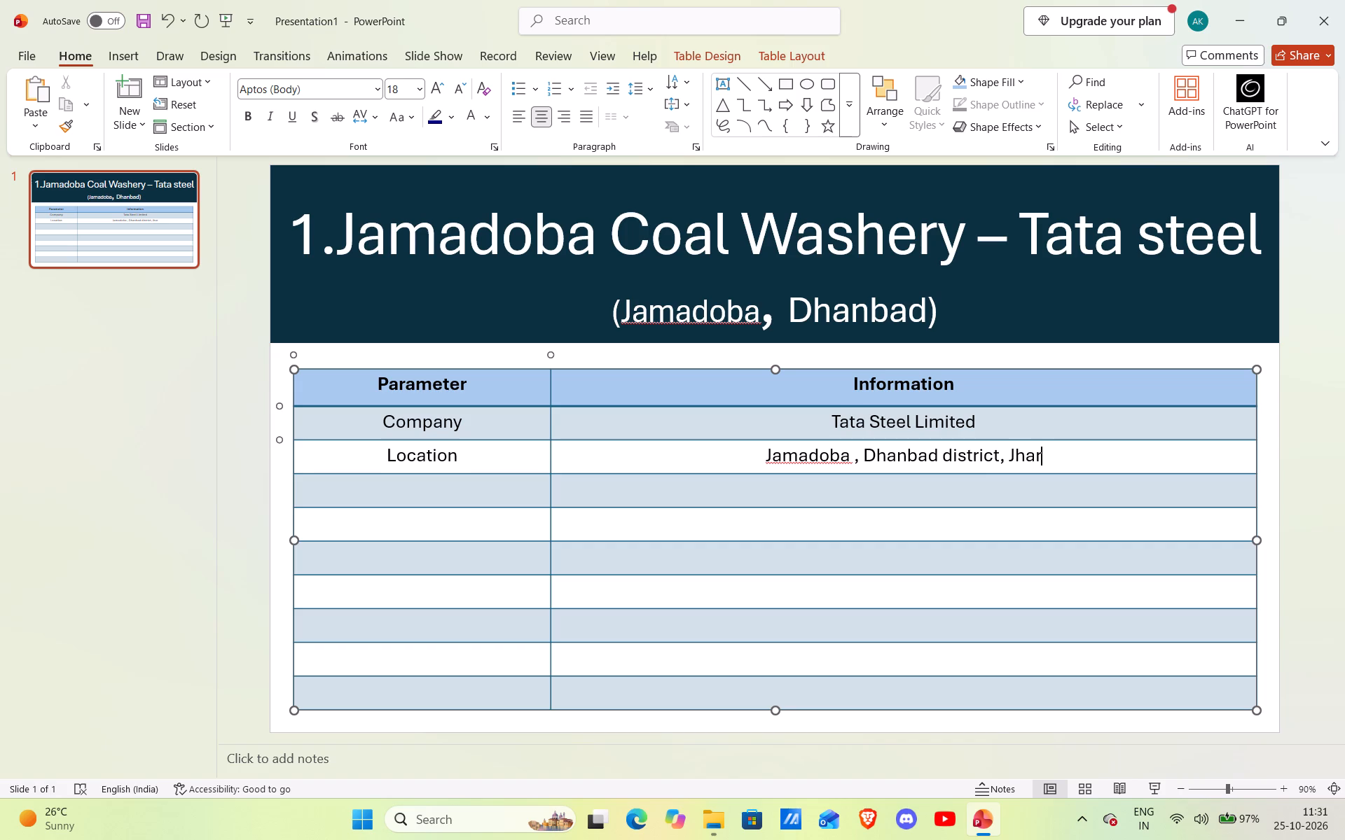
pyautogui.write('khc')
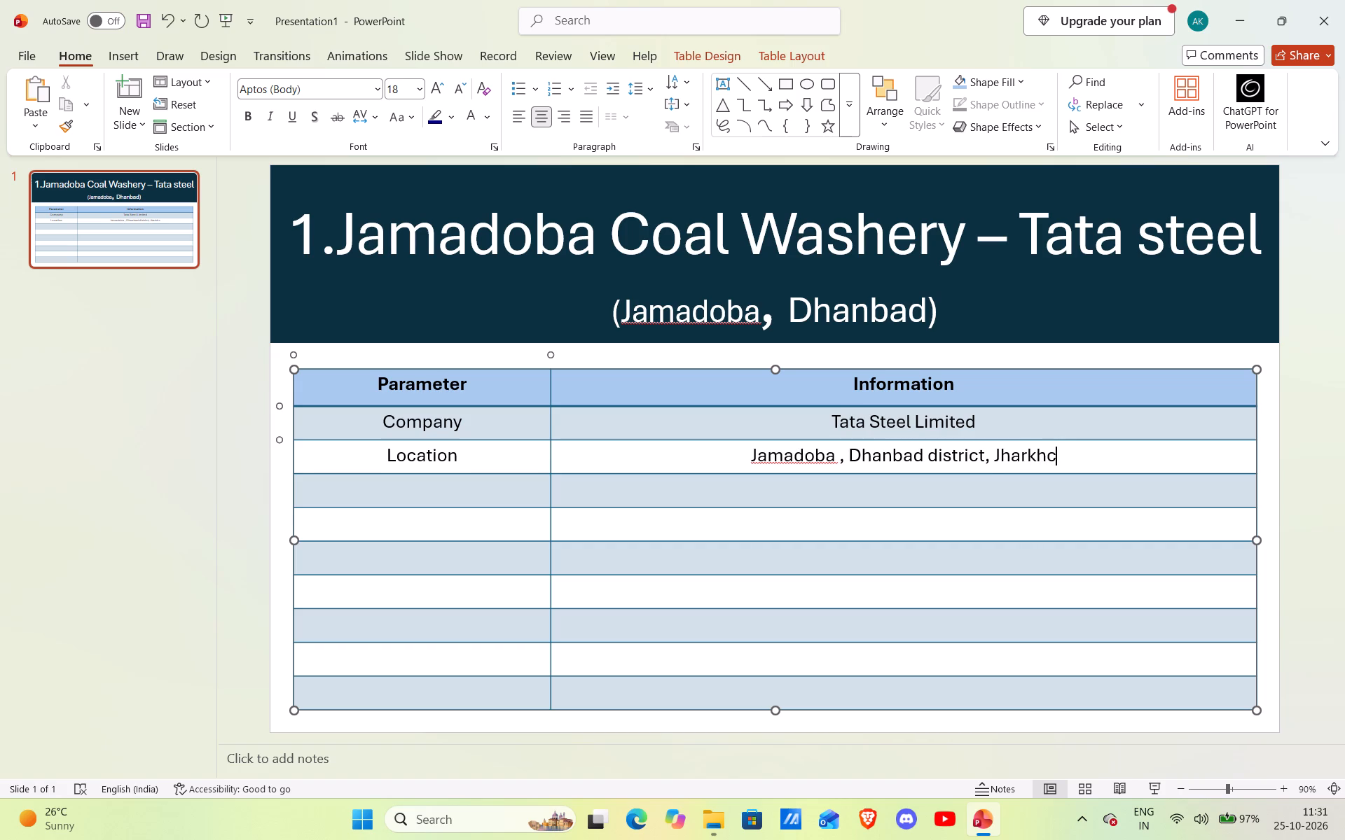
pyautogui.press('BackSpace')
pyautogui.write('and')
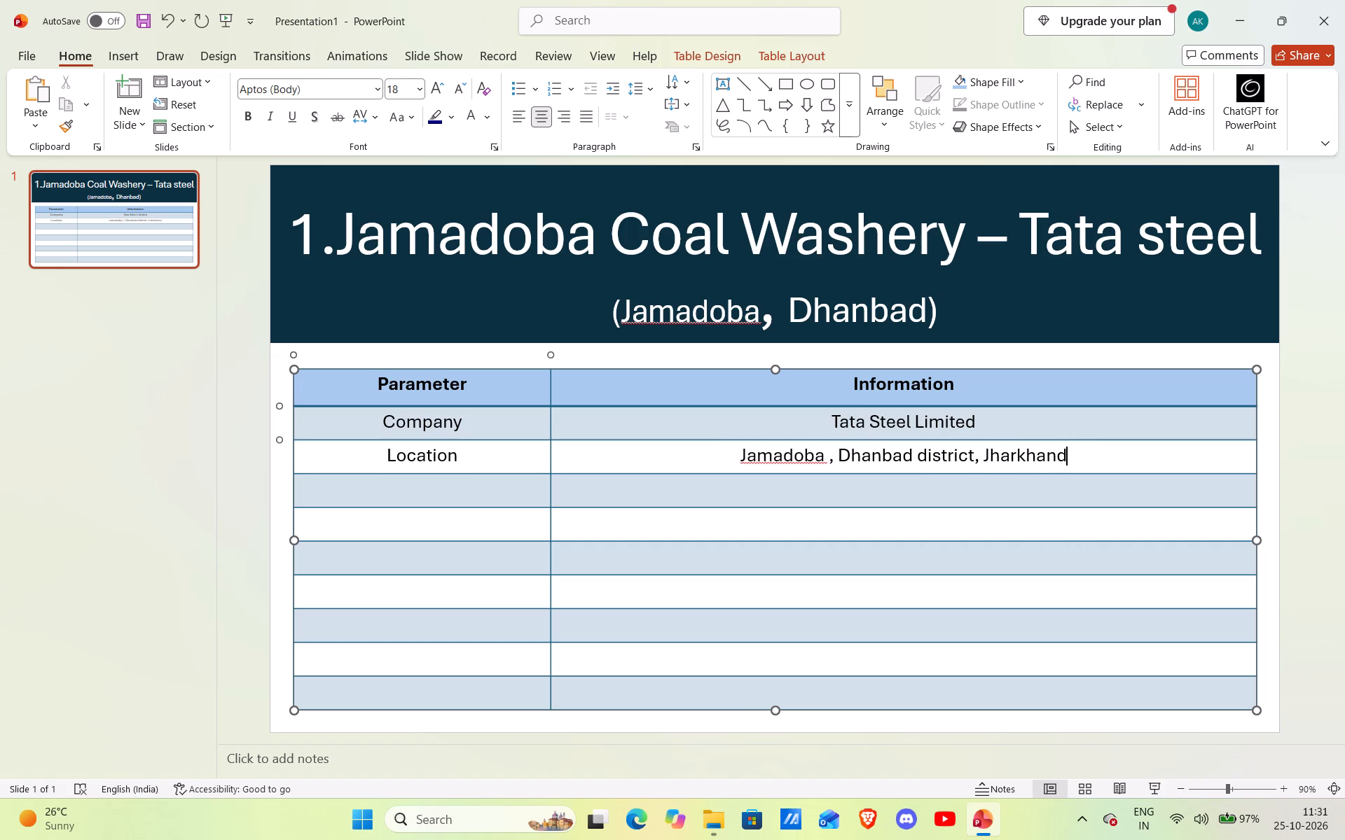
# Remove the space before the comma that follows Jamadoba in the Location row's information.
pyautogui.press('Left')
pyautogui.press('Left')
pyautogui.press('Left')
pyautogui.press('Left')
pyautogui.press('Left')
pyautogui.press('Left')
pyautogui.press('Left')
pyautogui.press('Left')
pyautogui.press('Left')
pyautogui.press('Left')
pyautogui.press('Left')
pyautogui.press('Left')
pyautogui.press('Left')
pyautogui.press('Left')
pyautogui.press('Left')
pyautogui.press('Left')
pyautogui.press('Left')
pyautogui.press('Left')
pyautogui.press('Left')
pyautogui.press('Left')
pyautogui.press('Left')
pyautogui.press('Left')
pyautogui.press('Left')
pyautogui.press('Left')
pyautogui.press('Left')
pyautogui.press('Left')
pyautogui.press('Left')
pyautogui.press('Left')
pyautogui.press('Left')
pyautogui.press('BackSpace')
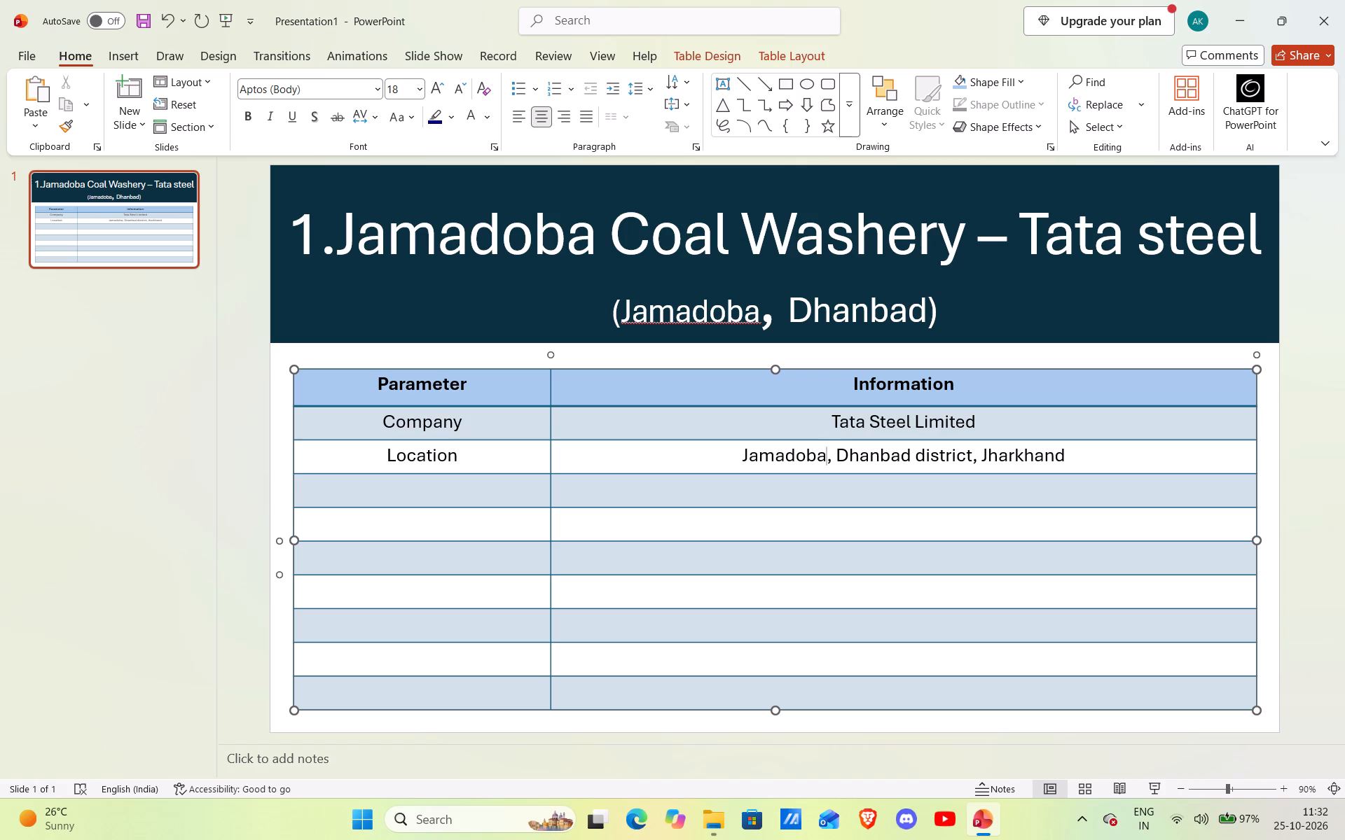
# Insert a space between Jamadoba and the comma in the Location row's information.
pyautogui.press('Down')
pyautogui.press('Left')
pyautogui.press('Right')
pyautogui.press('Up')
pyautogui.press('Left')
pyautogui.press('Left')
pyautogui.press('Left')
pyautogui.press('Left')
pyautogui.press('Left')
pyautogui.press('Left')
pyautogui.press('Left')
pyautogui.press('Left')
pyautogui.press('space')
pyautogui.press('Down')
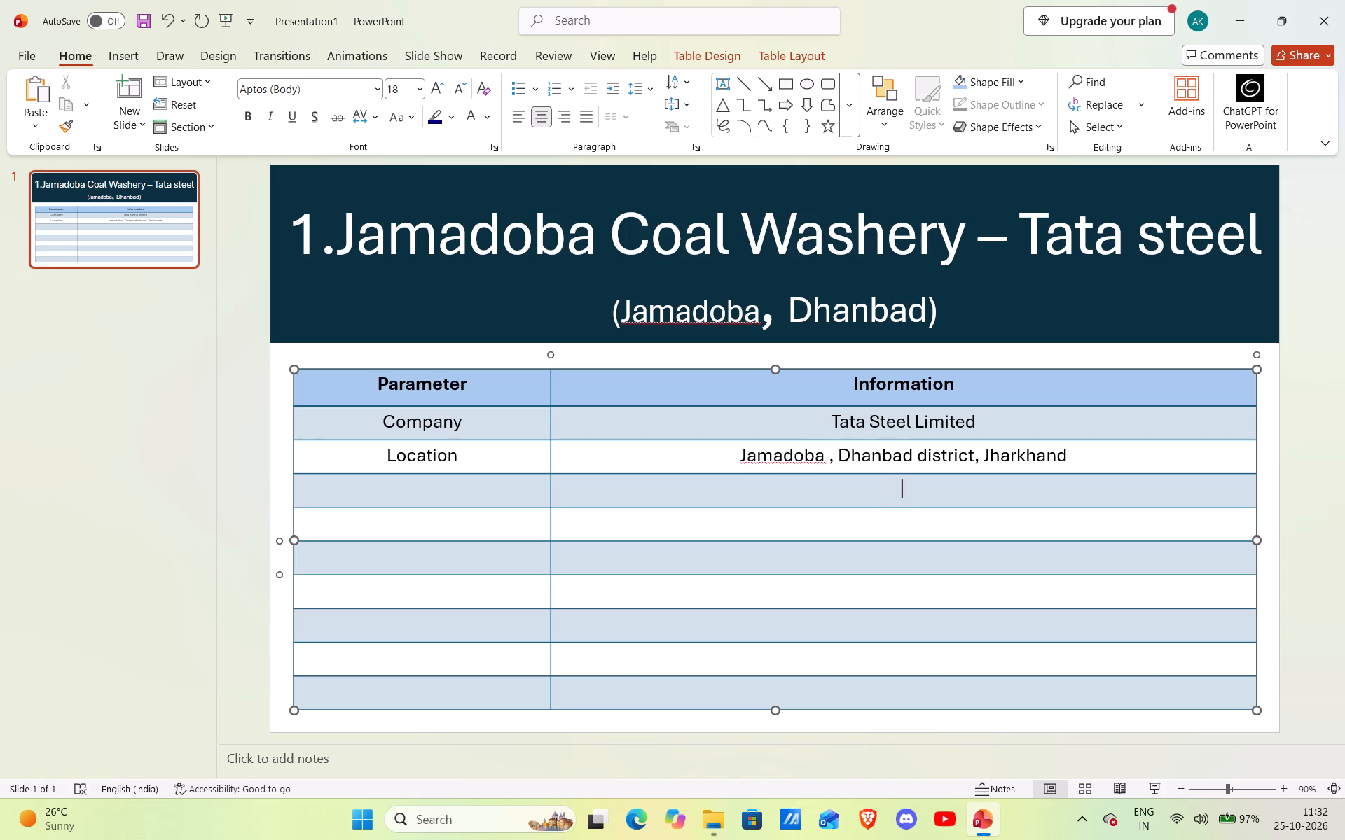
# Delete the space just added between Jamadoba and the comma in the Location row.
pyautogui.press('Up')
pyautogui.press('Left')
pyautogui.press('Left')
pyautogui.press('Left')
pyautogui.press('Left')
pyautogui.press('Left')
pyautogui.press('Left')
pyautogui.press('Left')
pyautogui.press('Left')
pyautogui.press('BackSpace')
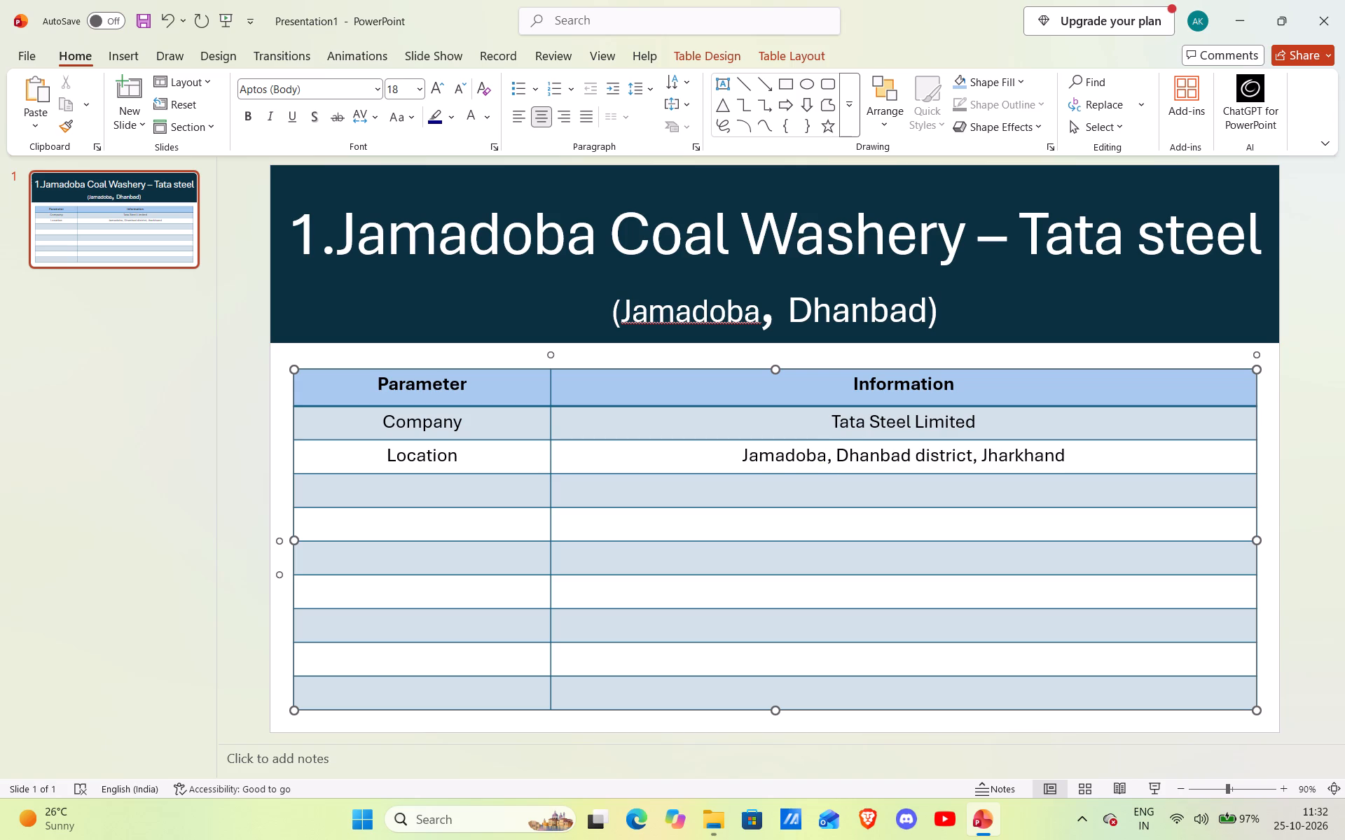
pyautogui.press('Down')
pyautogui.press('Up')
# Enter Type in the Parameter column of the row below Location.
pyautogui.press('Down')
pyautogui.press('Left')
pyautogui.hotkey('shift', 't')
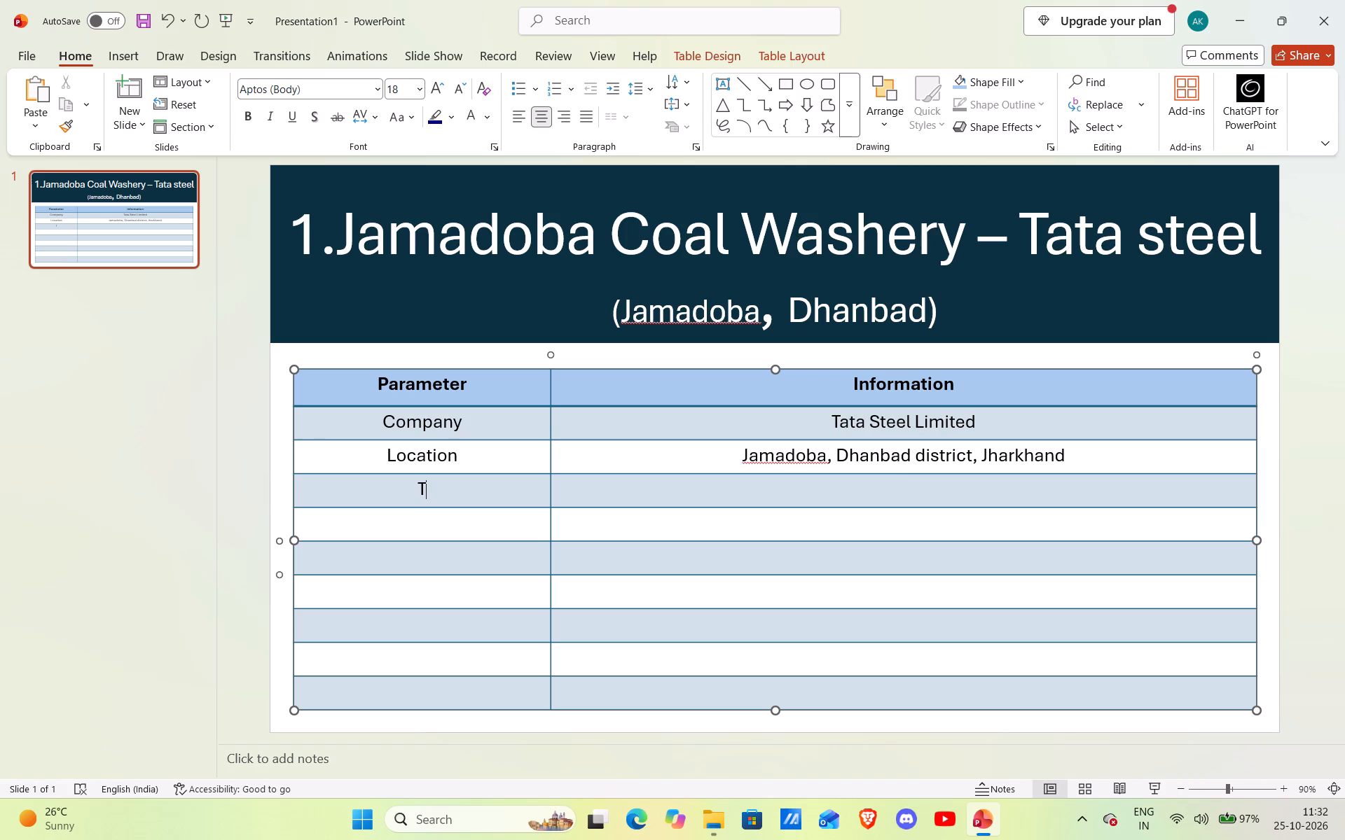
pyautogui.press('y')
pyautogui.write('pe')
# Enter "Coking coal washery /coal preparation plant" as the Type row's information.
pyautogui.press('Right')
pyautogui.hotkey('shift', 'c')
pyautogui.press('o')
pyautogui.write('kin')
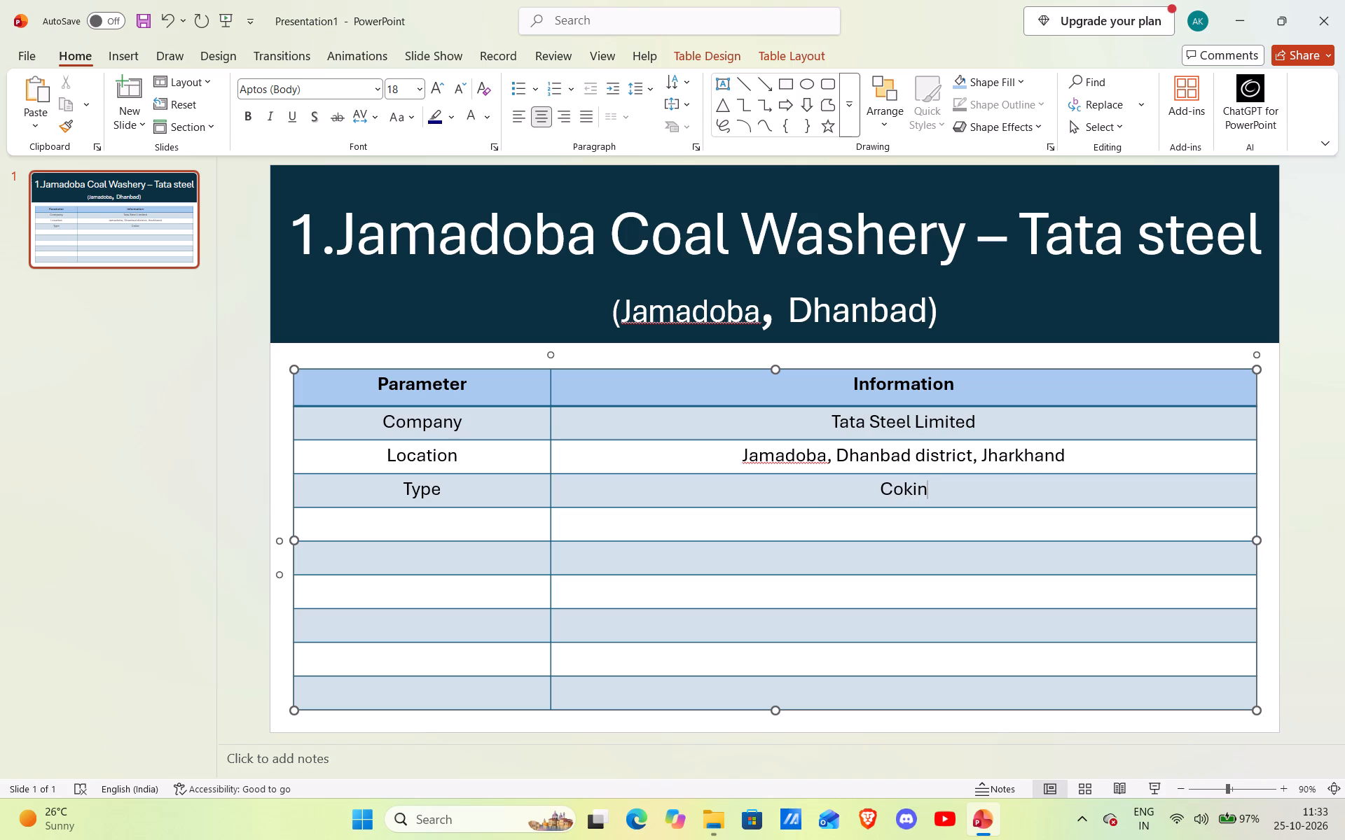
pyautogui.write('g')
pyautogui.press('space')
pyautogui.hotkey('shift', 'c')
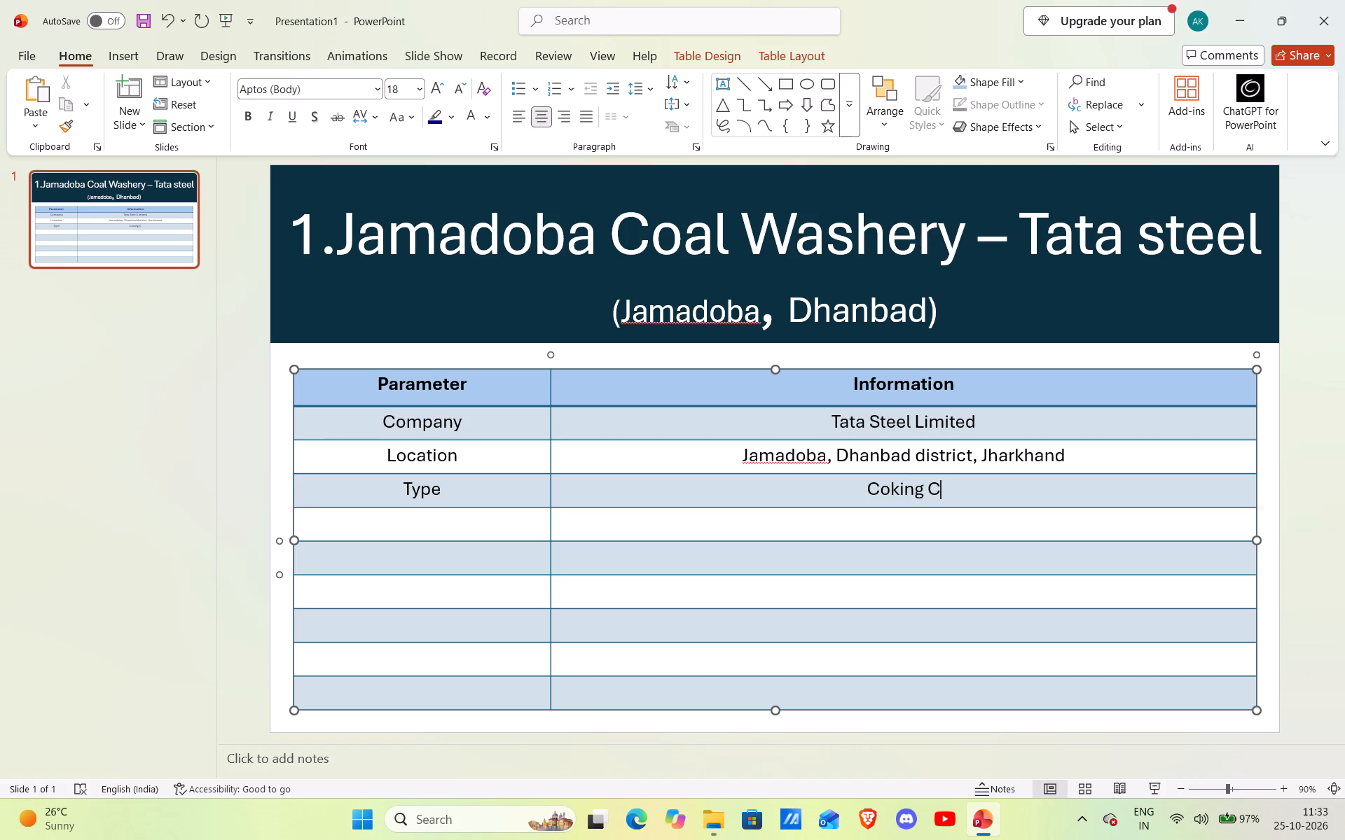
pyautogui.press('BackSpace')
pyautogui.write('coal')
pyautogui.press('space')
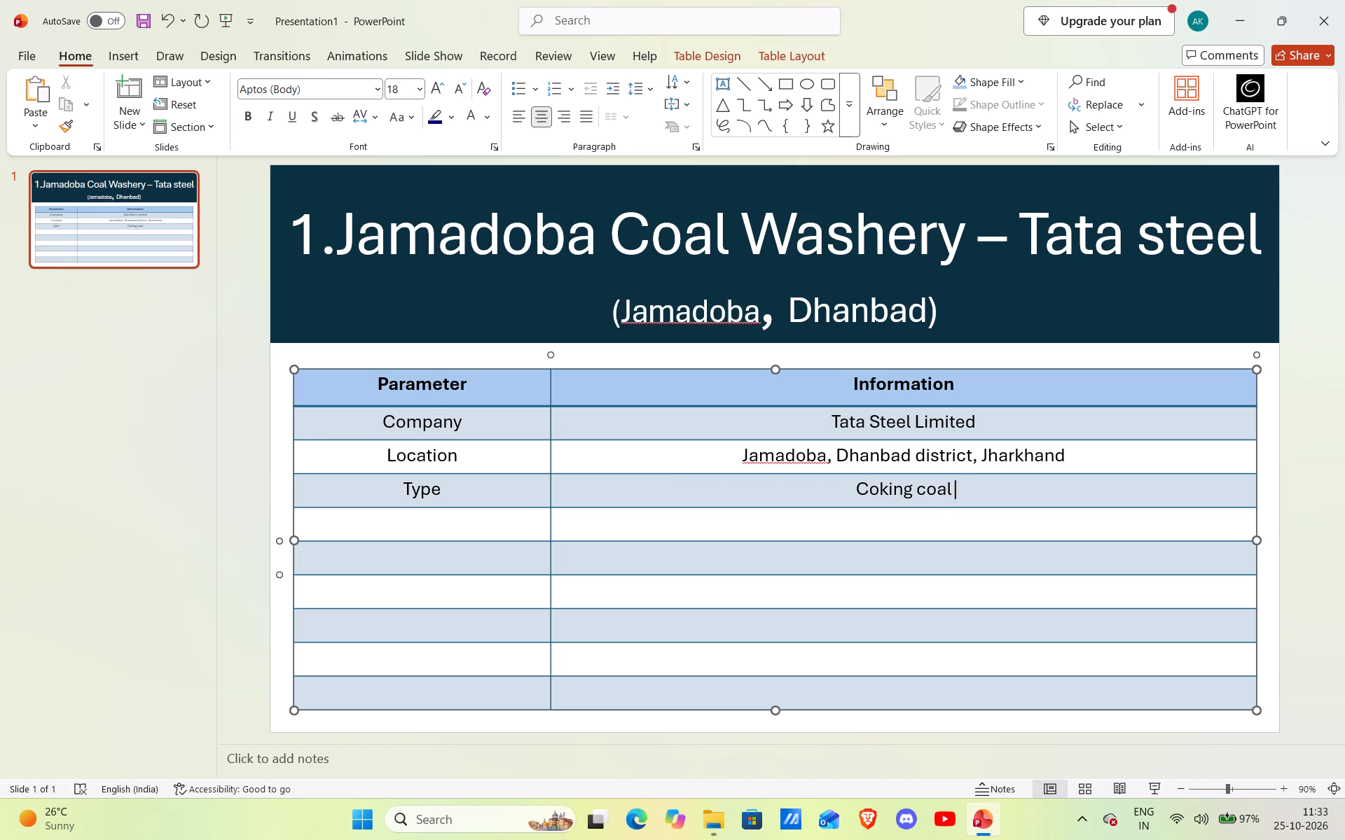
pyautogui.write('wah')
pyautogui.press('BackSpace')
pyautogui.write('shery')
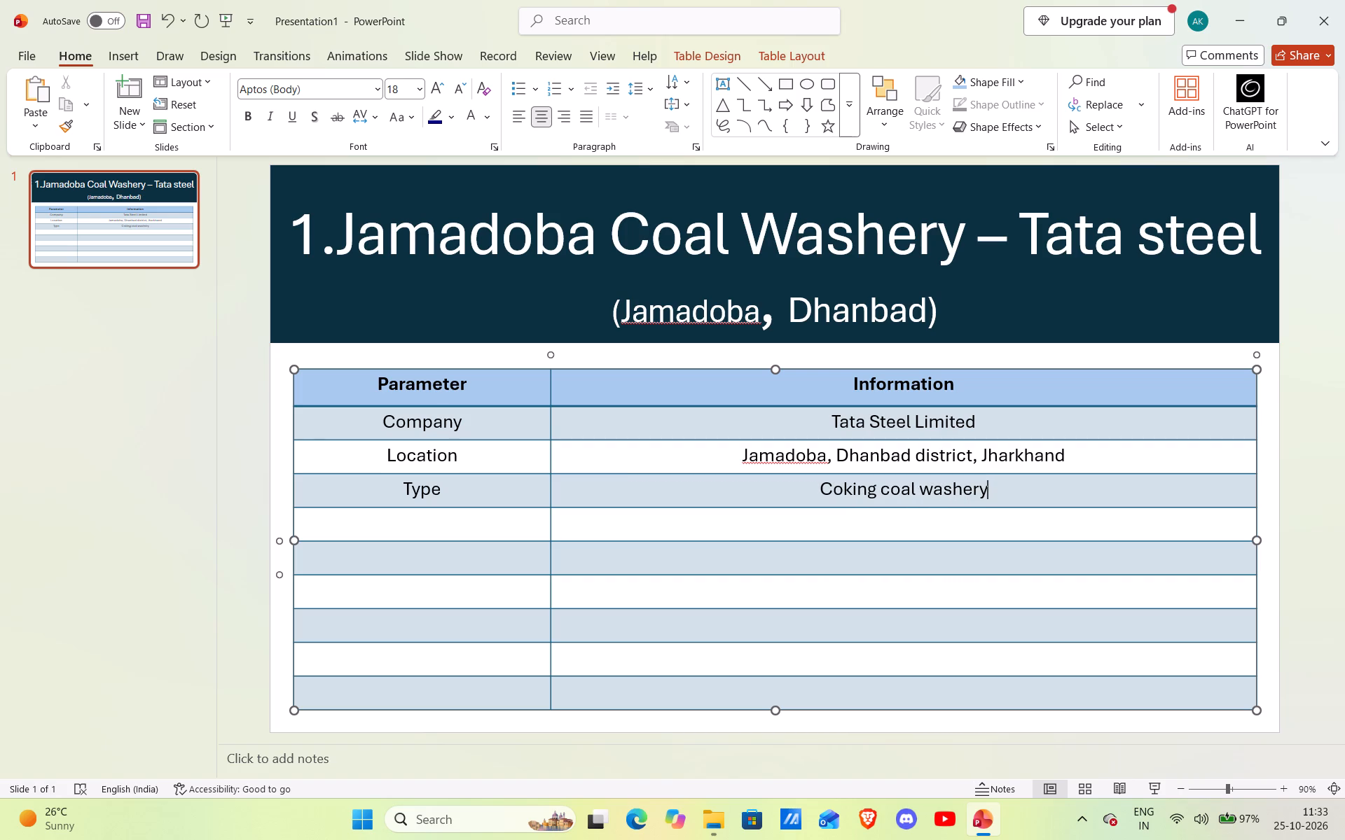
pyautogui.press('space')
pyautogui.write('/')
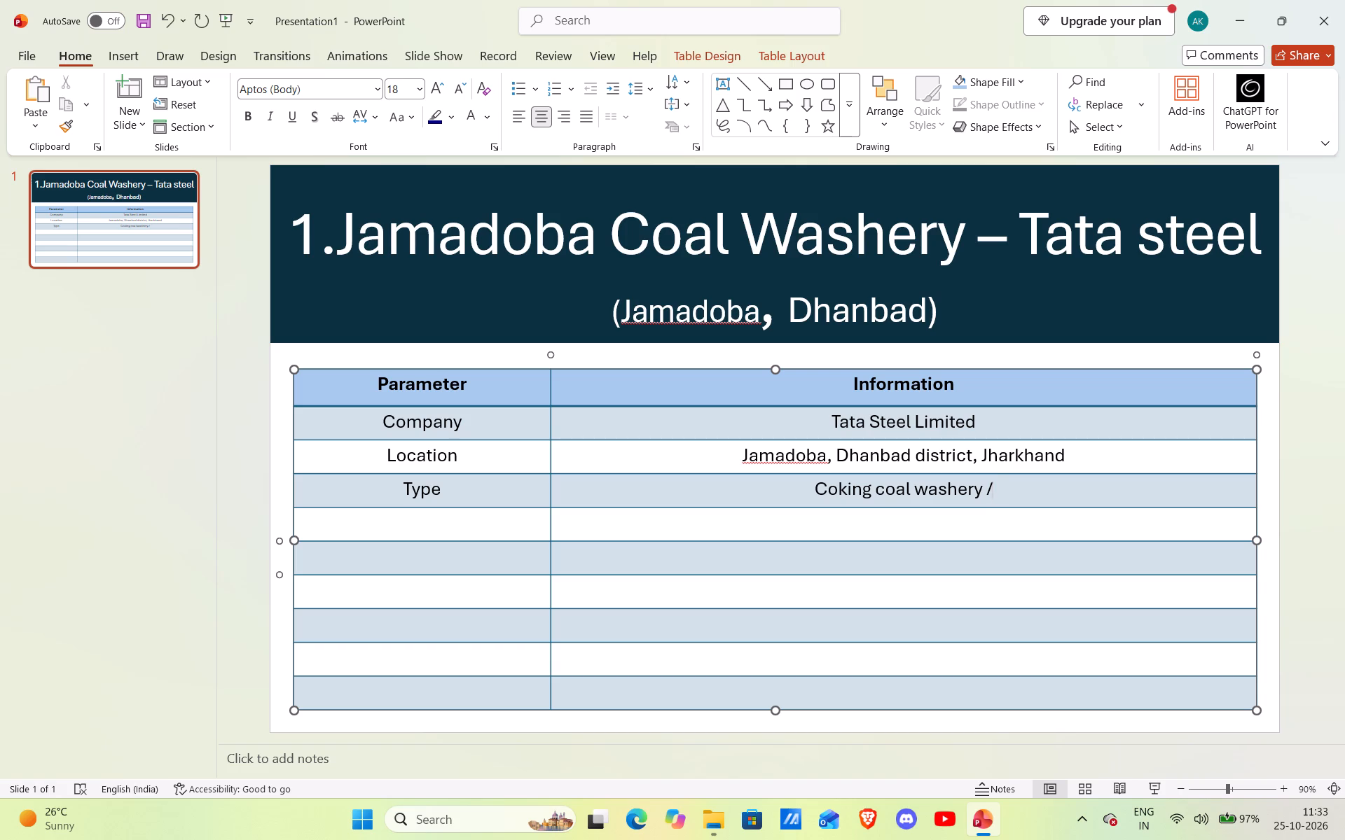
pyautogui.write('coal pre')
pyautogui.write('pa')
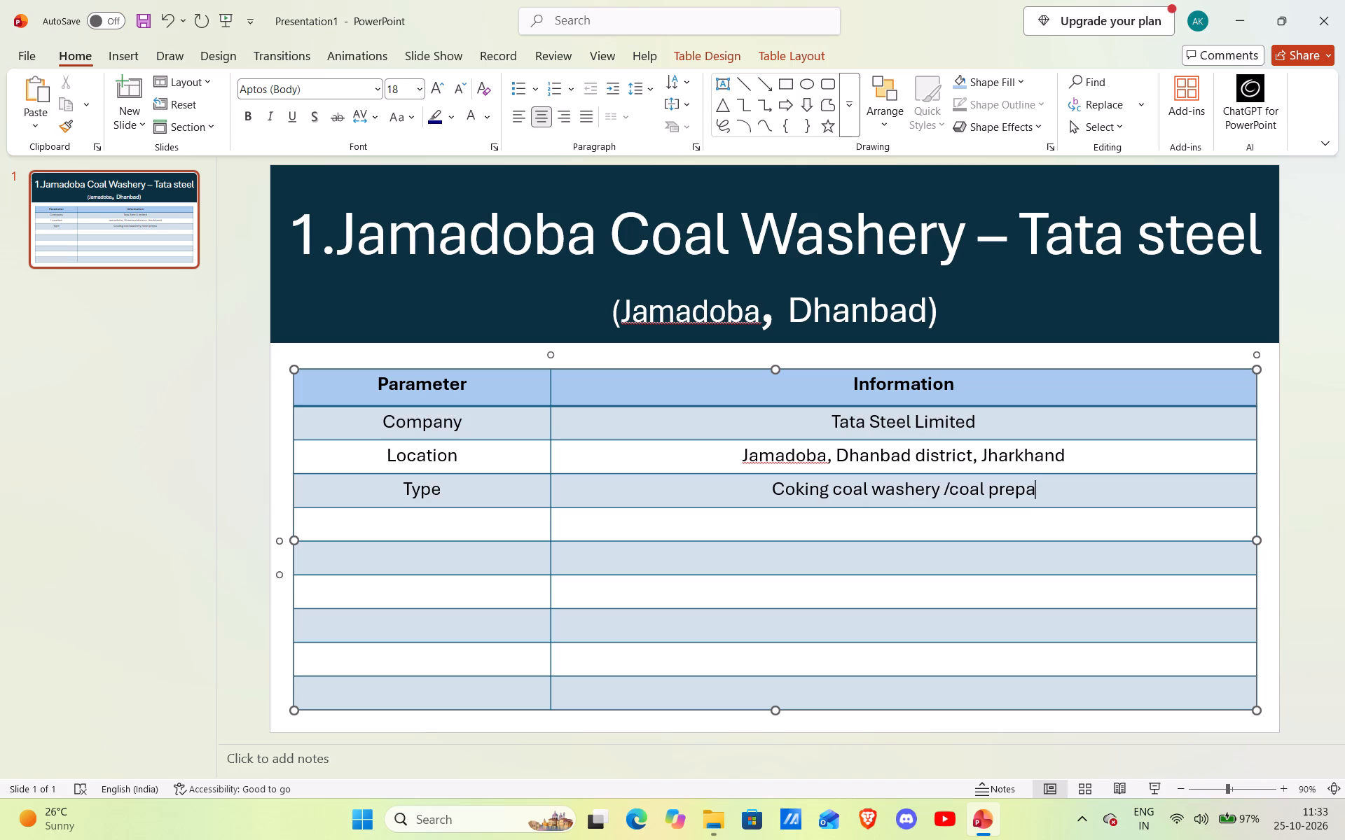
pyautogui.write('ration plat')
pyautogui.press('BackSpace')
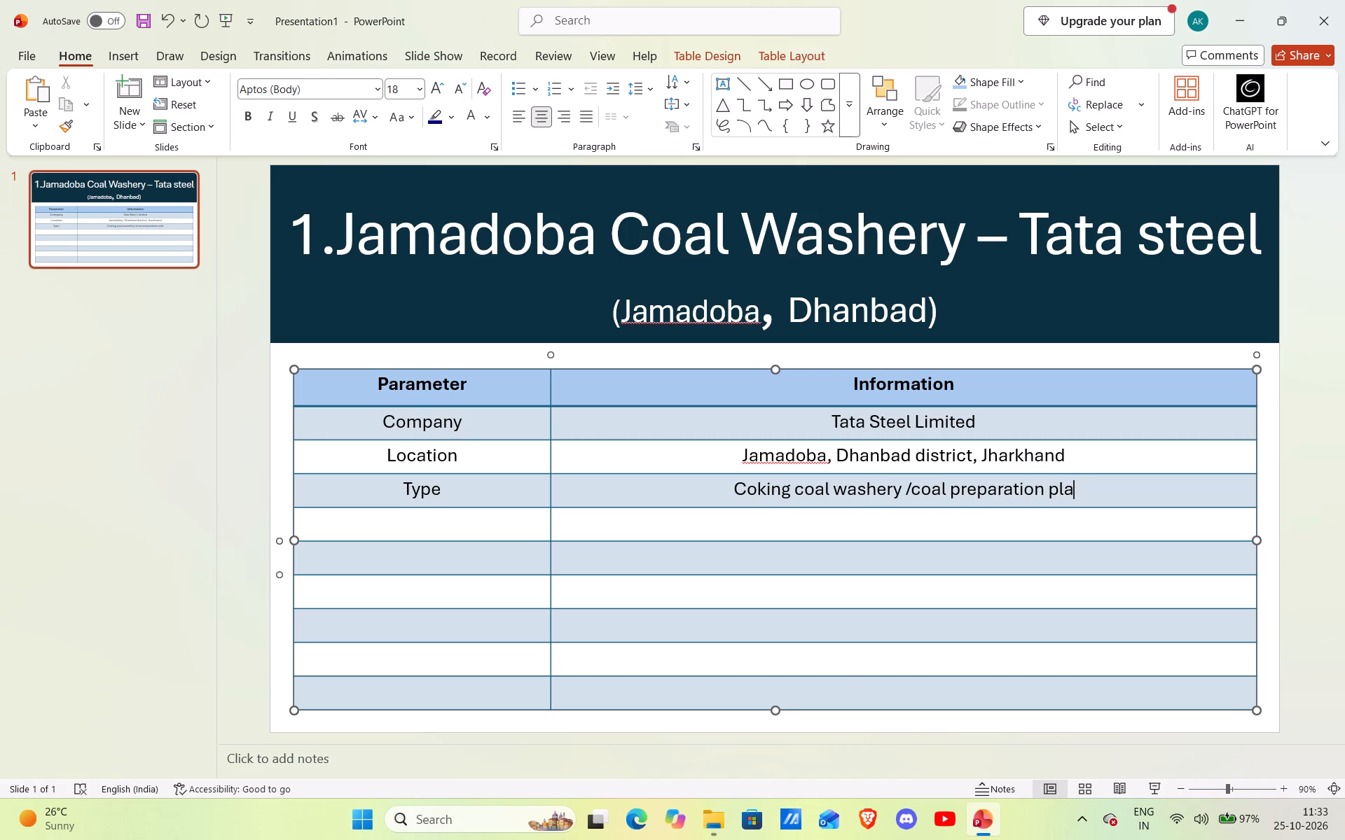
pyautogui.write('nt')
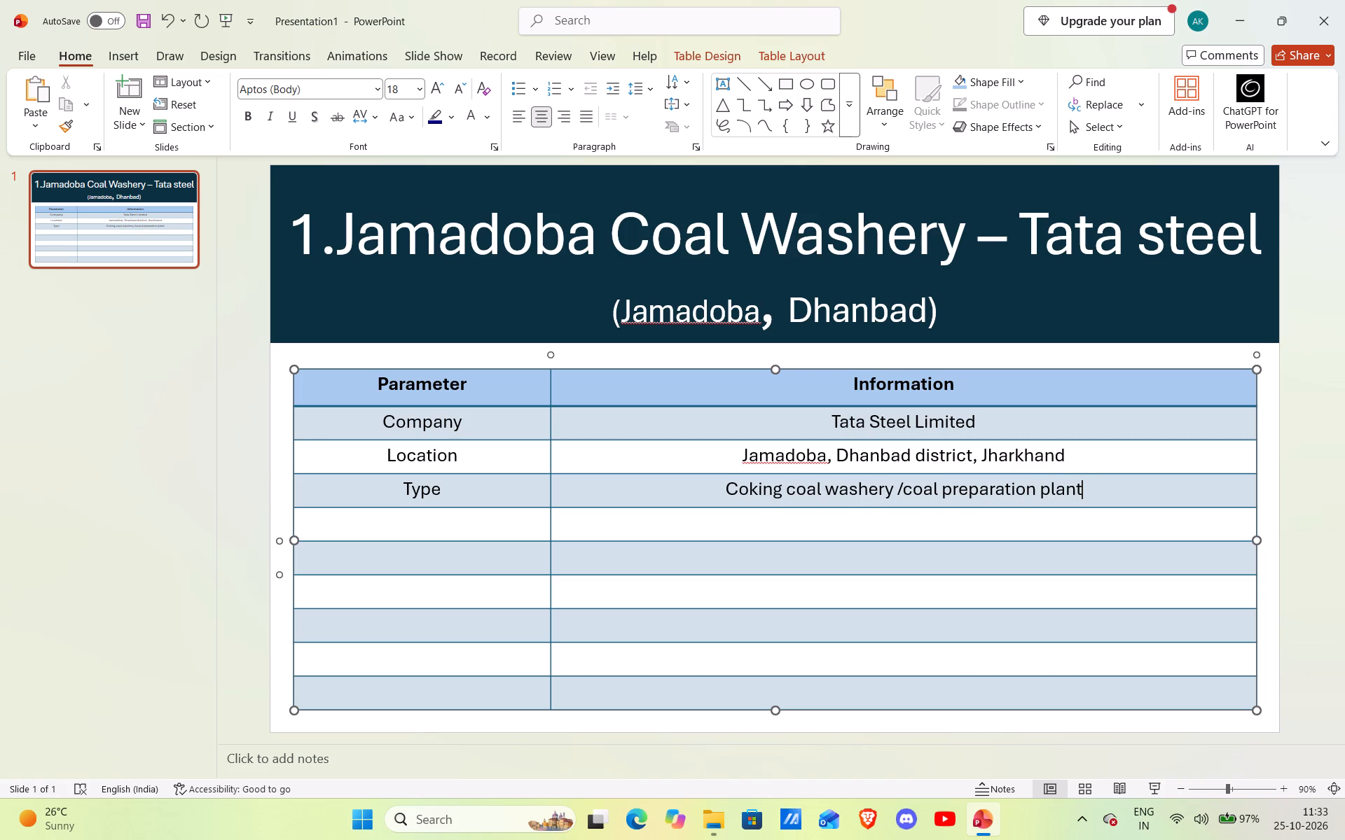
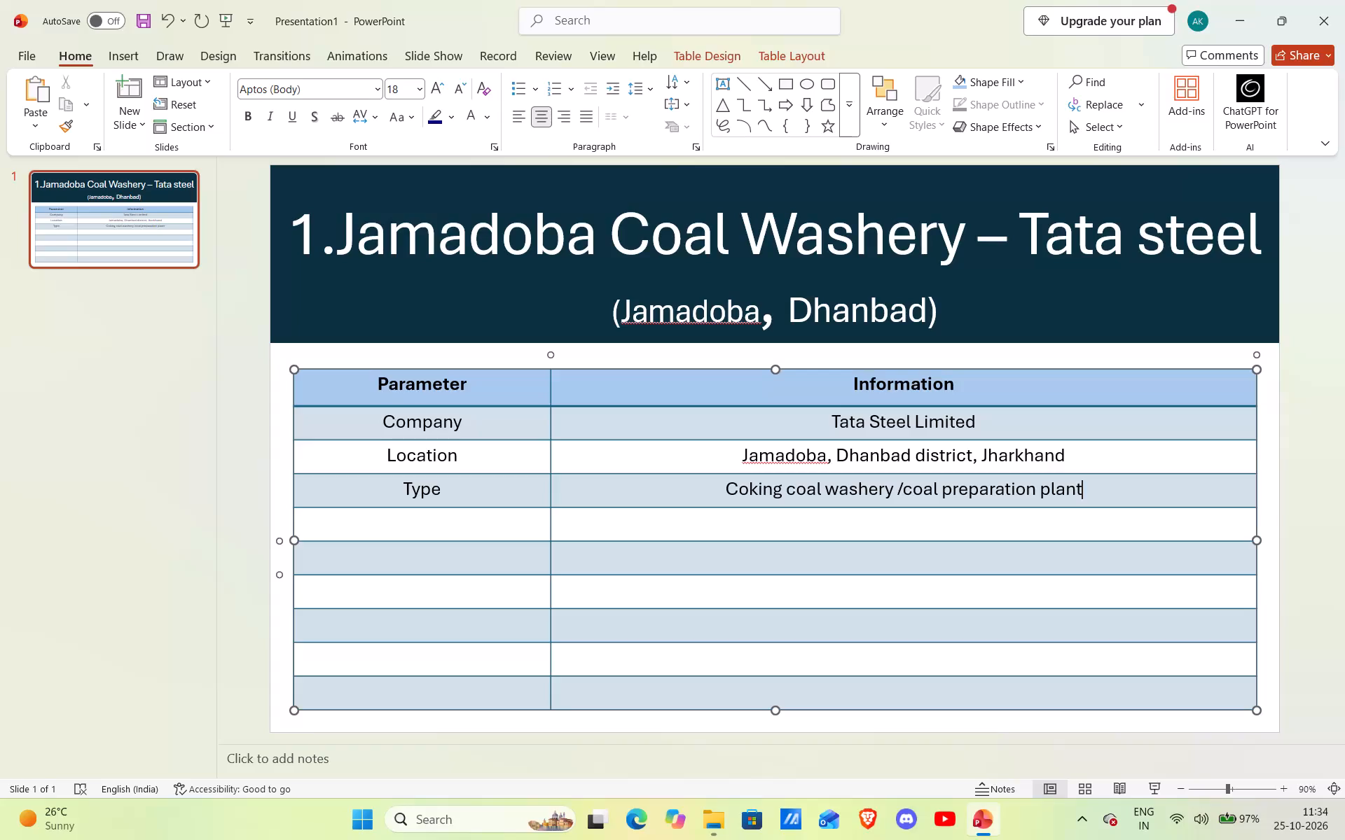
# Enter "Original establishment" in the Parameter column of the row below Type, with its spelling corrected.
pyautogui.press('Left')
pyautogui.press('Left')
pyautogui.press('Down')
pyautogui.press('Left')
pyautogui.hotkey('shift', 'o')
pyautogui.write('riginal')
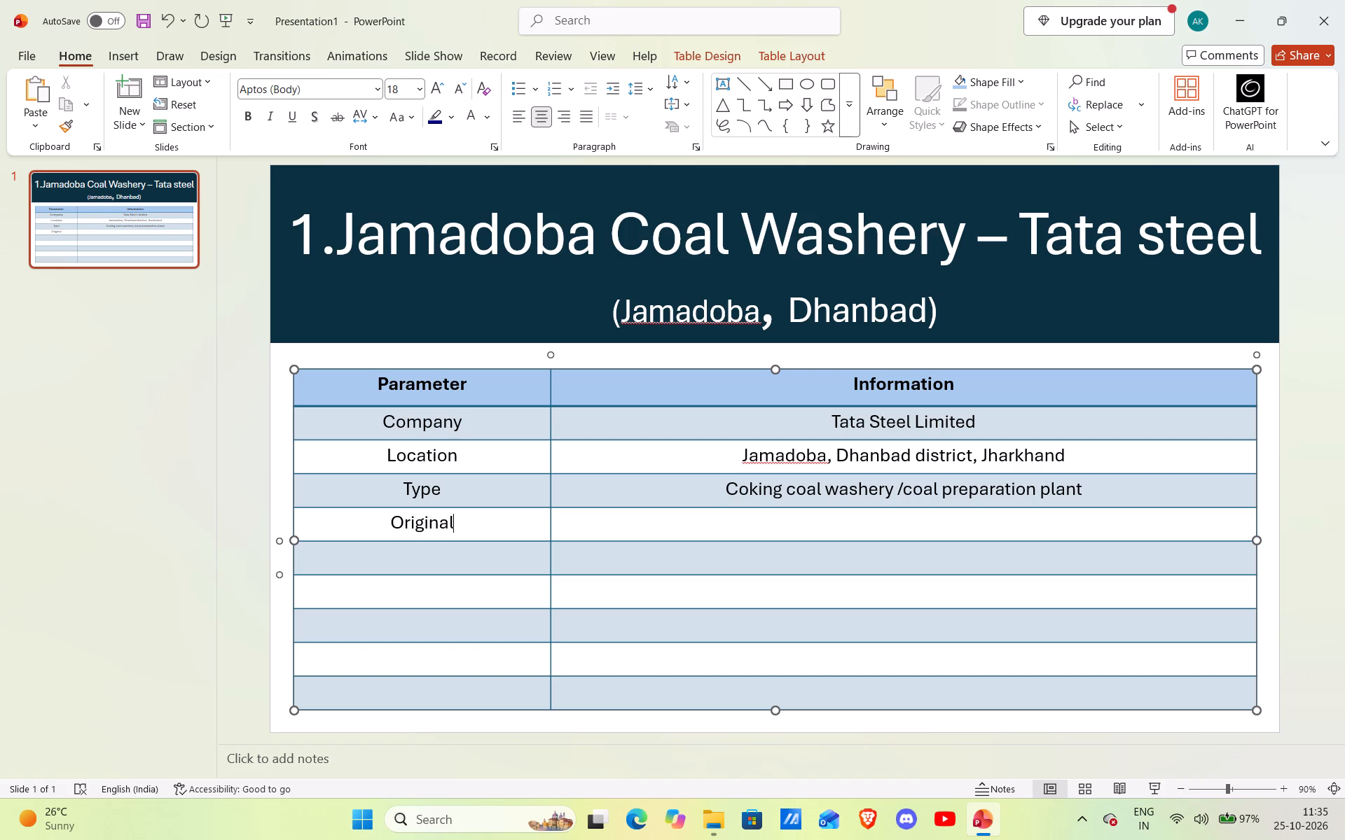
pyautogui.press('space')
pyautogui.write('esta')
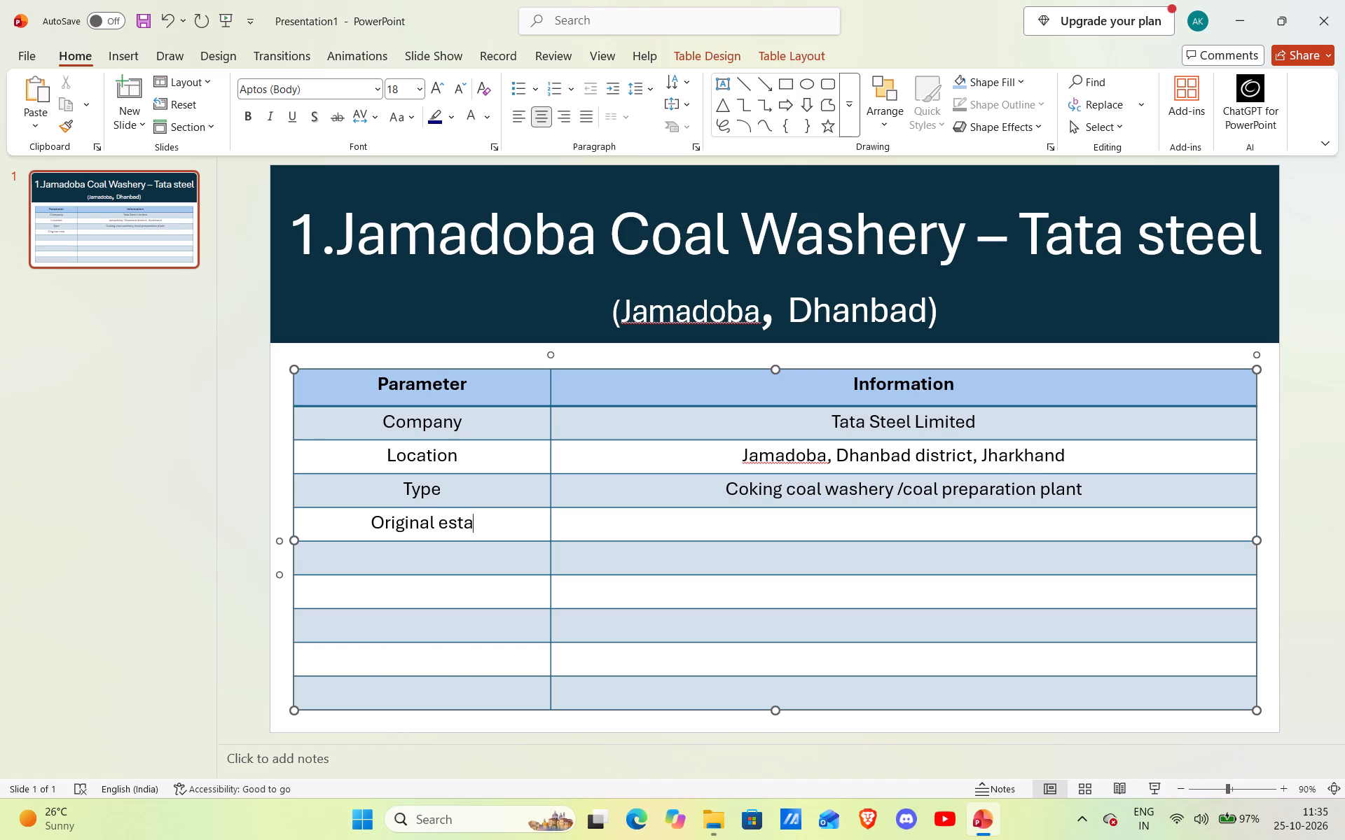
pyautogui.write('vlishment')
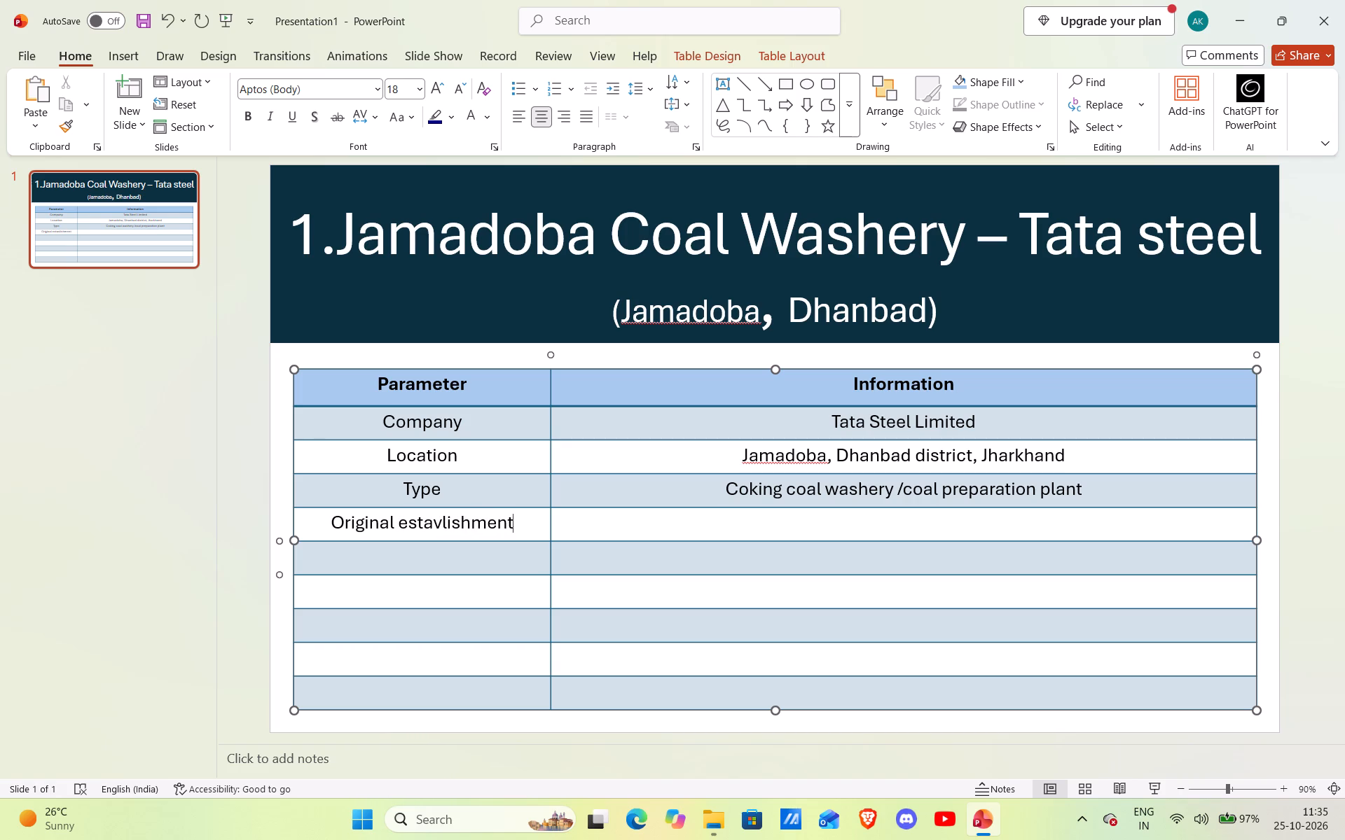
pyautogui.press('Left')
pyautogui.press('Left')
pyautogui.press('Left')
pyautogui.press('Left')
pyautogui.press('Left')
pyautogui.press('Left')
pyautogui.press('Left')
pyautogui.press('BackSpace')
pyautogui.press('b')
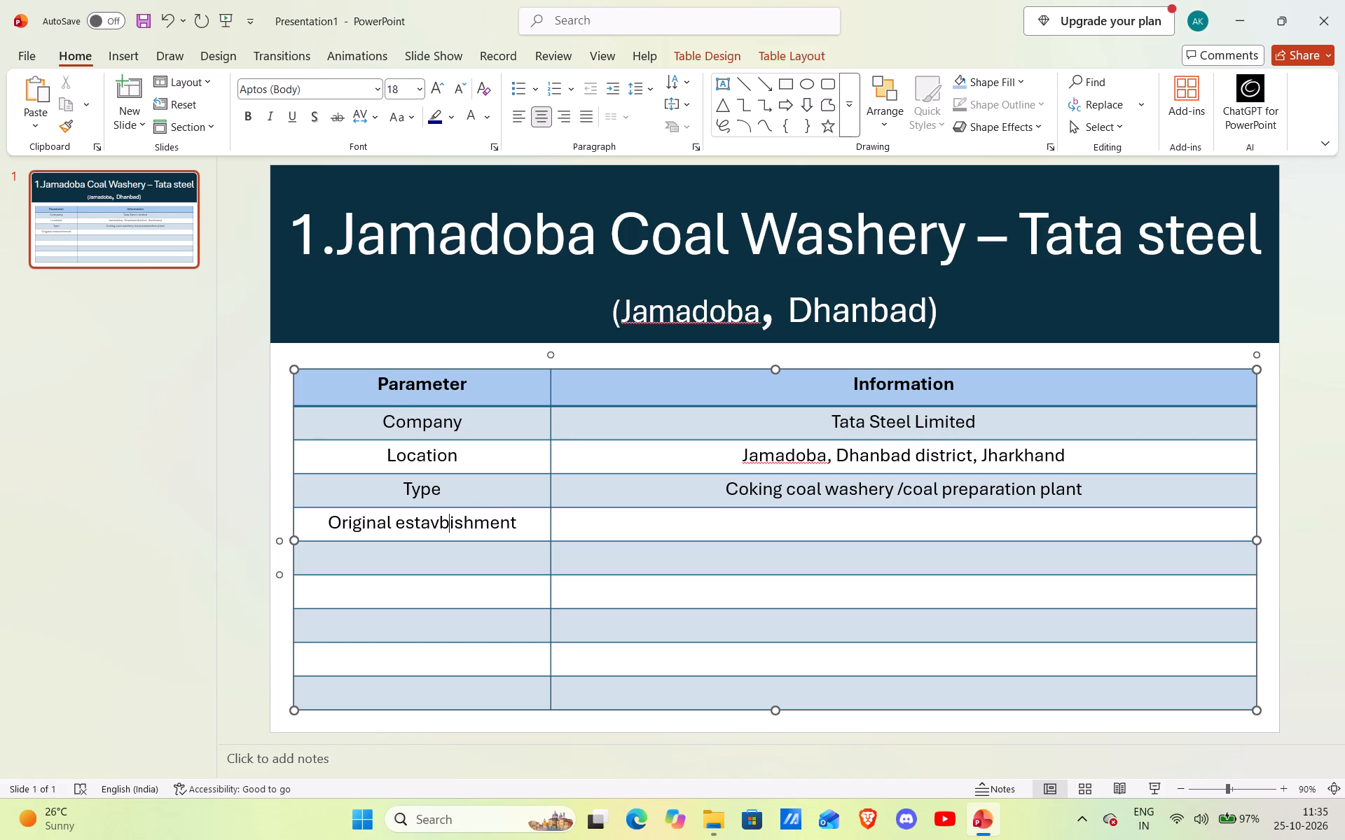
pyautogui.press('BackSpace')
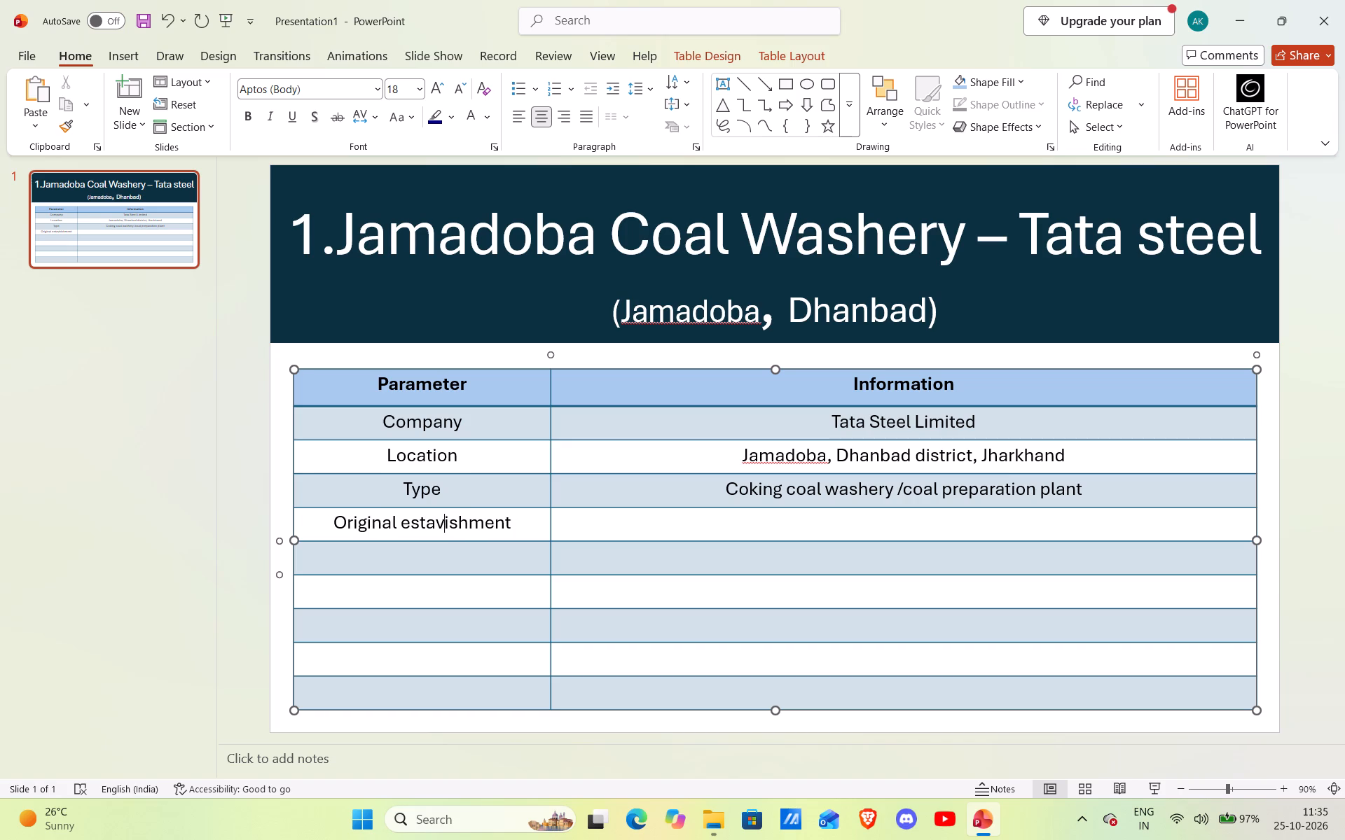
pyautogui.press('BackSpace')
pyautogui.press('b')
pyautogui.press('l')
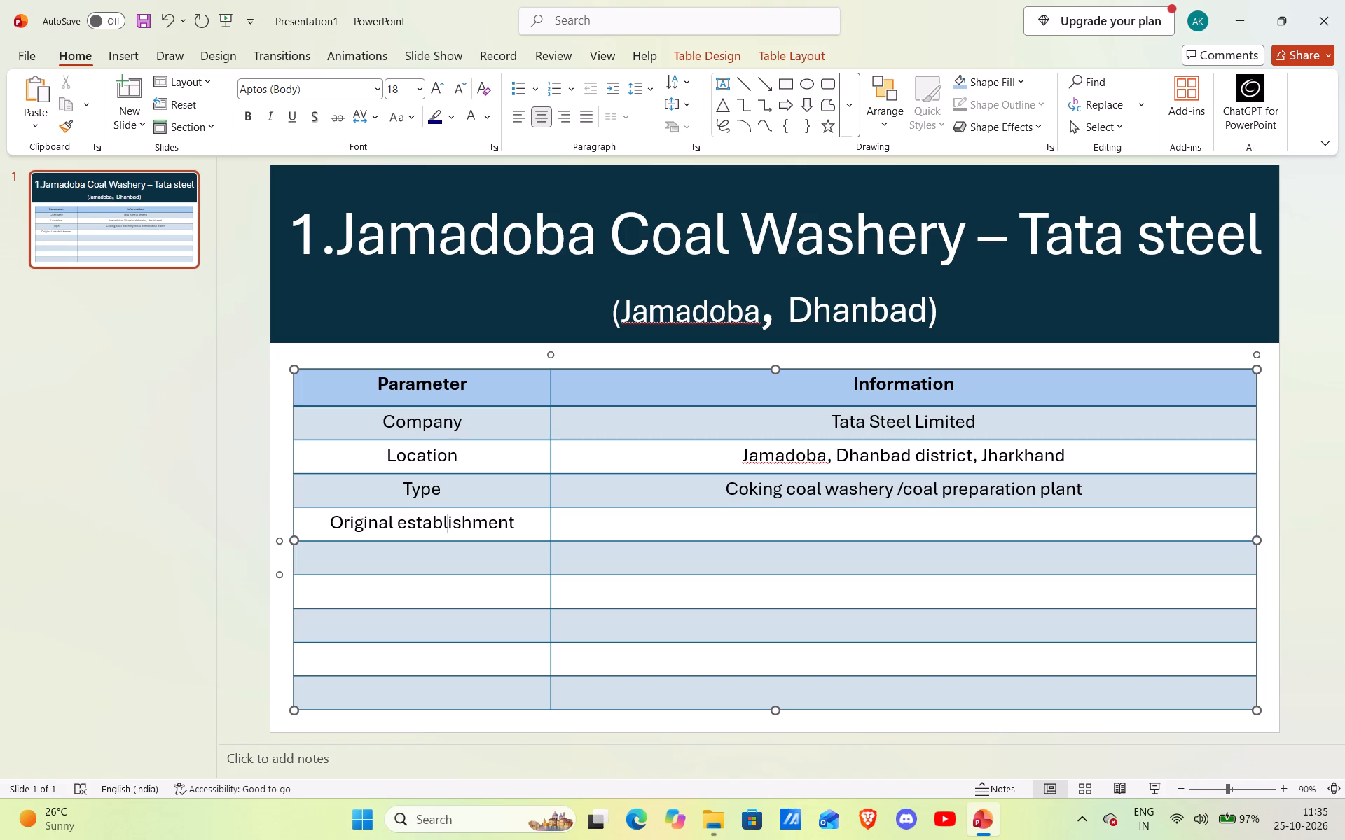
# Enter 1952 as the Original establishment row's information.
pyautogui.press('Right')
pyautogui.press('Right')
pyautogui.press('Right')
pyautogui.press('Right')
pyautogui.press('Right')
pyautogui.press('Right')
pyautogui.press('Right')
pyautogui.press('Right')
pyautogui.write('1952')
# Enter "15 July 2021" in the Information column of the row below Original establishment.
pyautogui.press('Down')
pyautogui.write('15')
pyautogui.press('space')
pyautogui.write('July')
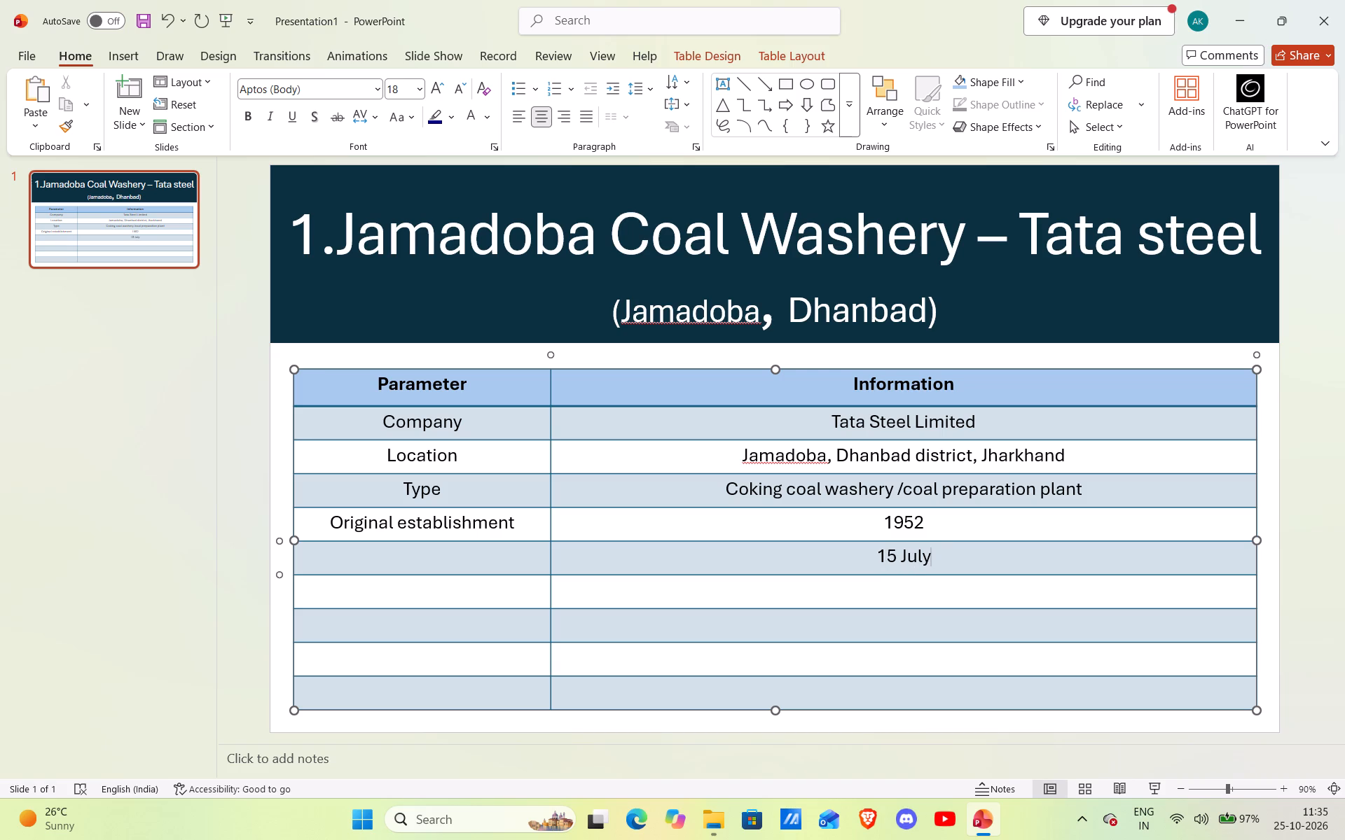
pyautogui.press('space')
pyautogui.write('2021')
# Enter "Modernised plant commissioned" as the parameter of the 15 July 2021 row, with plant spelled correctly.
pyautogui.press('Left')
pyautogui.press('Right')
pyautogui.press('Right')
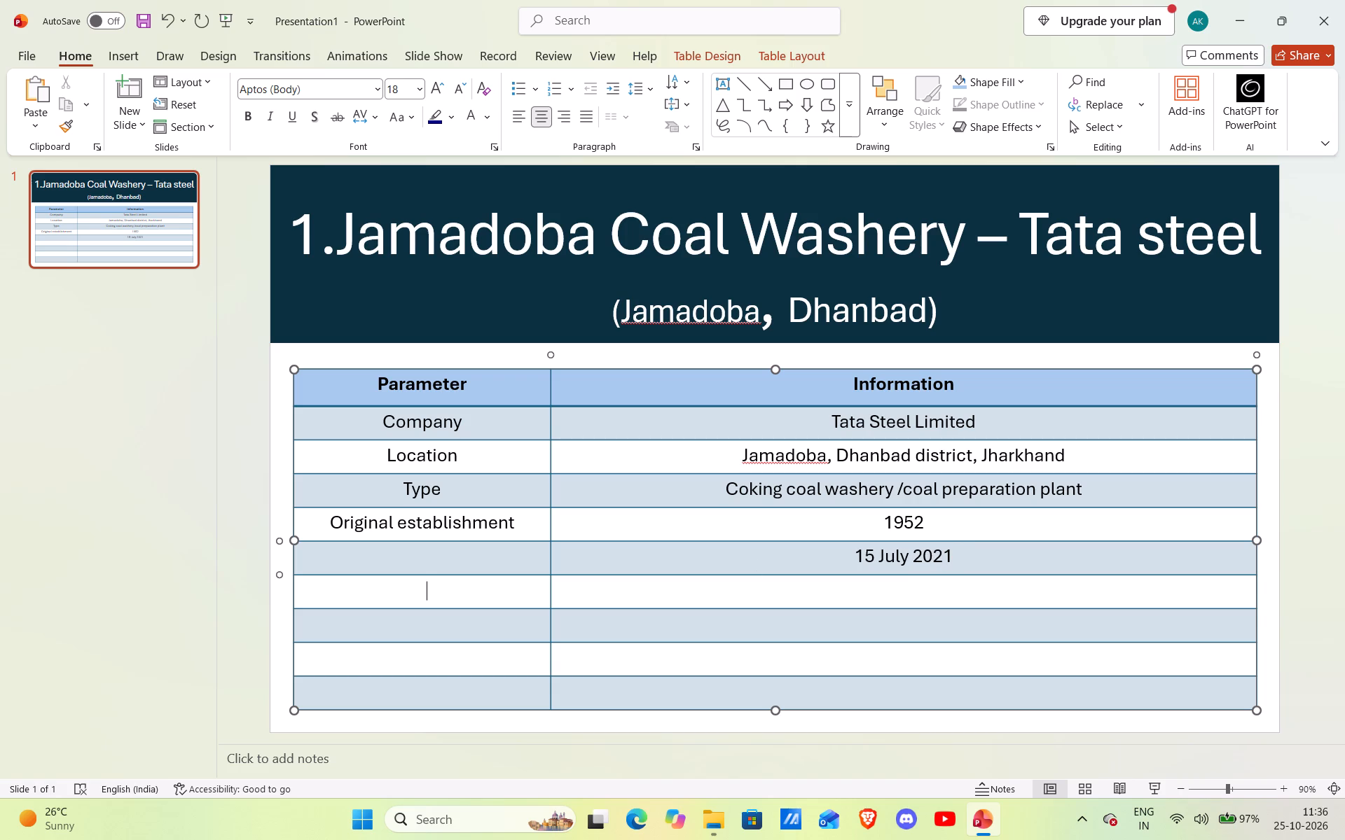
pyautogui.press('Up')
pyautogui.write('Modernised pla')
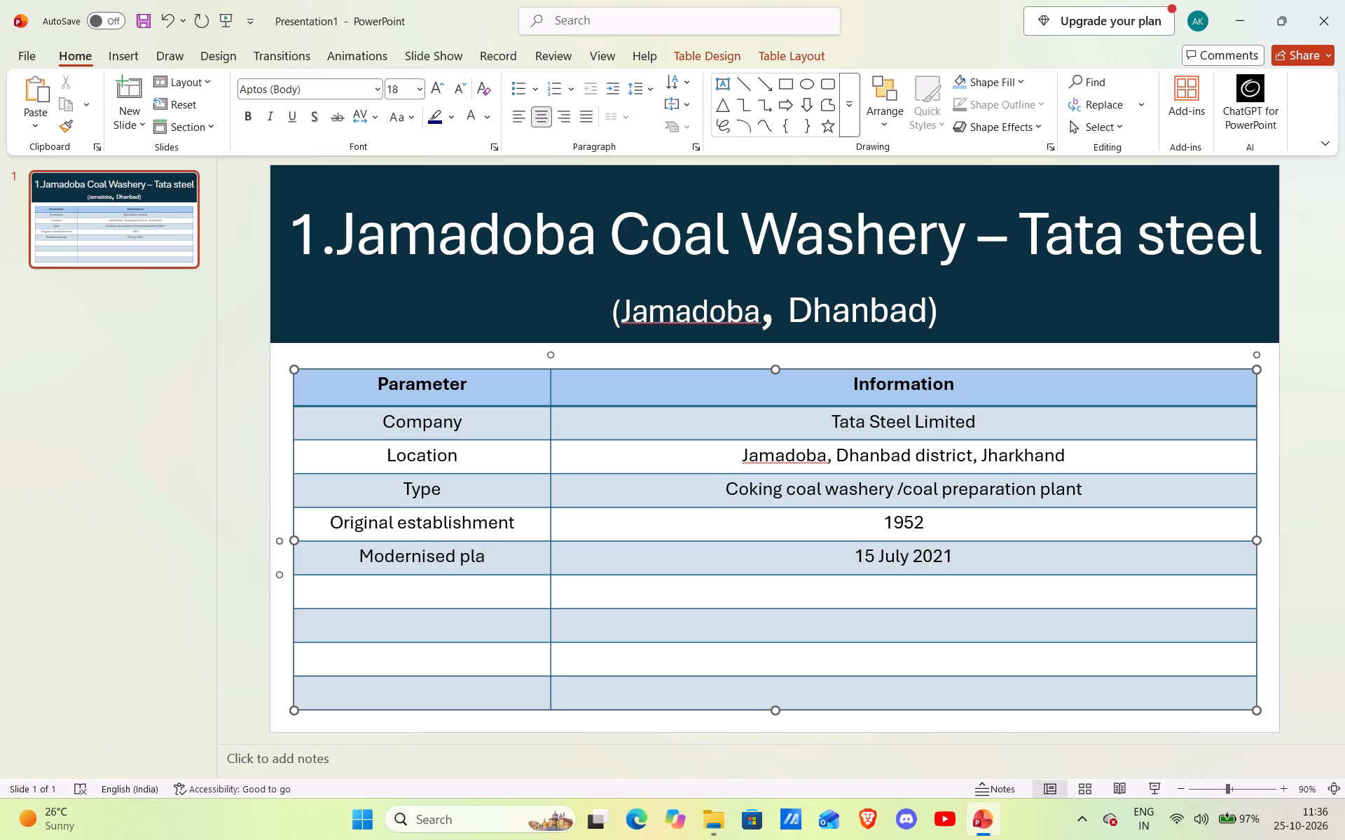
pyautogui.press('t')
pyautogui.press('space')
pyautogui.write('co')
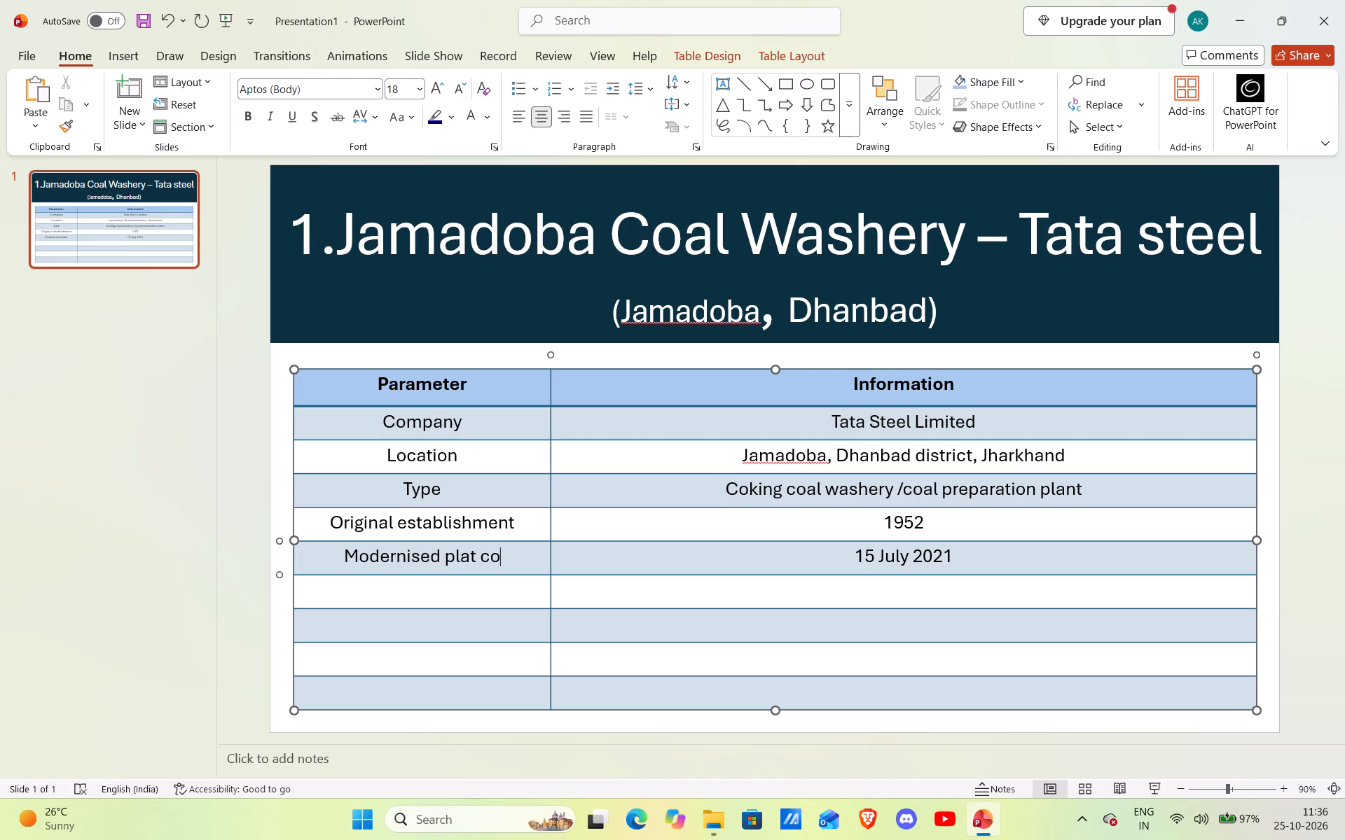
pyautogui.write('mmissin')
pyautogui.press('BackSpace')
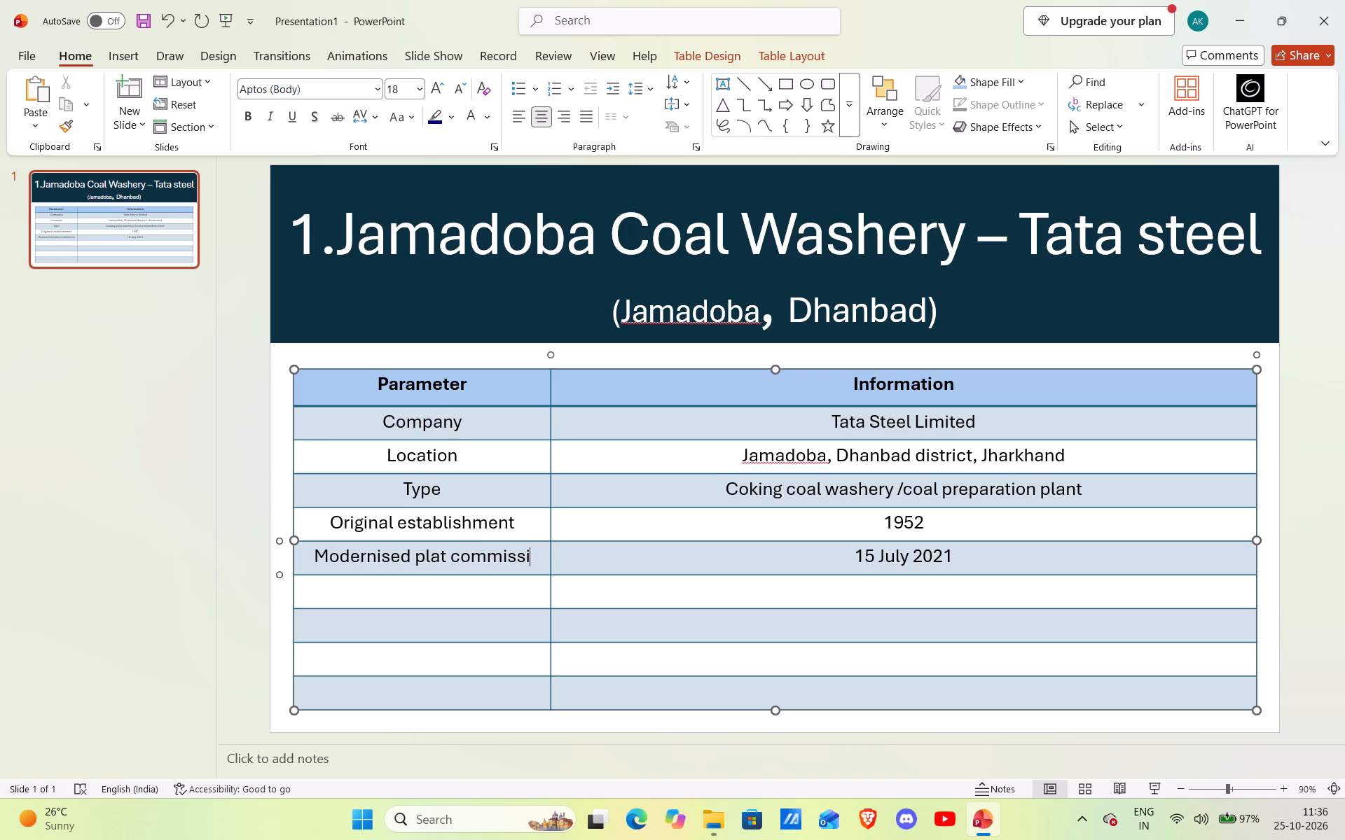
pyautogui.write('oned')
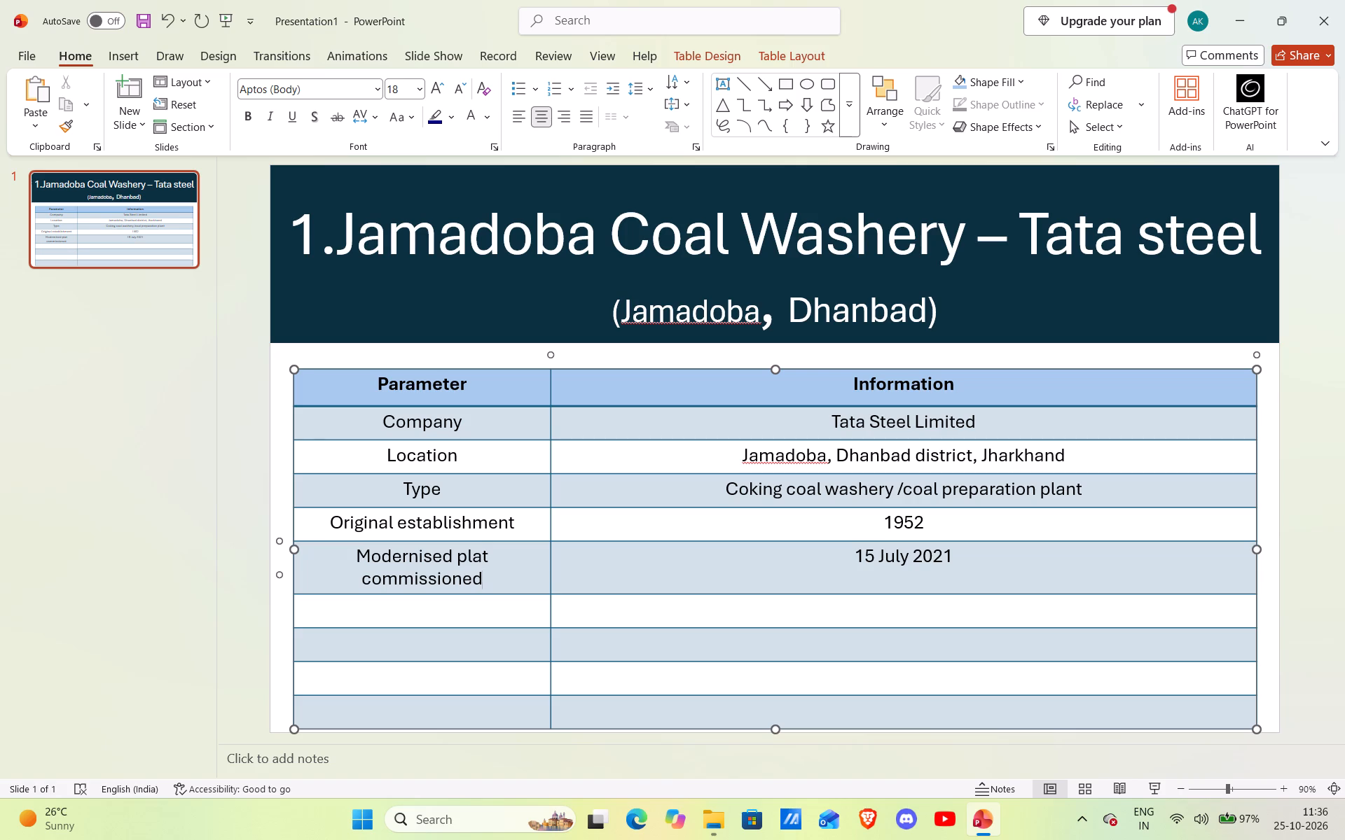
pyautogui.press('Up')
pyautogui.press('n')
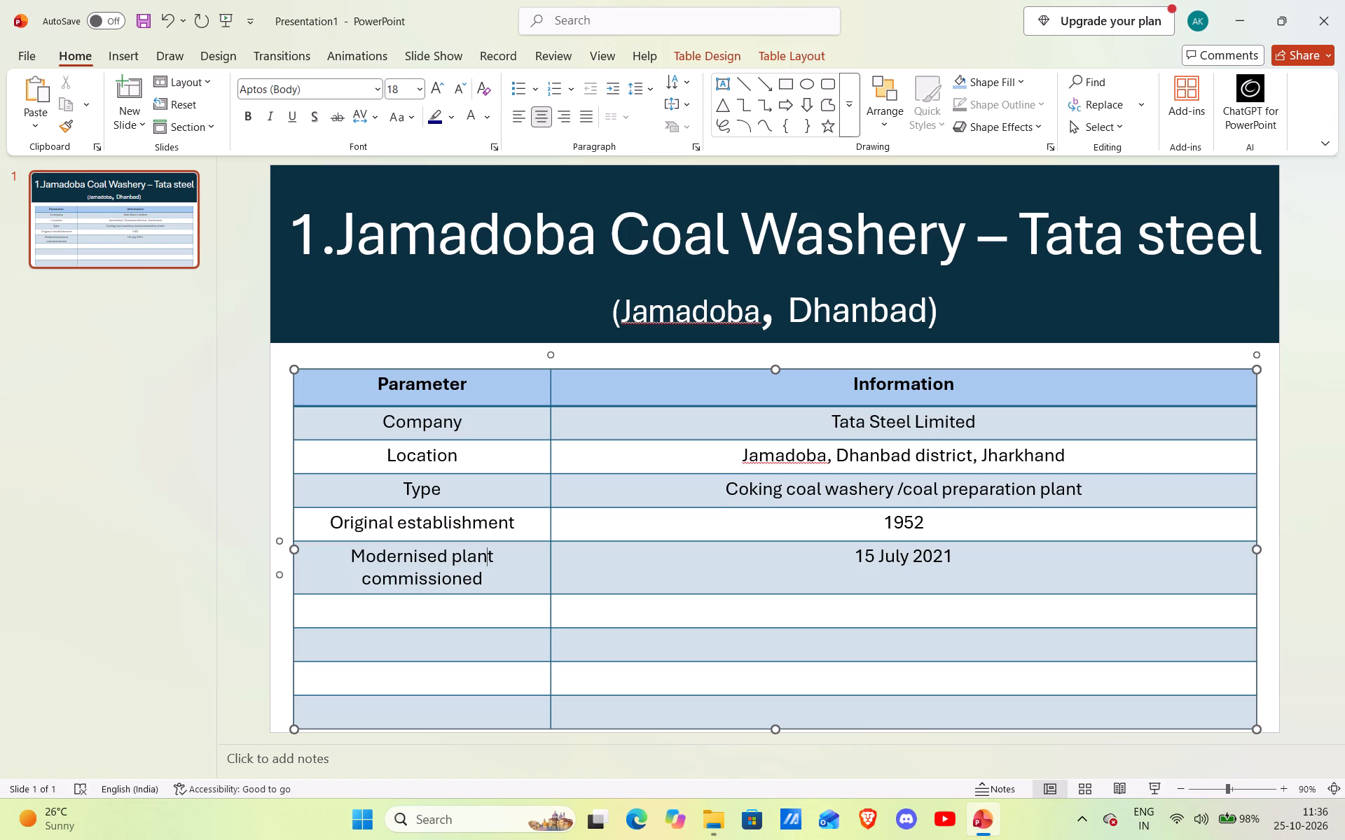
# Enter Capacity in the Parameter column of the row below Modernised plant commissioned.
pyautogui.press('Down')
pyautogui.press('Down')
pyautogui.write('Capac')
pyautogui.write('it')
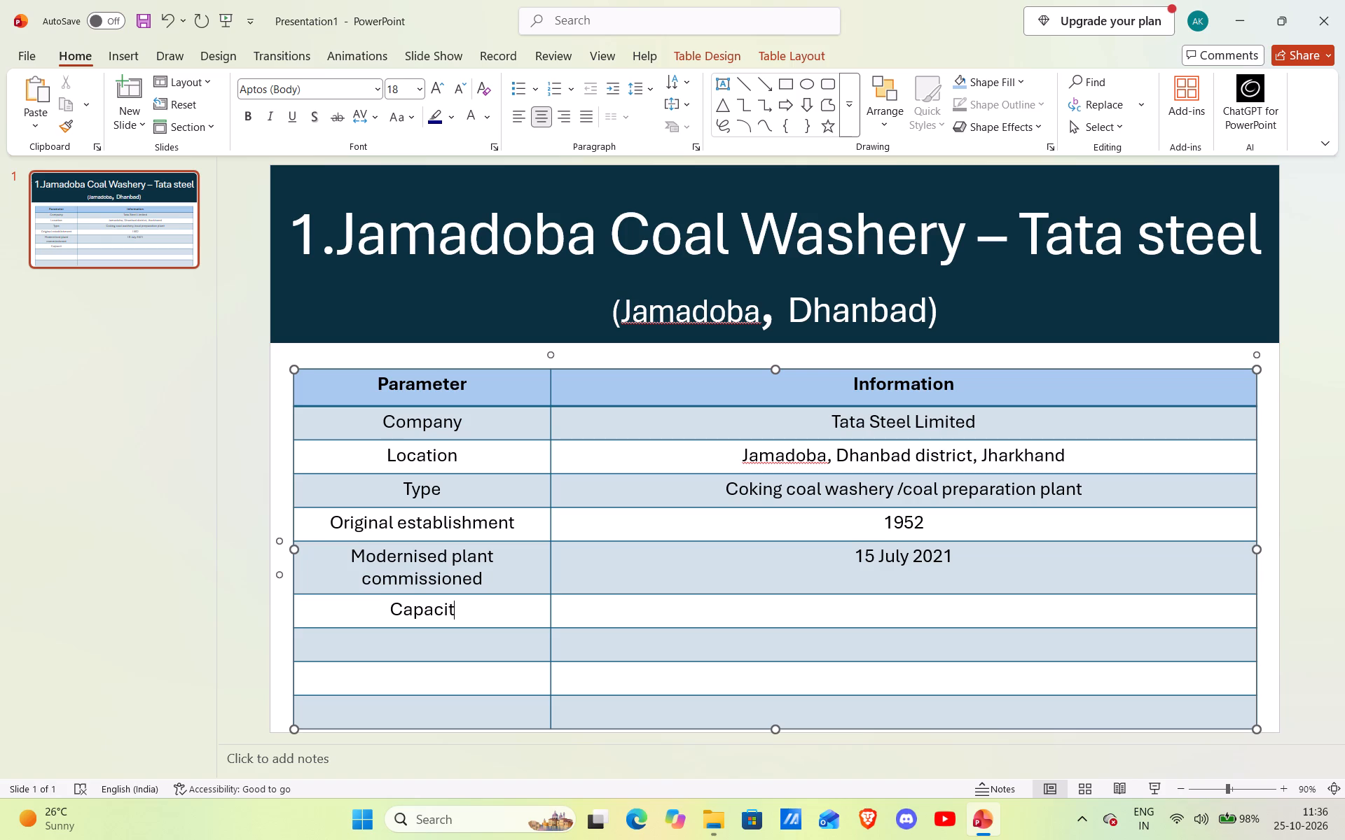
pyautogui.press('y')
# Enter "2 million tonnes per annum" as the Capacity row's information.
pyautogui.press('Right')
pyautogui.press('2')
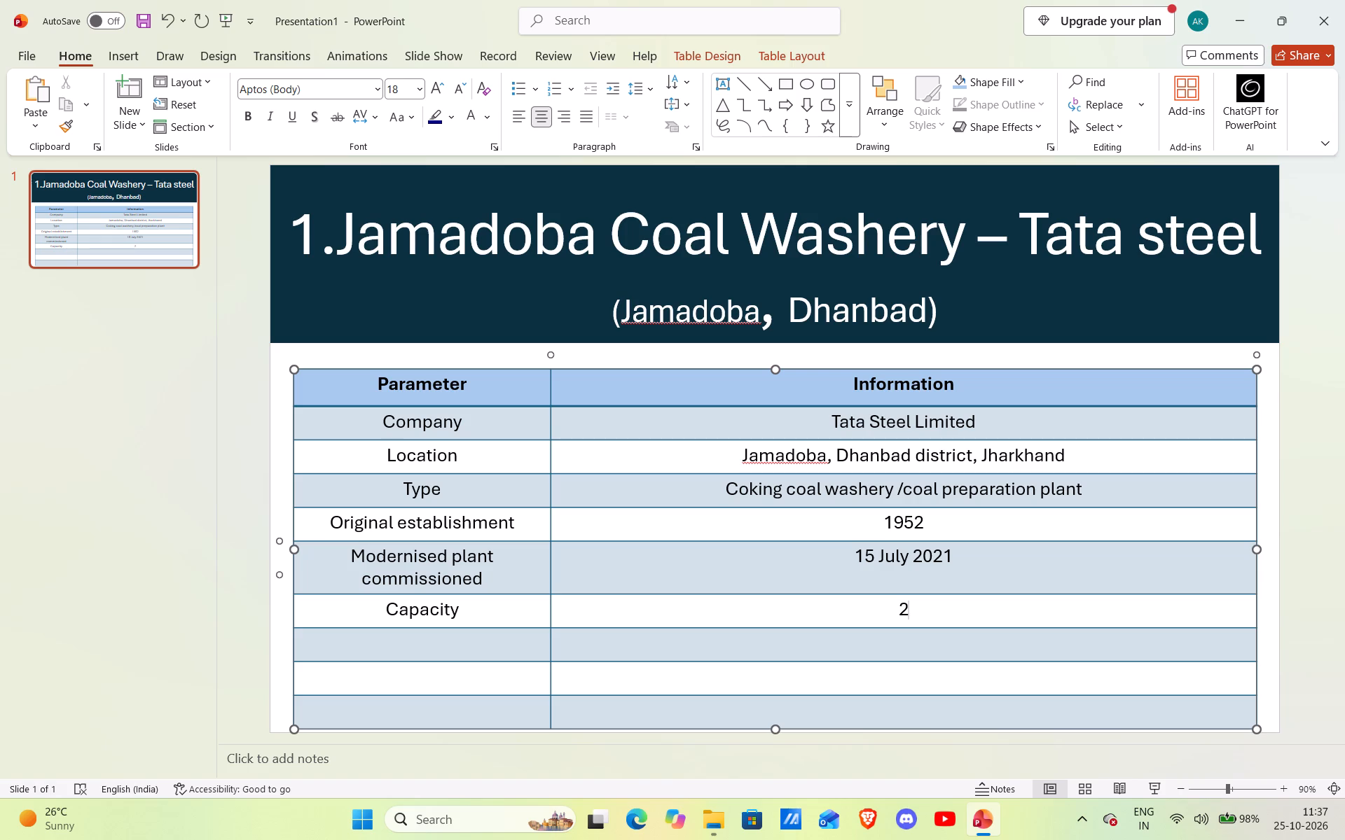
pyautogui.press('space')
pyautogui.write('million')
pyautogui.press('space')
pyautogui.write('tonnes pw')
pyautogui.press('BackSpace')
pyautogui.write('er')
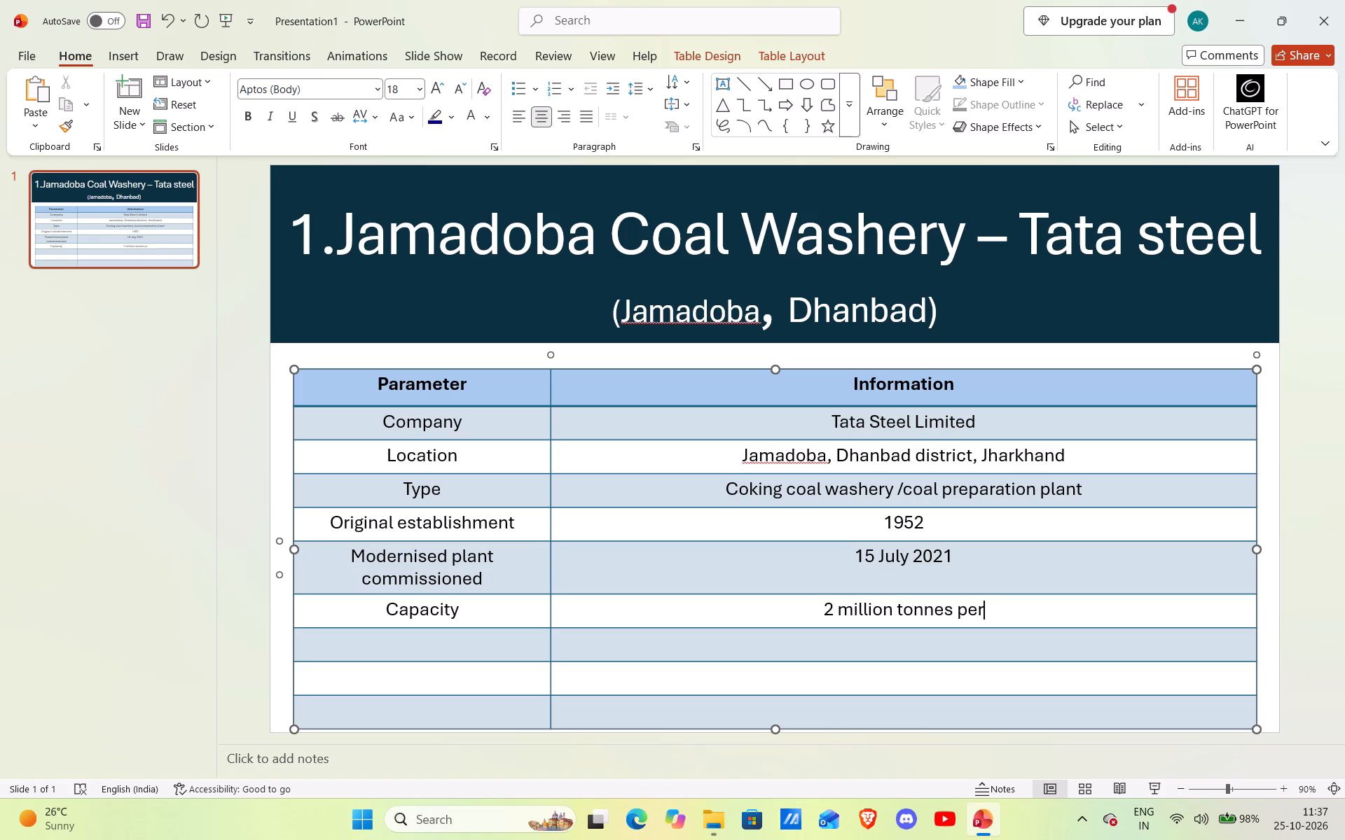
pyautogui.press('space')
pyautogui.write('annum')
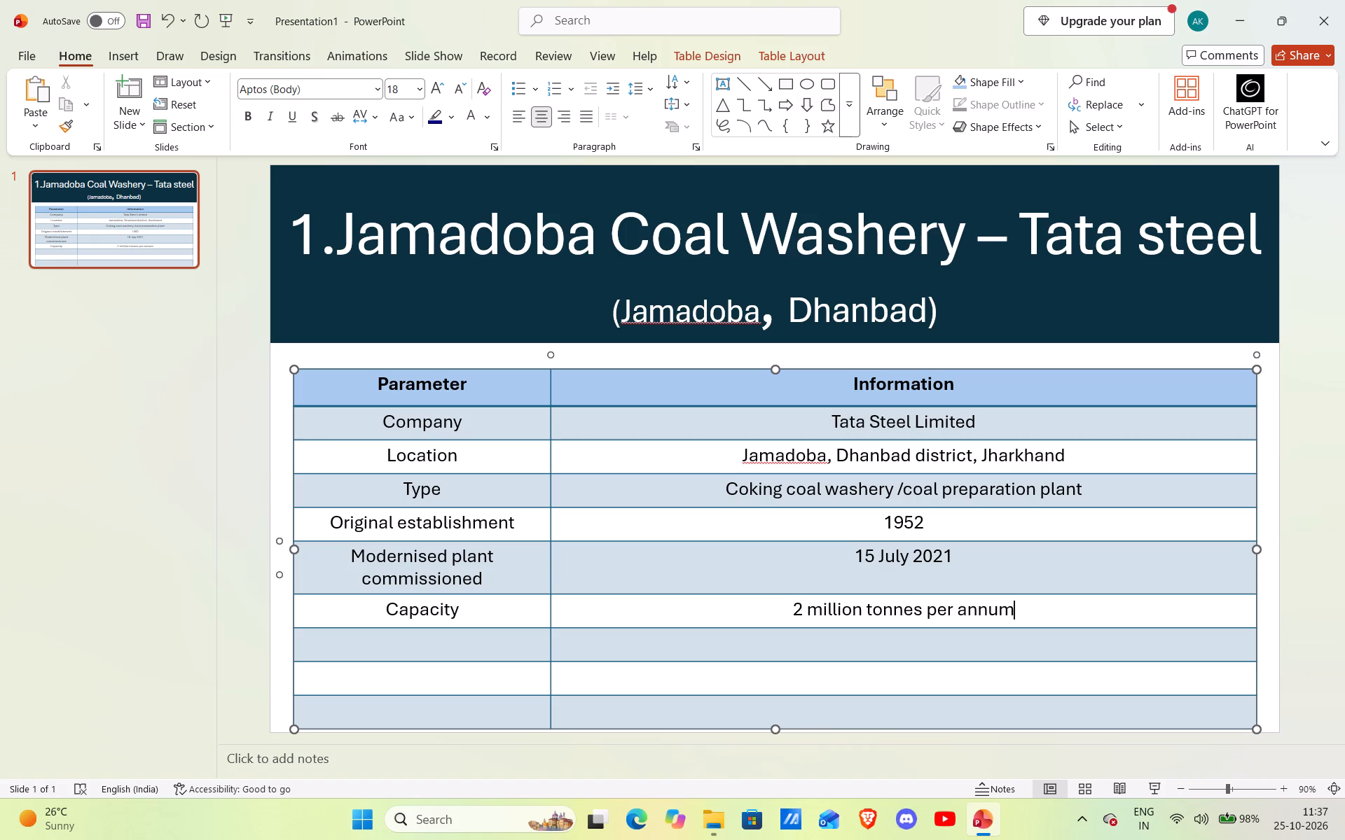
# Append the abbreviation "(2MTPA)" after the annual tonnage in the Capacity row's information.
pyautogui.press('space')
pyautogui.write('(')
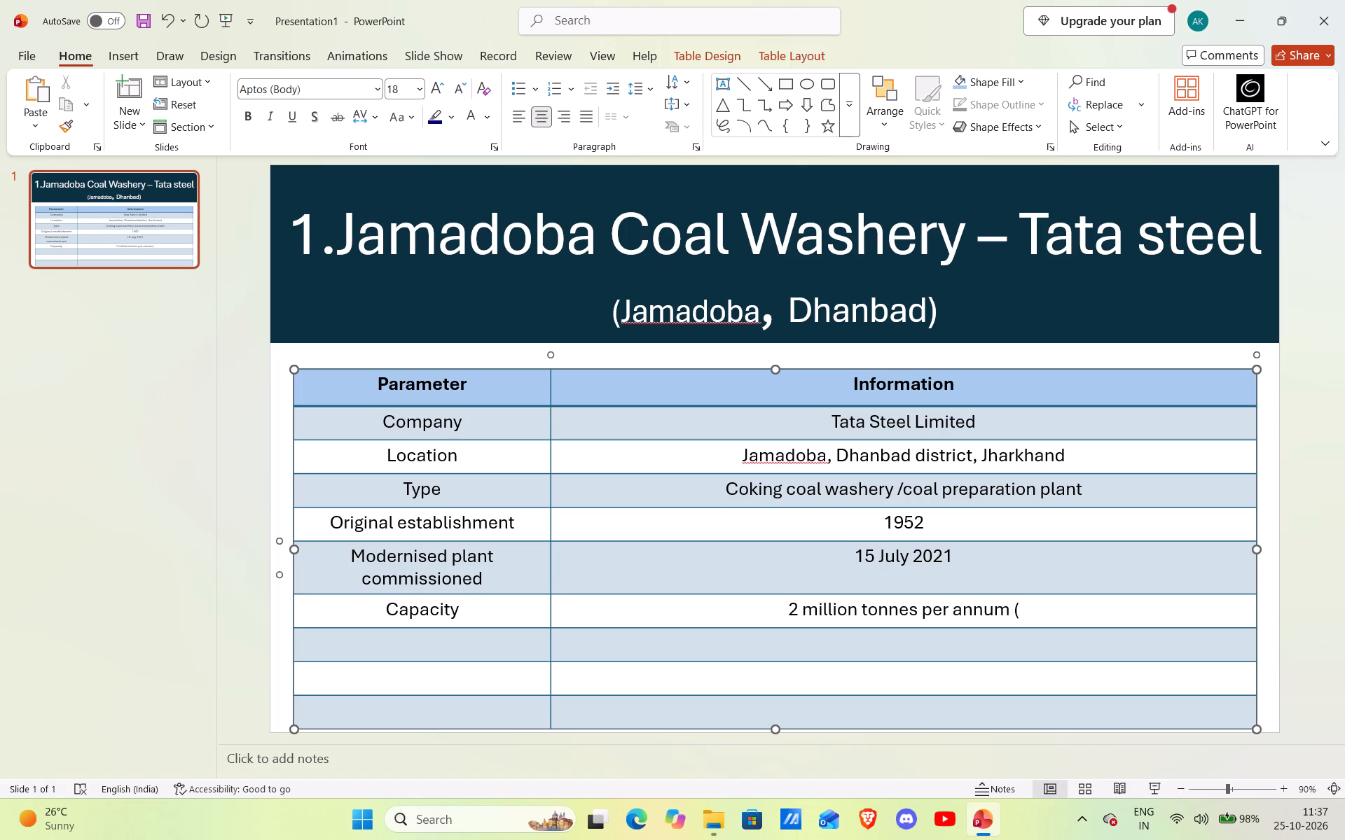
pyautogui.press('F2')
pyautogui.press('2')
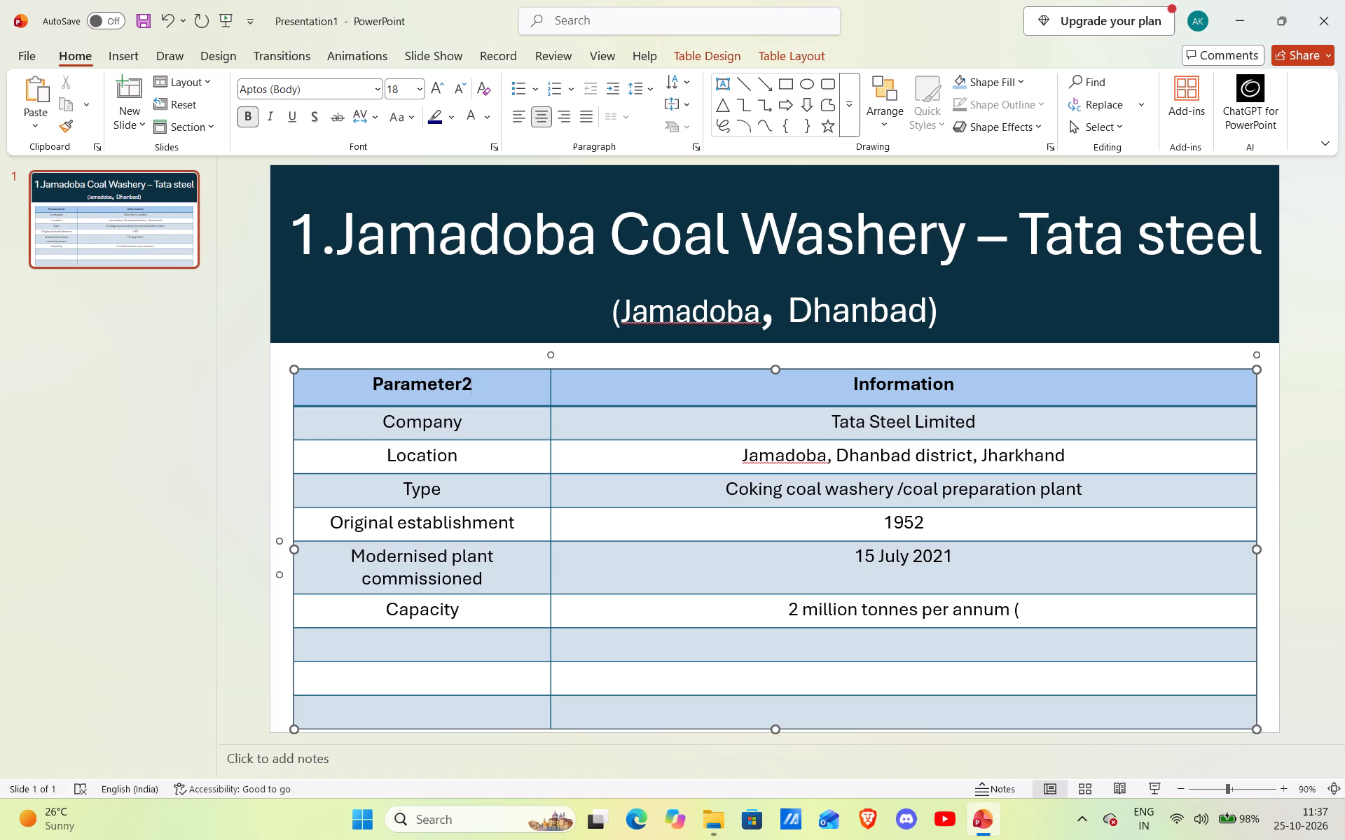
pyautogui.press('Up')
pyautogui.press('Up')
pyautogui.press('Left')
pyautogui.click(1019, 610)
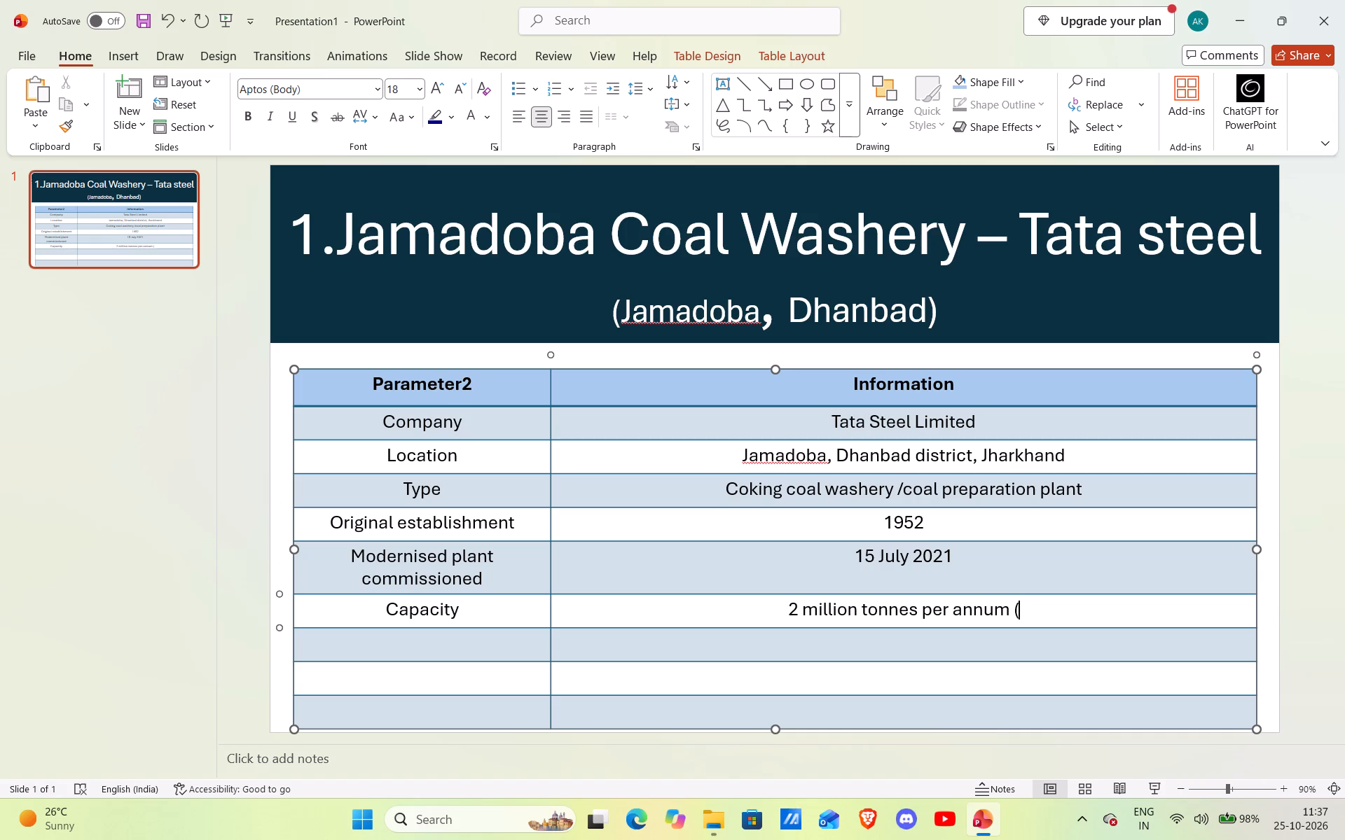
pyautogui.press('2')
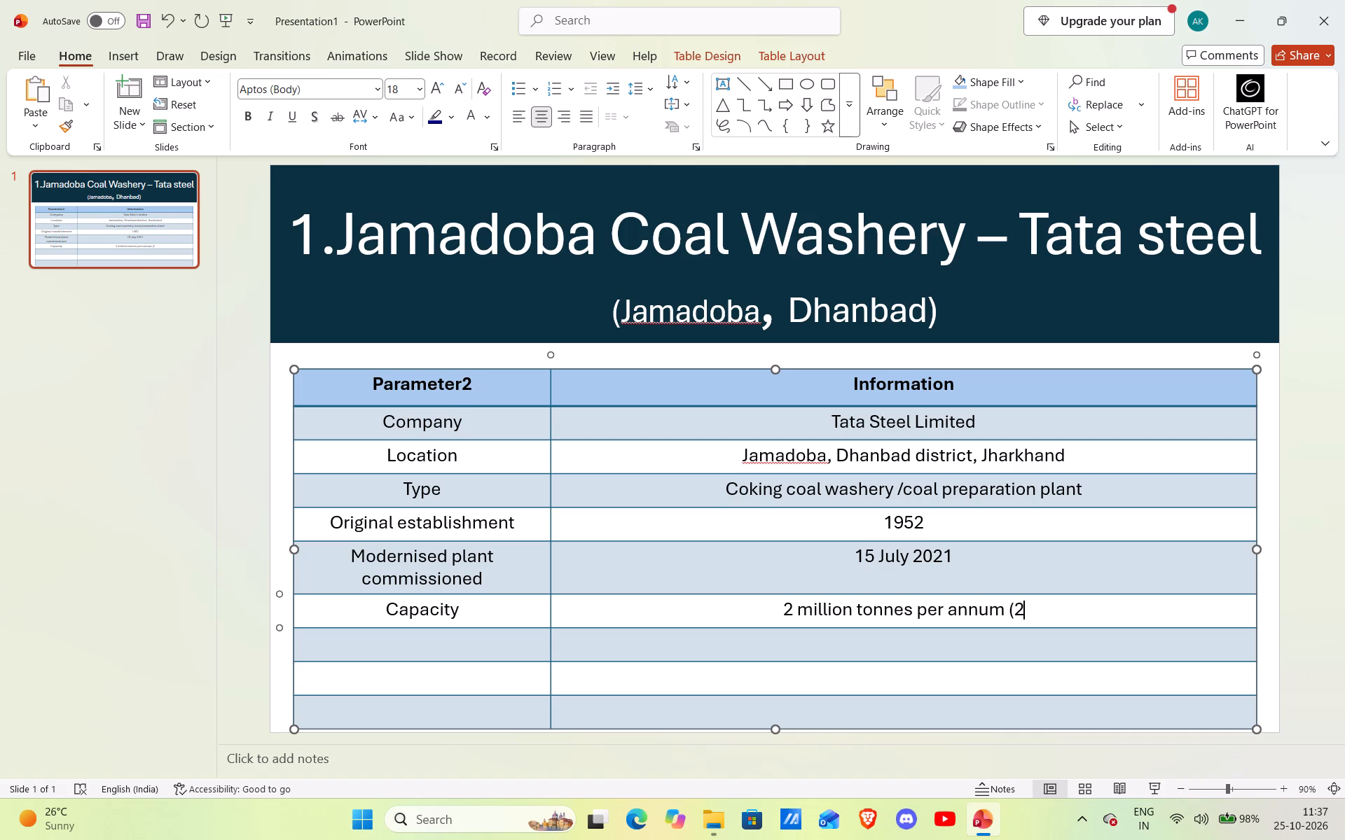
pyautogui.hotkey('shift', 'm')
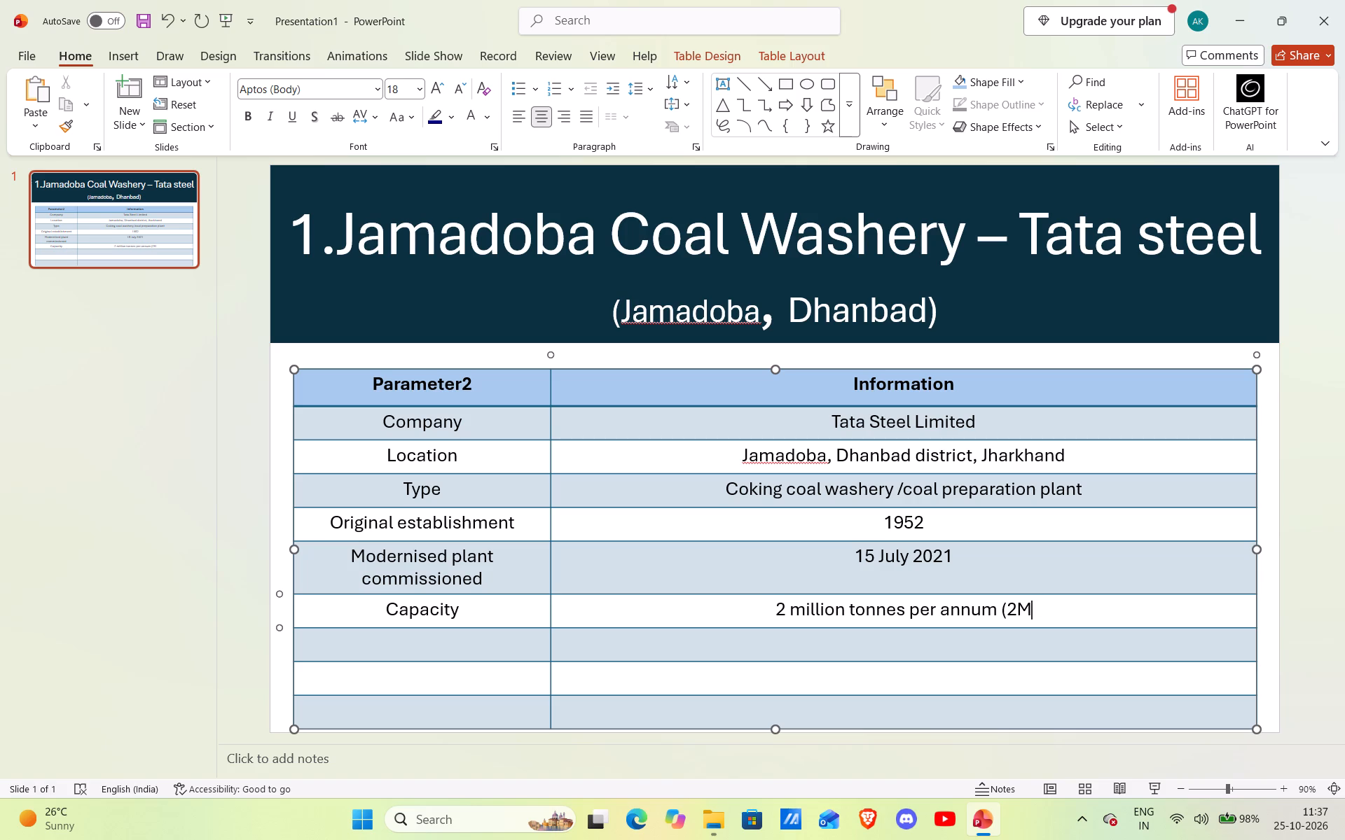
pyautogui.hotkey('shift', 't')
pyautogui.hotkey('shift', 'p')
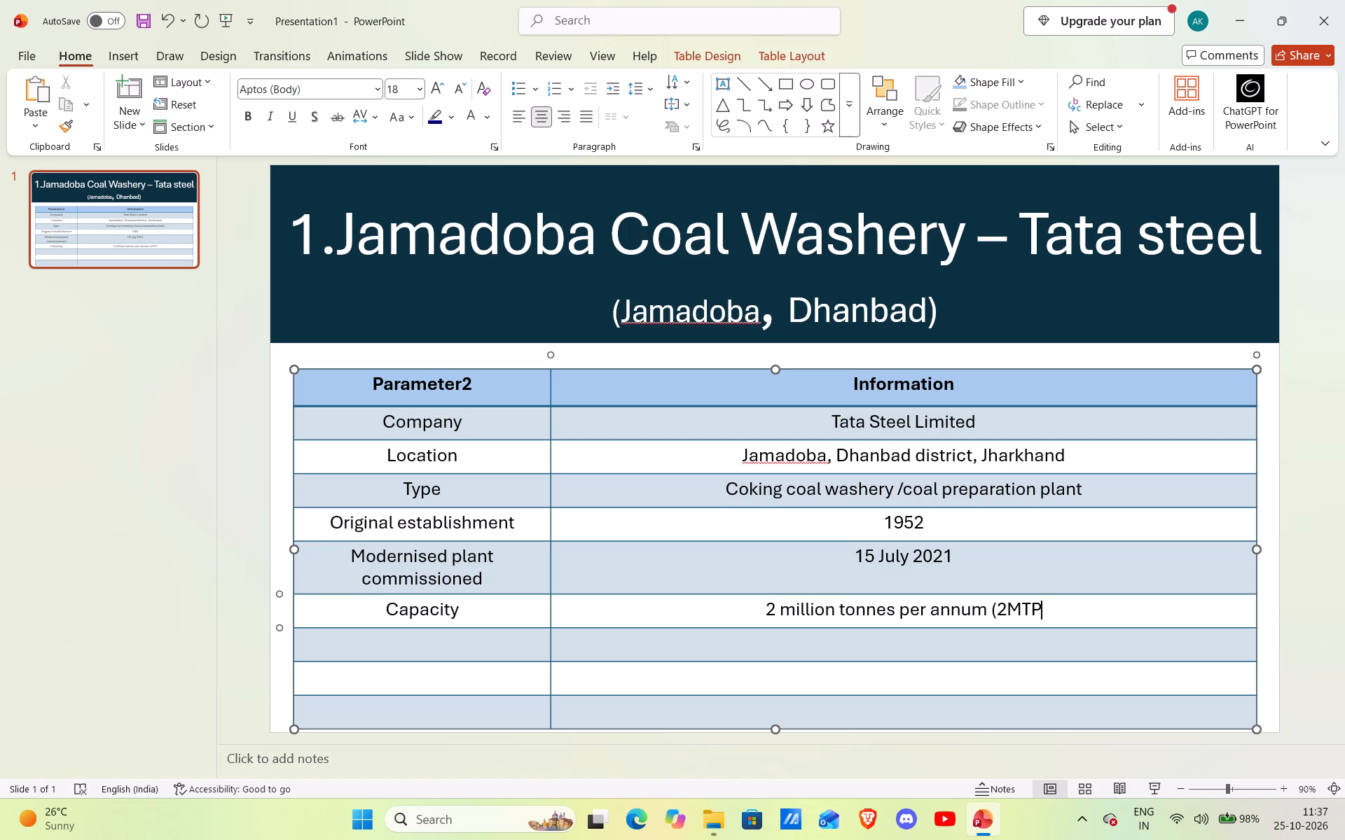
pyautogui.press('a')
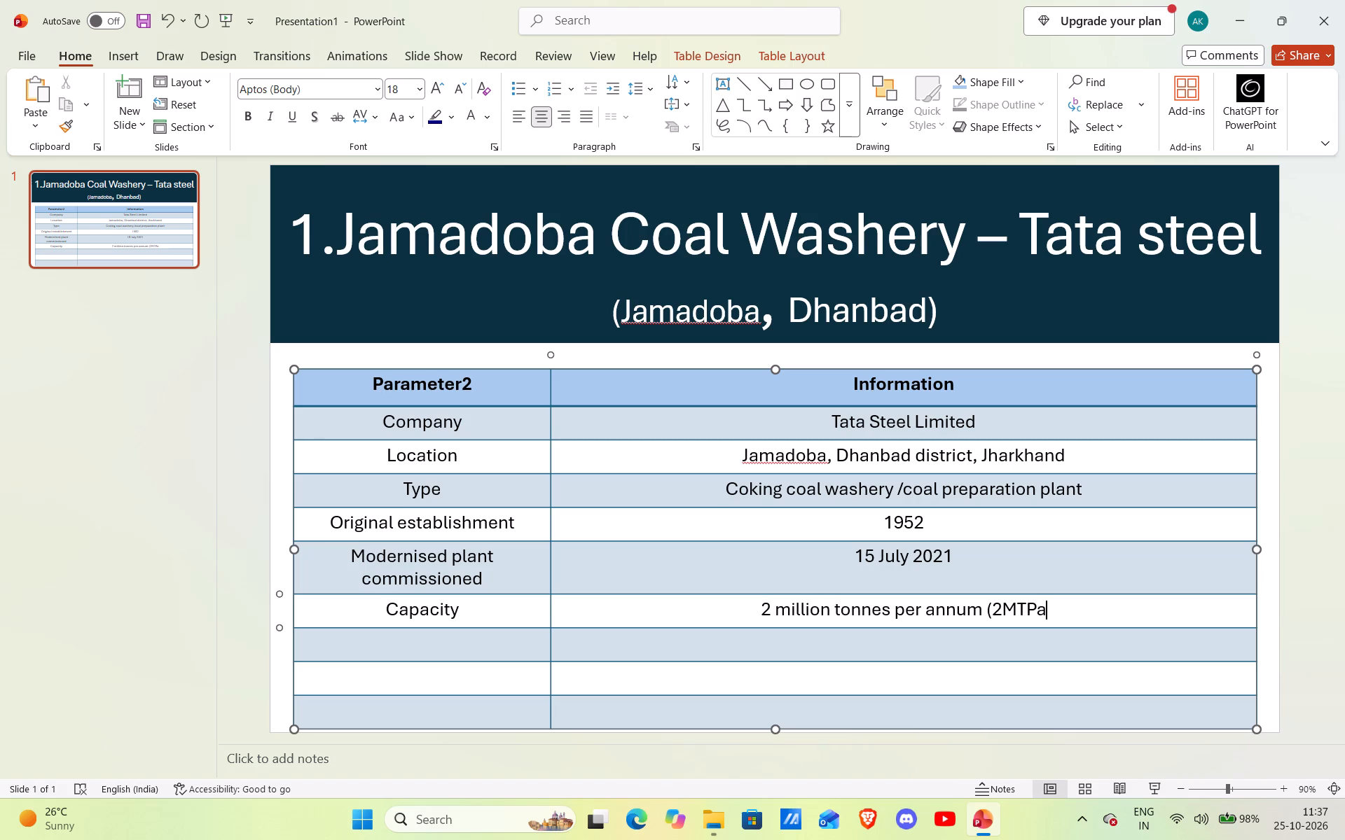
pyautogui.press('BackSpace')
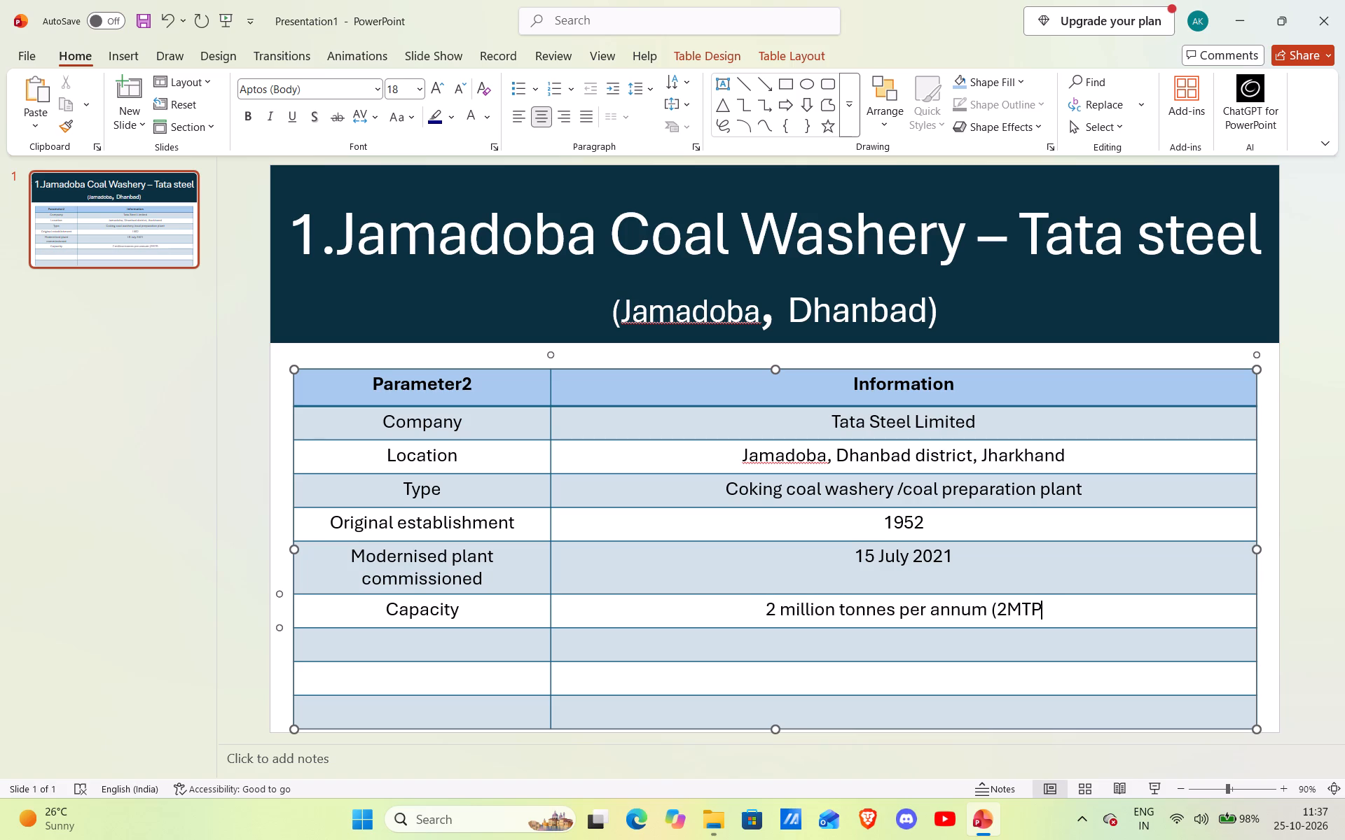
pyautogui.hotkey('shift', 'a')
pyautogui.hotkey('shift', ')')
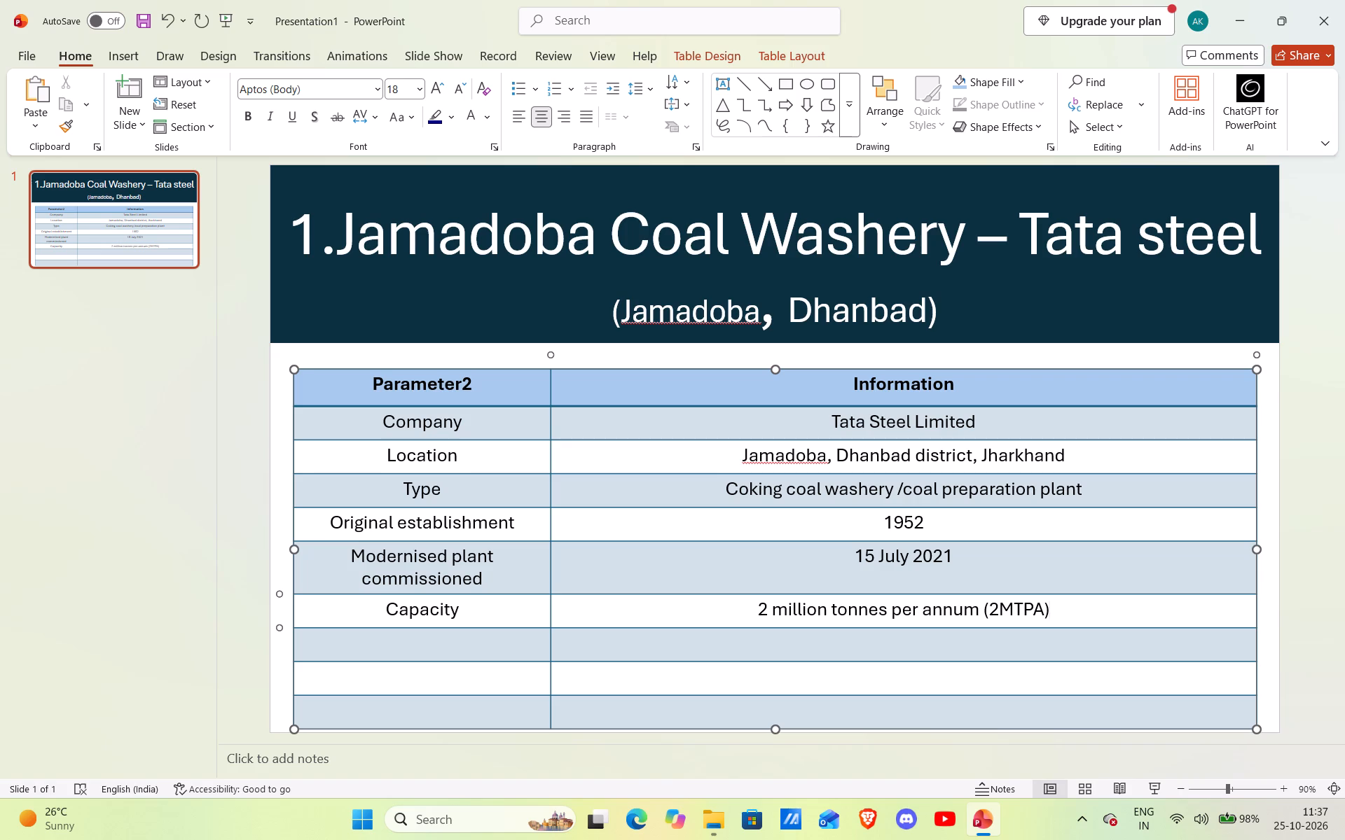
# Reduce the table's height slightly from its bottom edge, leaving a small gap above the slide's lower edge.
pyautogui.press('Down')
pyautogui.scroll(-1, 1344, 646)
pyautogui.moveTo(774, 729); pyautogui.dragTo(782, 715)
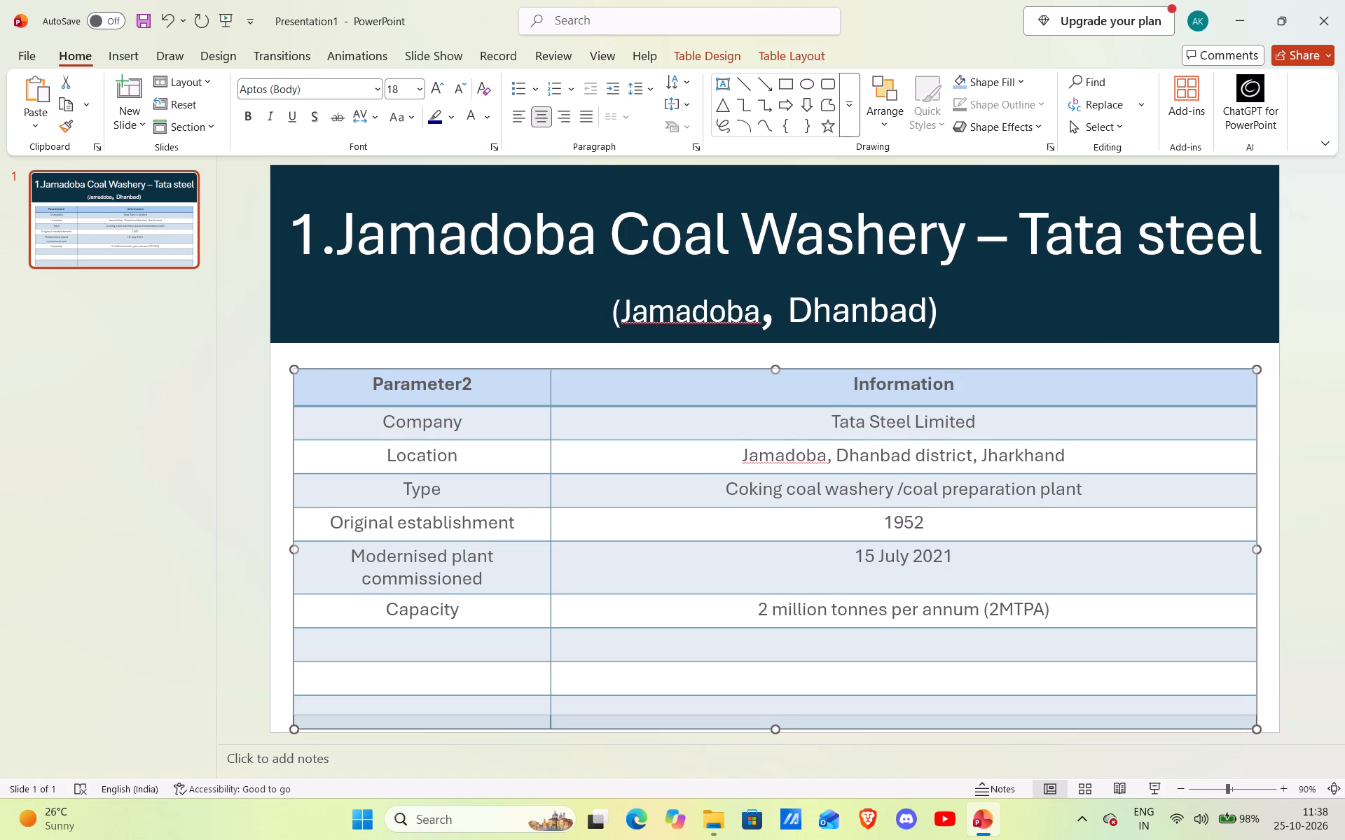
pyautogui.moveTo(782, 715); pyautogui.dragTo(782, 714)
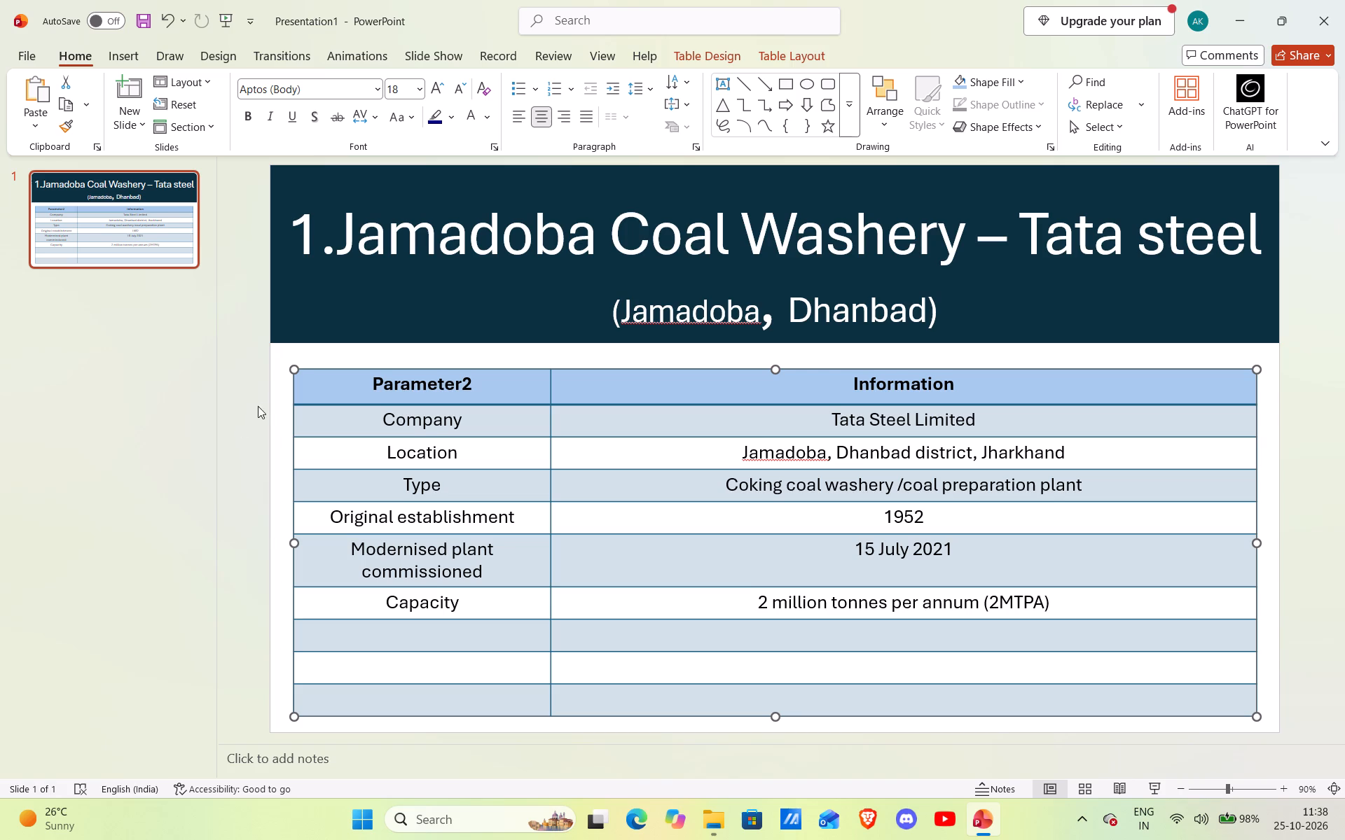
pyautogui.click(278, 386)
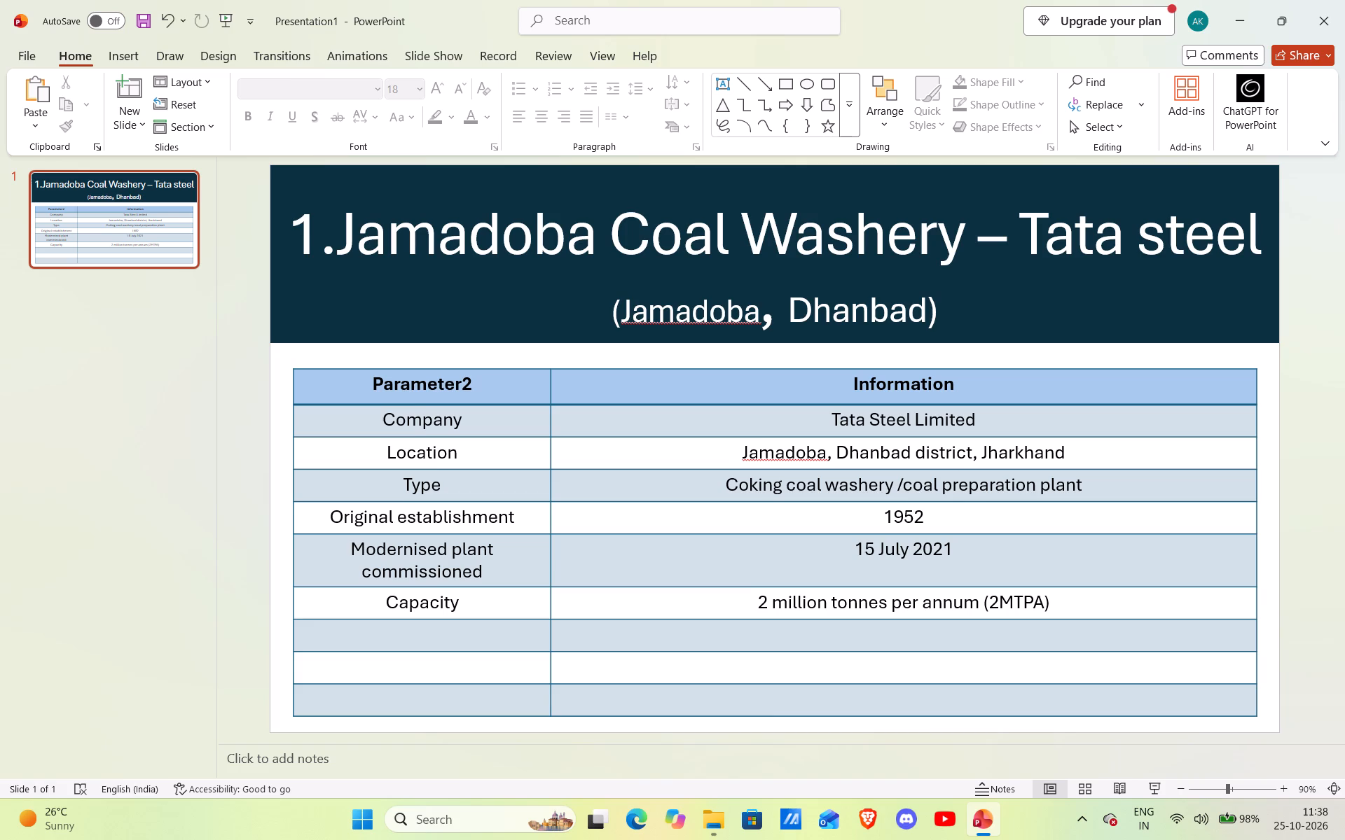
# Enter "Main purpose" in the Parameter column of the row below Capacity.
pyautogui.click(469, 632)
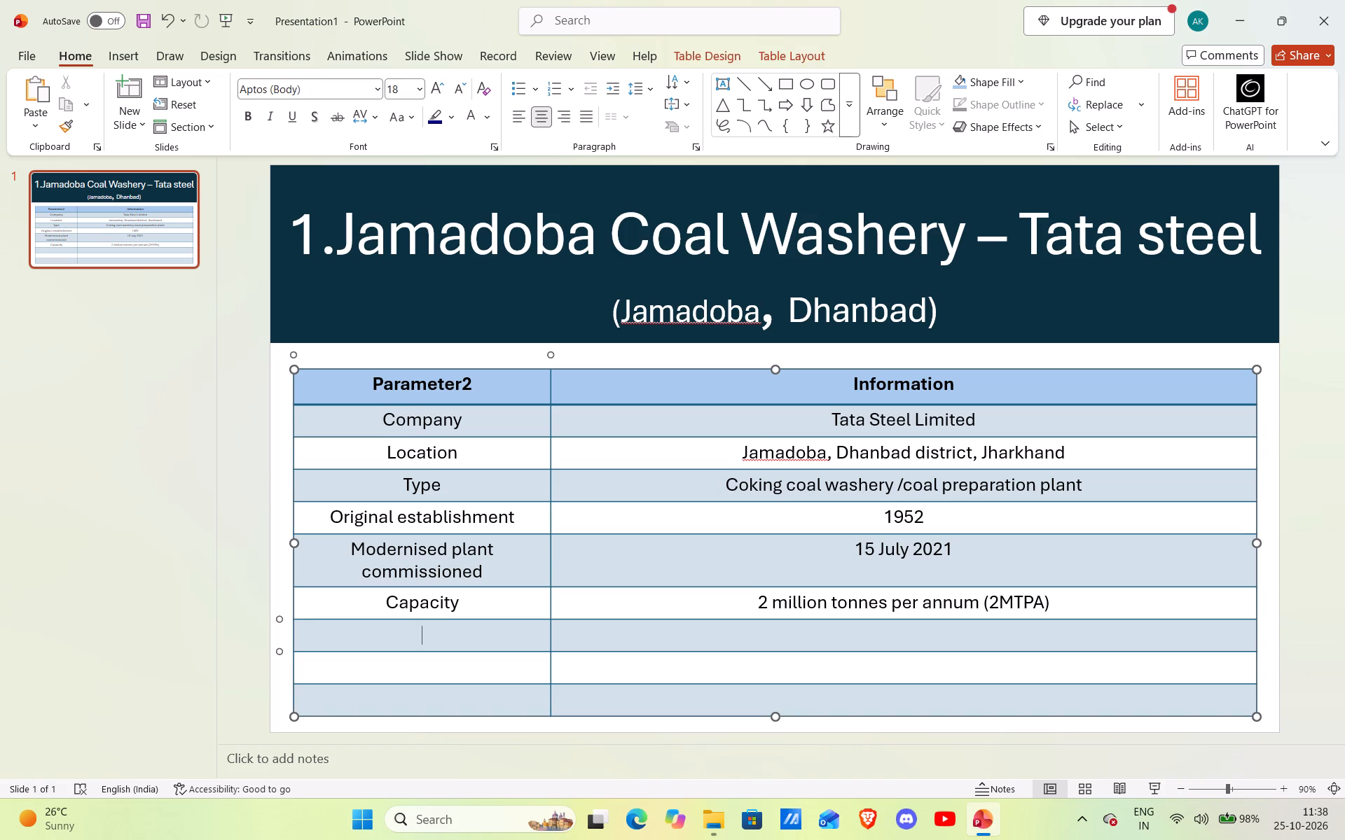
pyautogui.write('Main')
pyautogui.press('space')
pyautogui.press('p')
pyautogui.write('urpose')
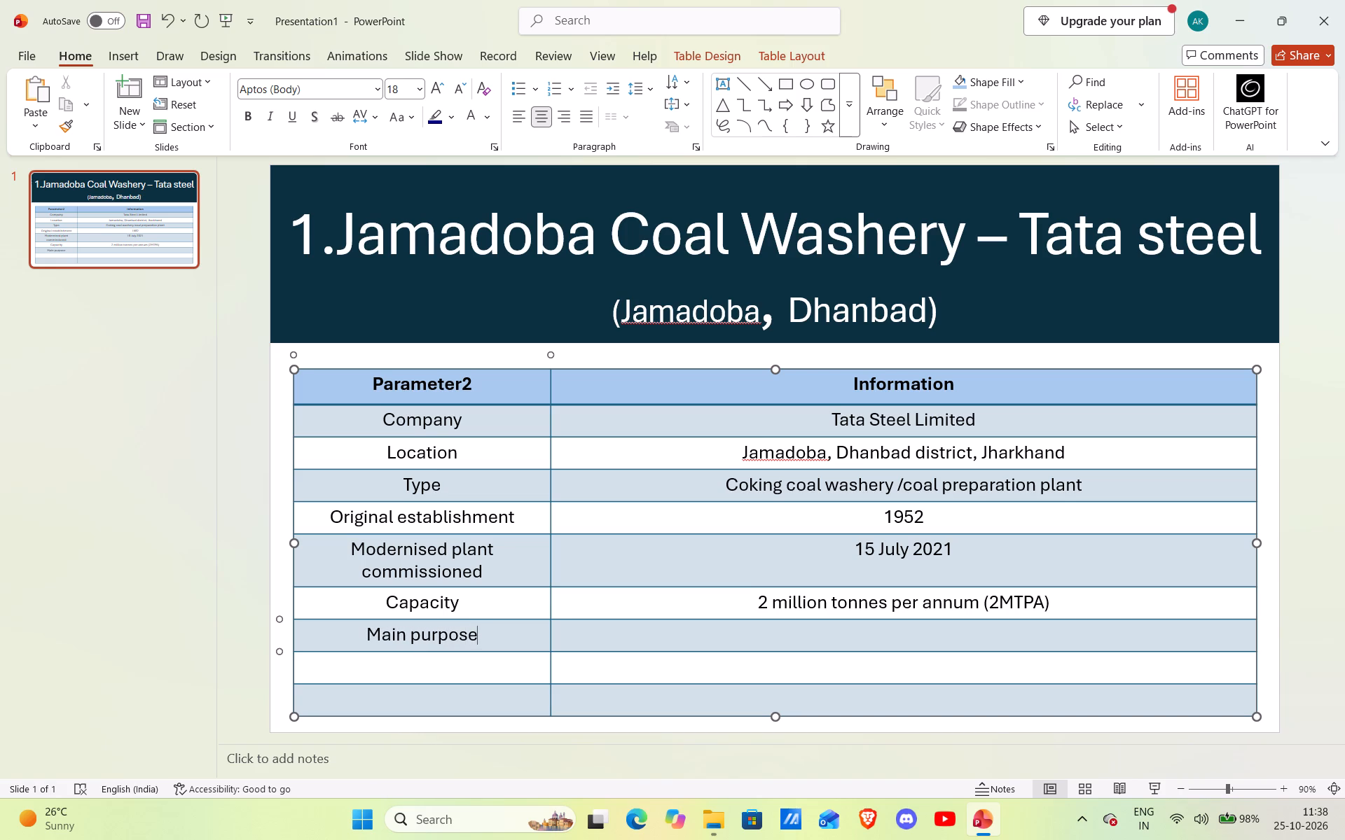
# Enter "Reduce mineral impurities and ash in coal" as the Main purpose row's information.
pyautogui.press('Right')
pyautogui.hotkey('shift', 'r')
pyautogui.press('e')
pyautogui.write('duxe')
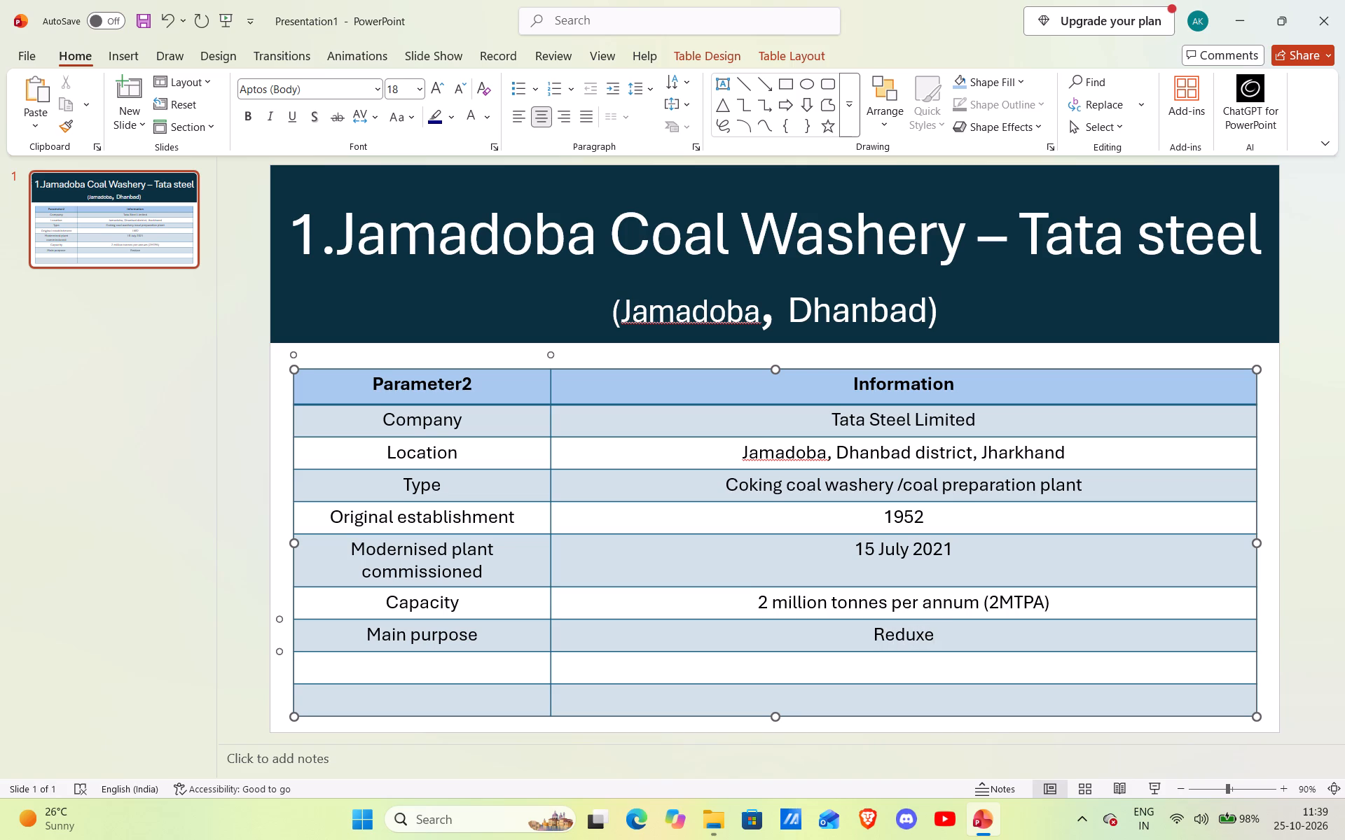
pyautogui.press('space')
pyautogui.press('BackSpace')
pyautogui.press('BackSpace')
pyautogui.write('ce')
pyautogui.press('BackSpace')
pyautogui.press('BackSpace')
pyautogui.press('c')
pyautogui.press('BackSpace')
pyautogui.press('BackSpace')
pyautogui.write('ce miner')
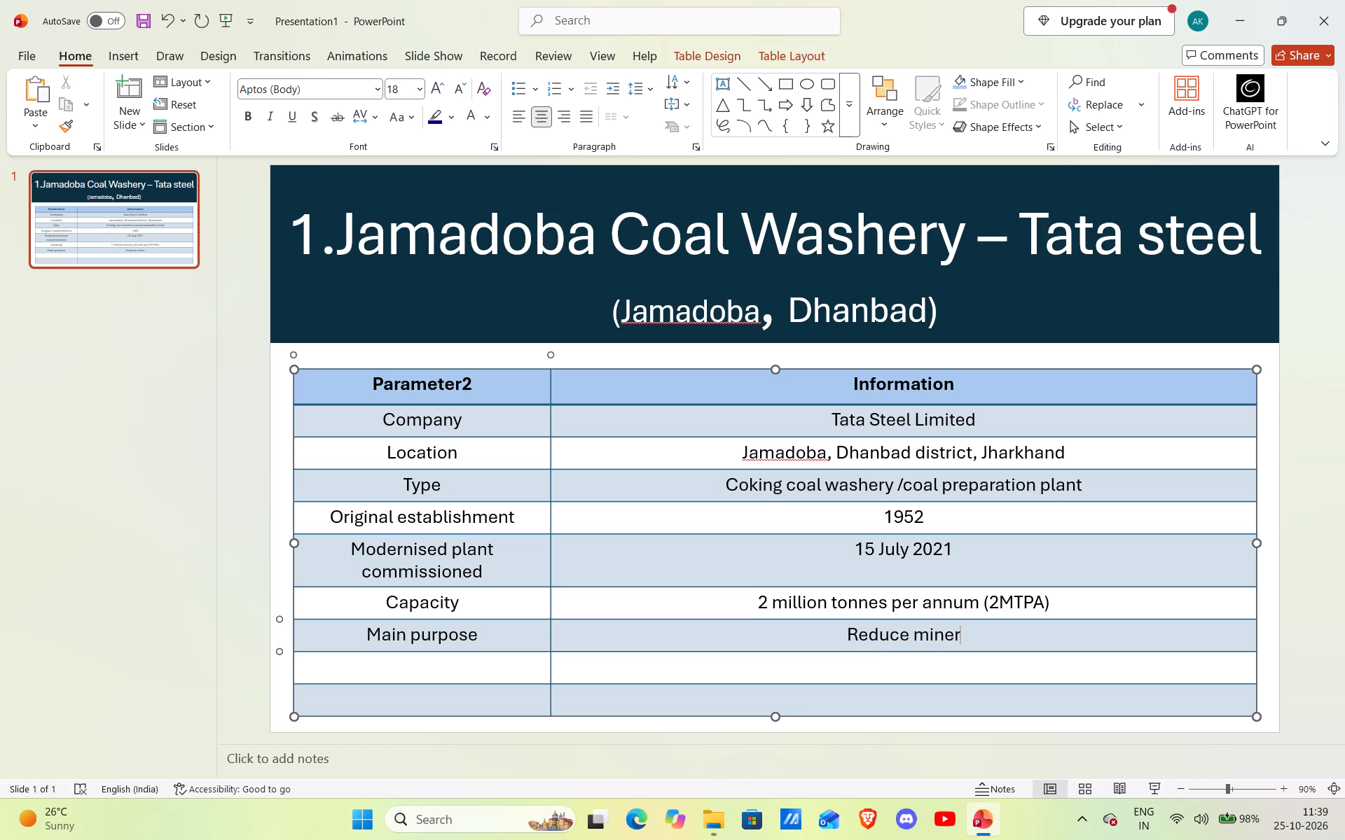
pyautogui.write('al')
pyautogui.press('space')
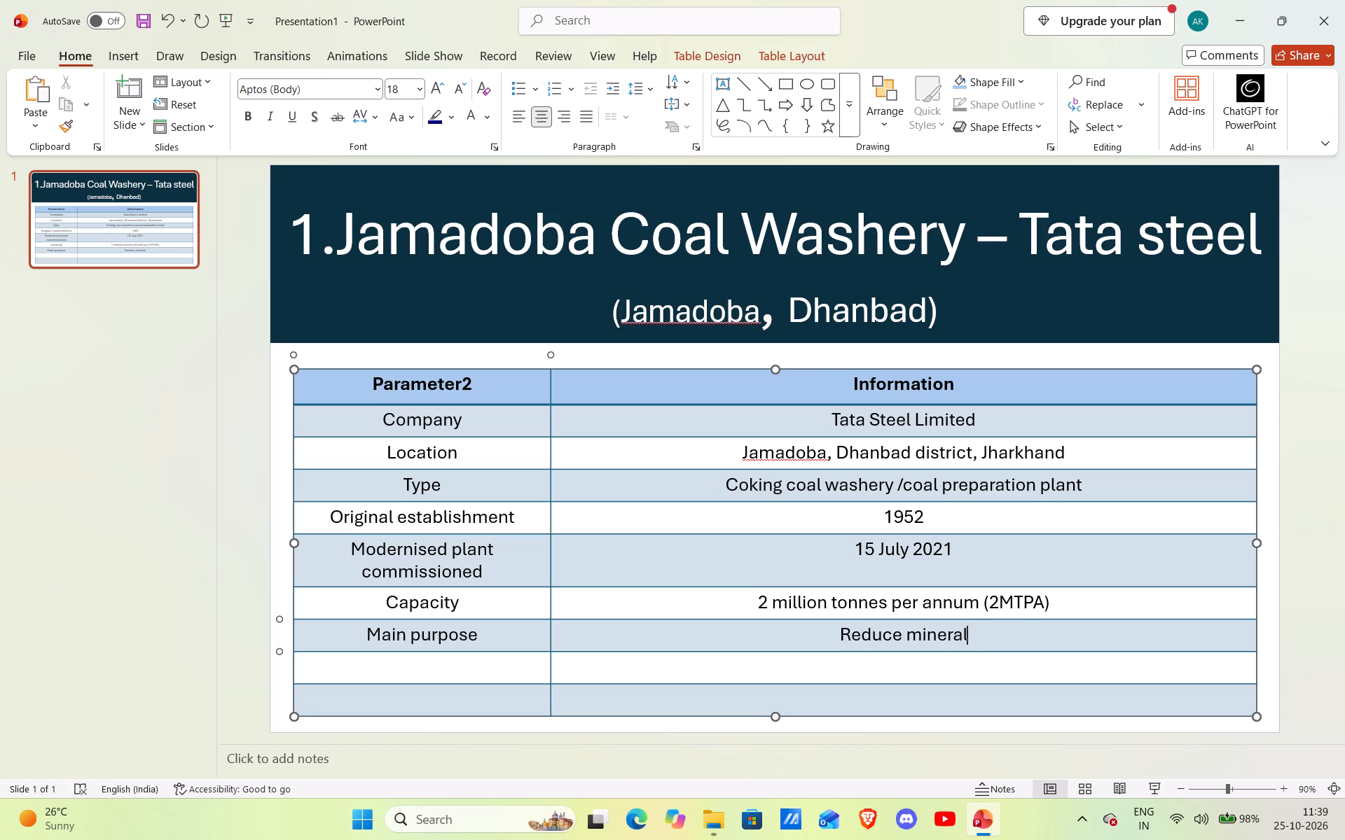
pyautogui.write('impurities and')
pyautogui.press('space')
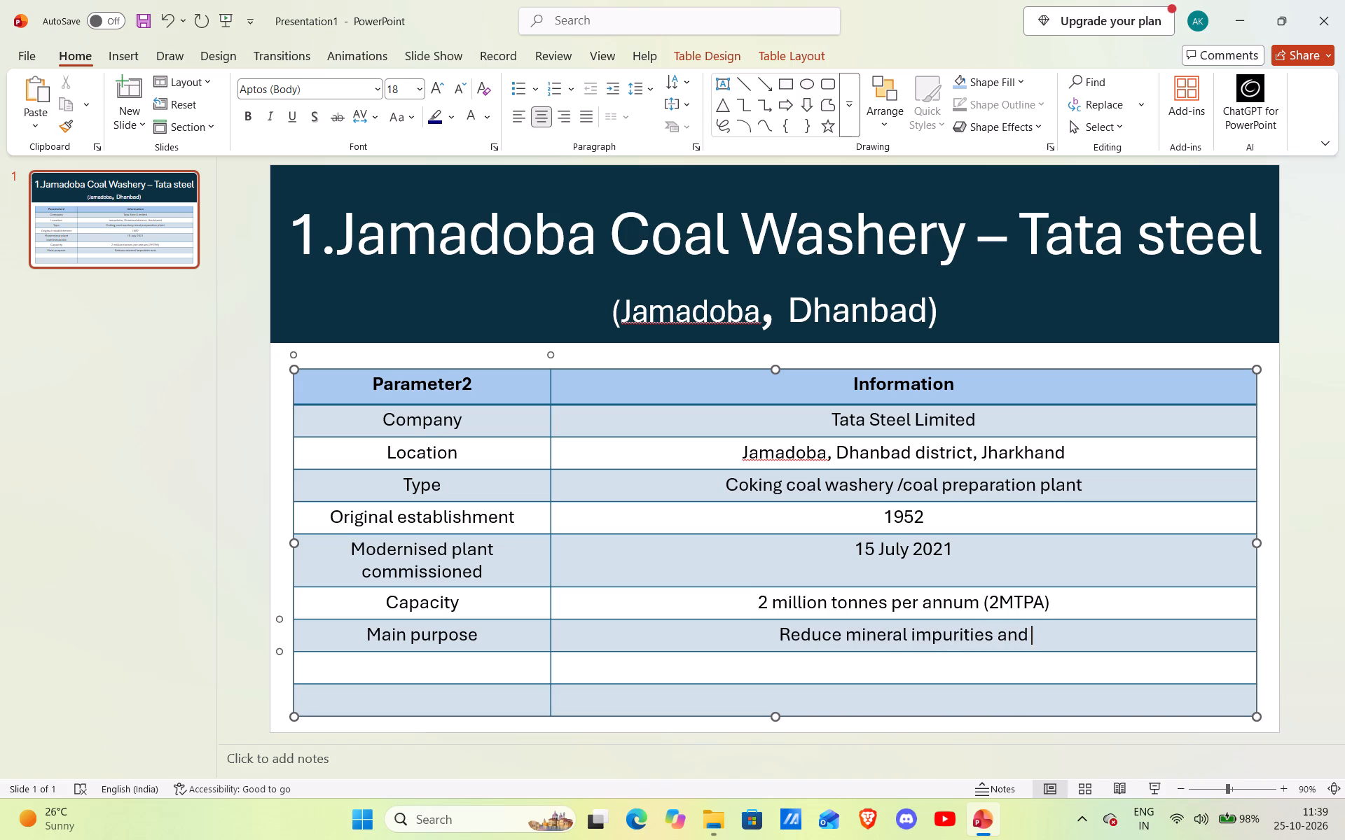
pyautogui.write('ash in coal')
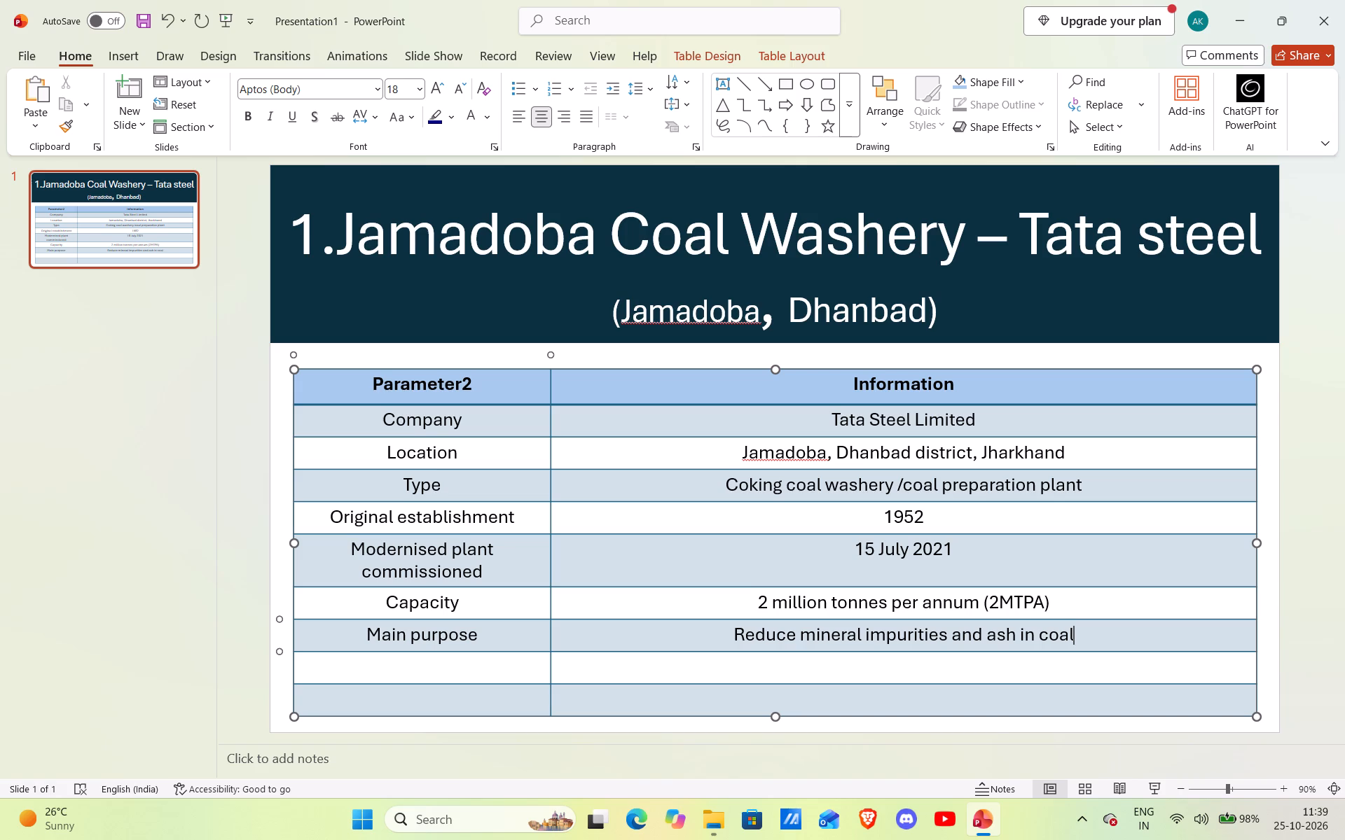
# Enter "Main application" in the Parameter column of the row below Main purpose.
pyautogui.press('Down')
pyautogui.press('Left')
pyautogui.write('Main a')
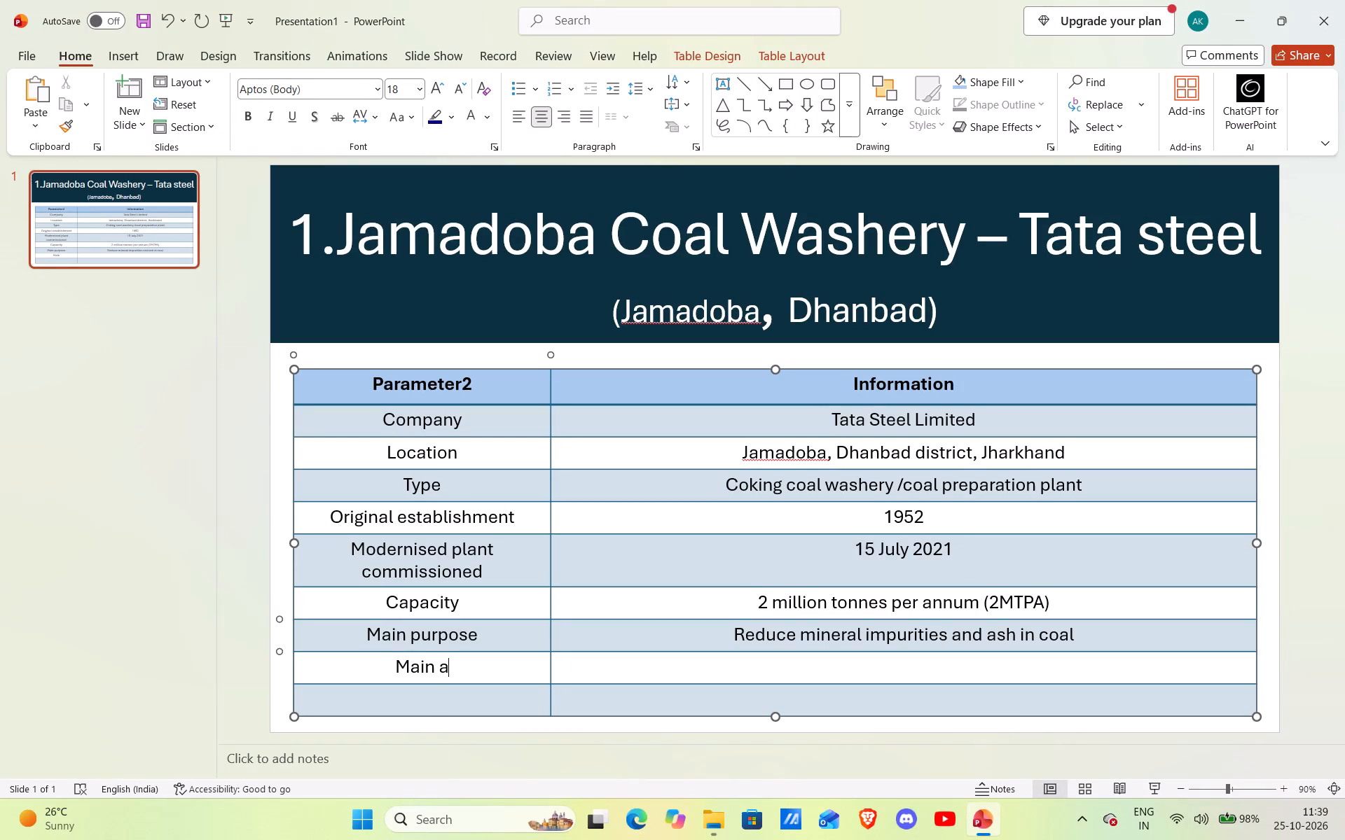
pyautogui.write('pplication')
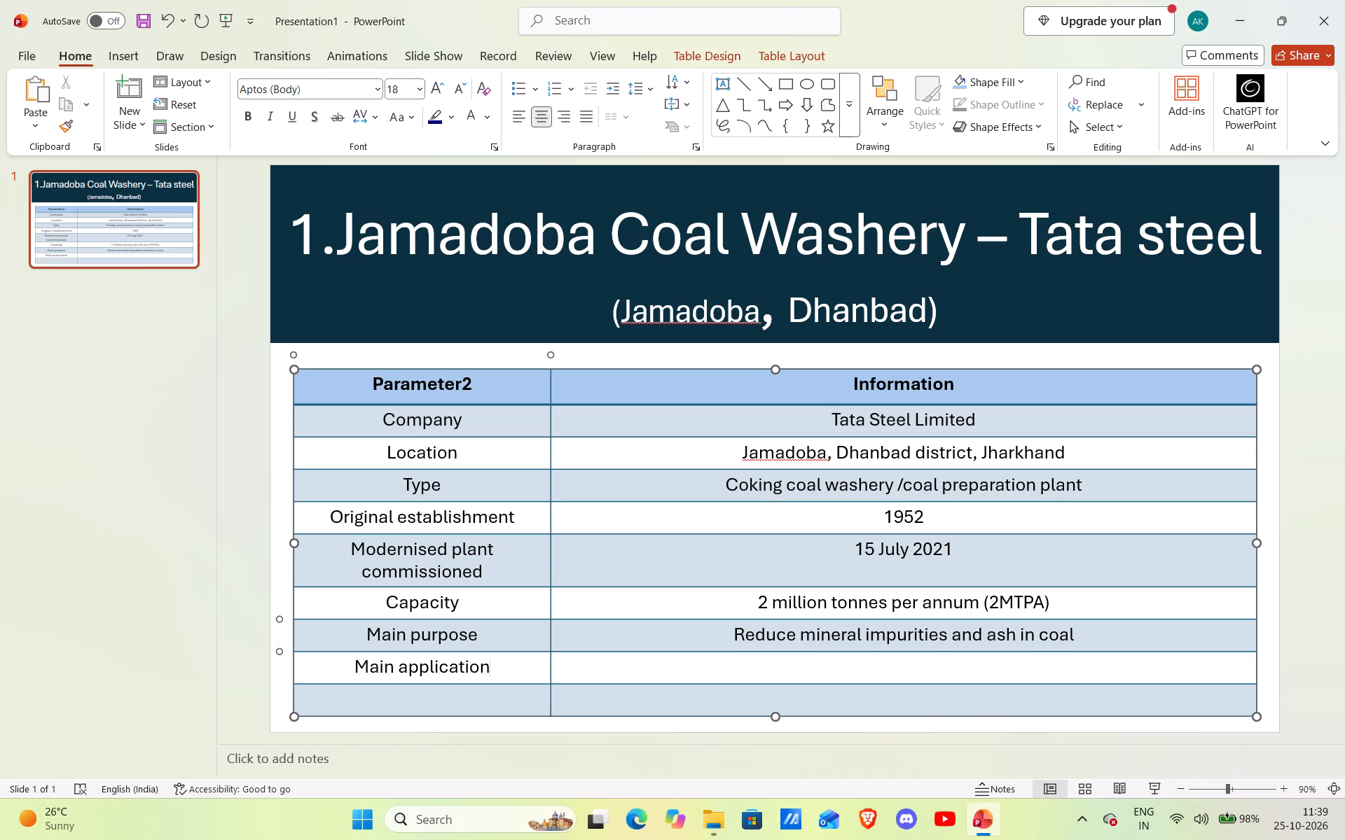
# Enter "Supply coal for steelmaking and coke production" as the Main application row's information.
pyautogui.press('Right')
pyautogui.hotkey('shift', 's')
pyautogui.write('upply')
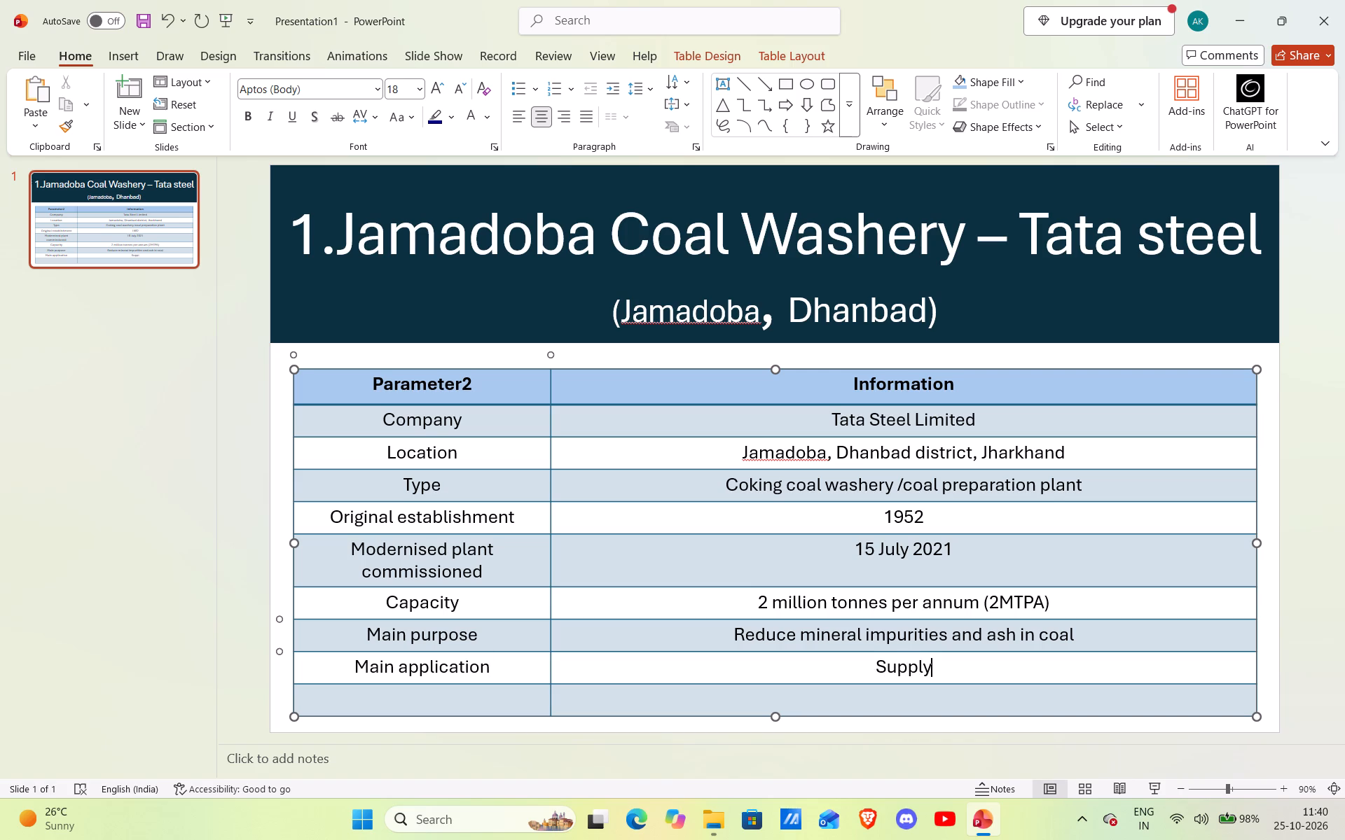
pyautogui.press('space')
pyautogui.write('xoa')
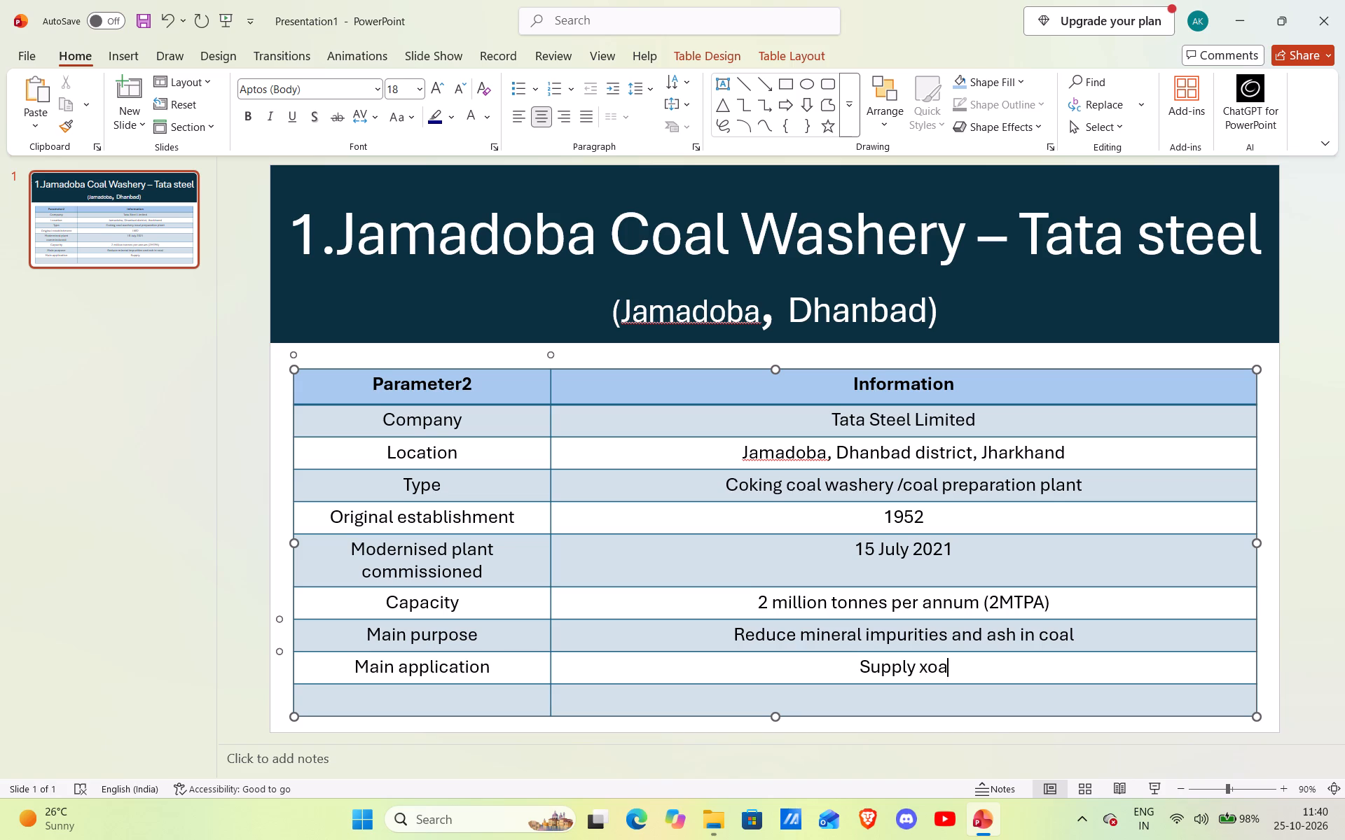
pyautogui.press('BackSpace')
pyautogui.press('BackSpace')
pyautogui.press('BackSpace')
pyautogui.write('coal')
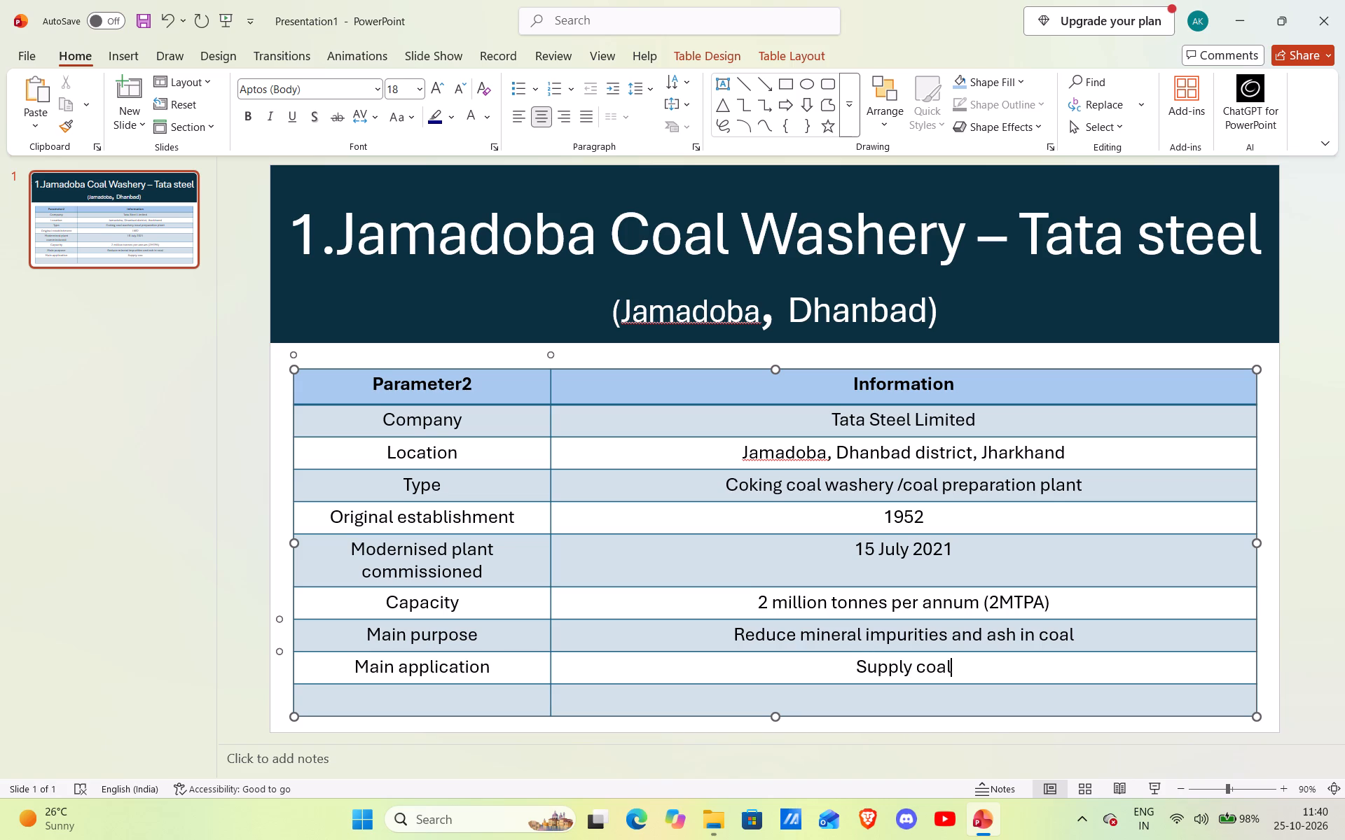
pyautogui.press('space')
pyautogui.write('for steelma')
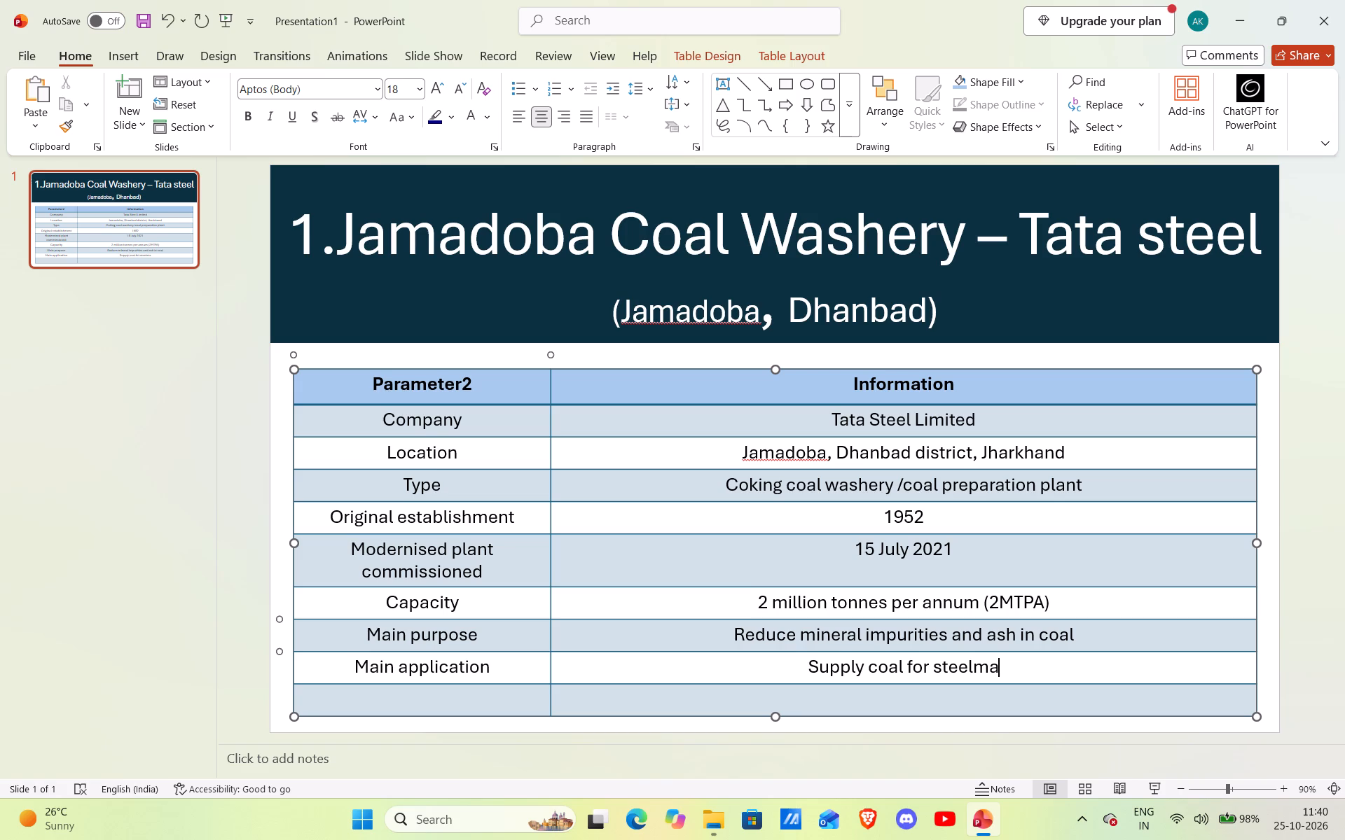
pyautogui.write('king')
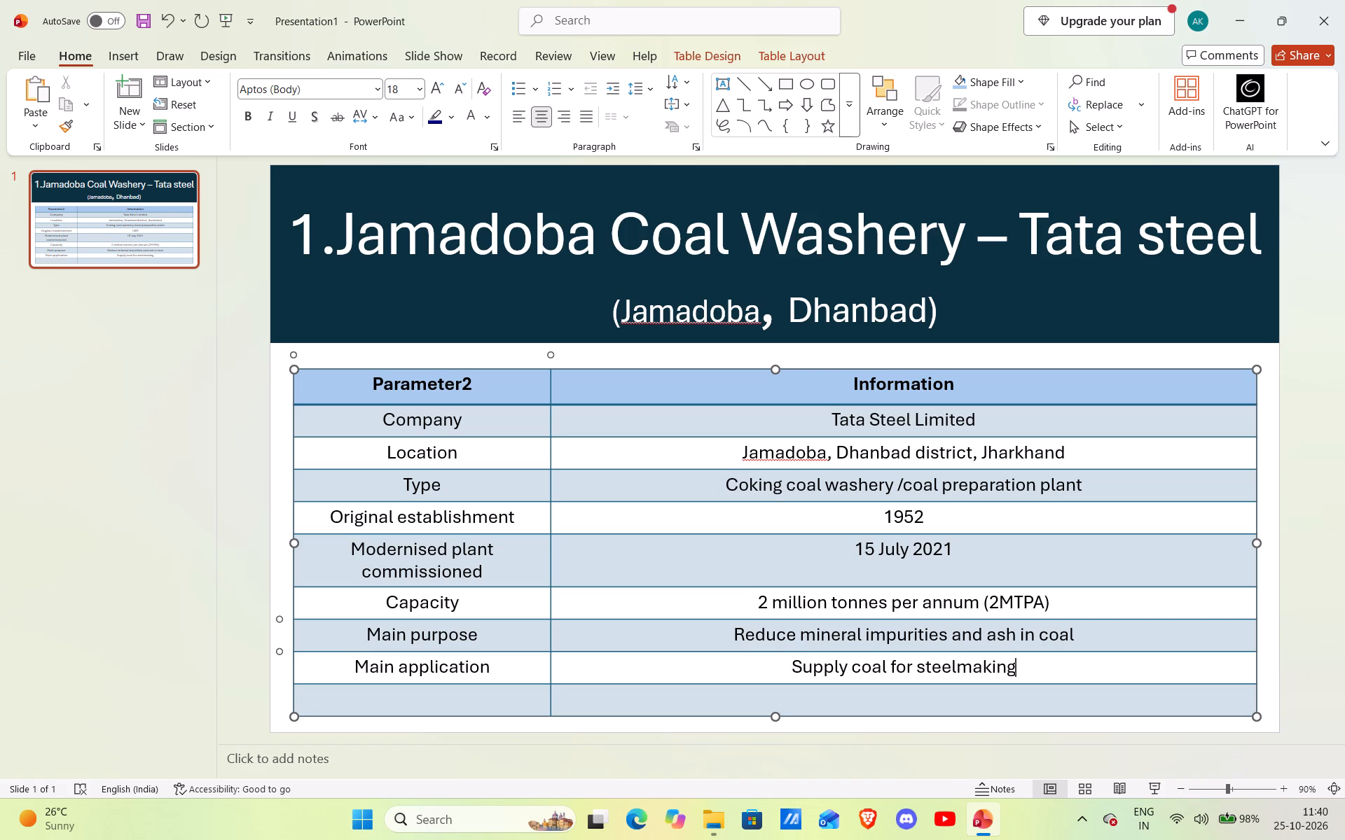
pyautogui.press('space')
pyautogui.write('and coke product')
pyautogui.write('ion')
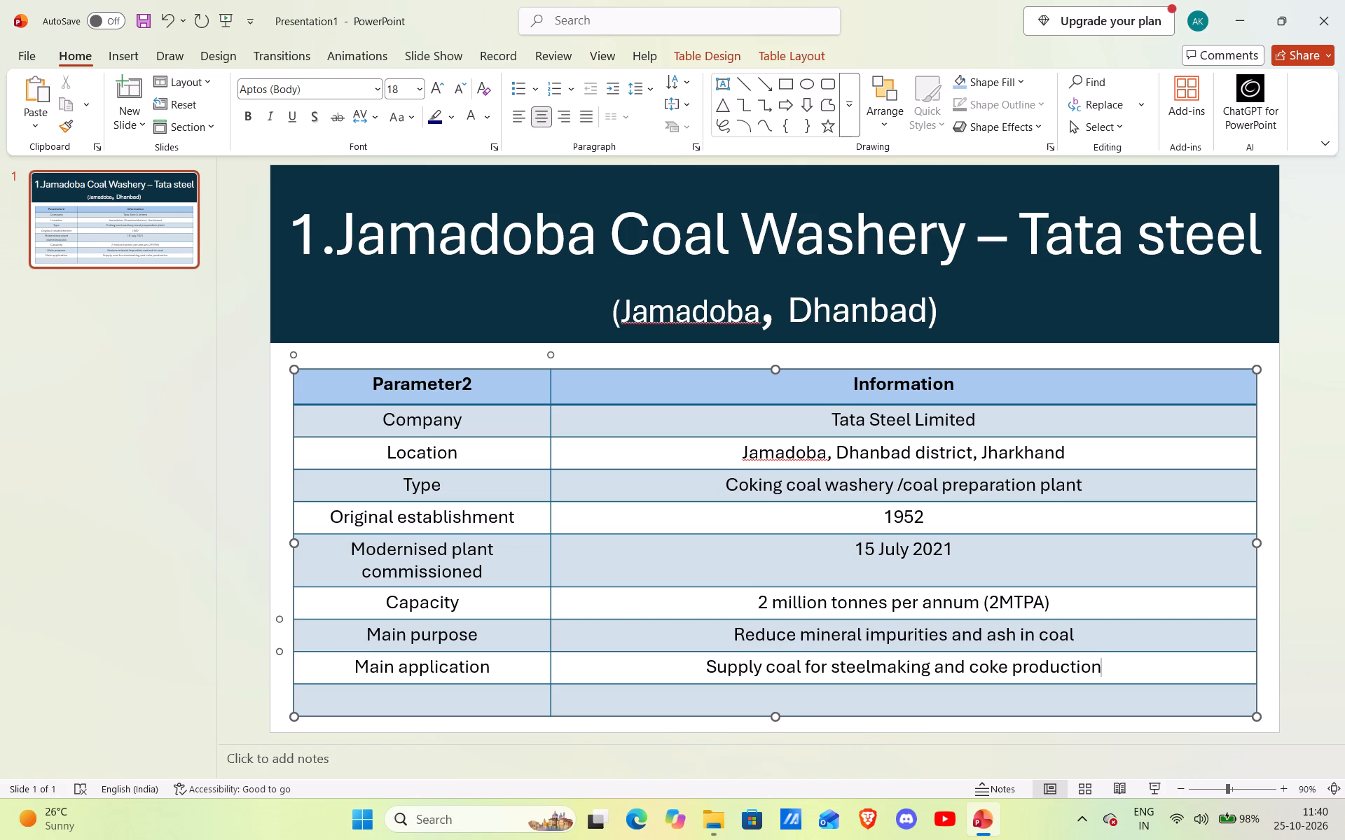
# Enter "Main circuits" in the Parameter column of the table's last row.
pyautogui.press('Down')
pyautogui.press('Left')
pyautogui.write('mai')
pyautogui.press('BackSpace')
pyautogui.press('BackSpace')
pyautogui.press('BackSpace')
pyautogui.write('Main')
pyautogui.press('space')
pyautogui.write('circuit')
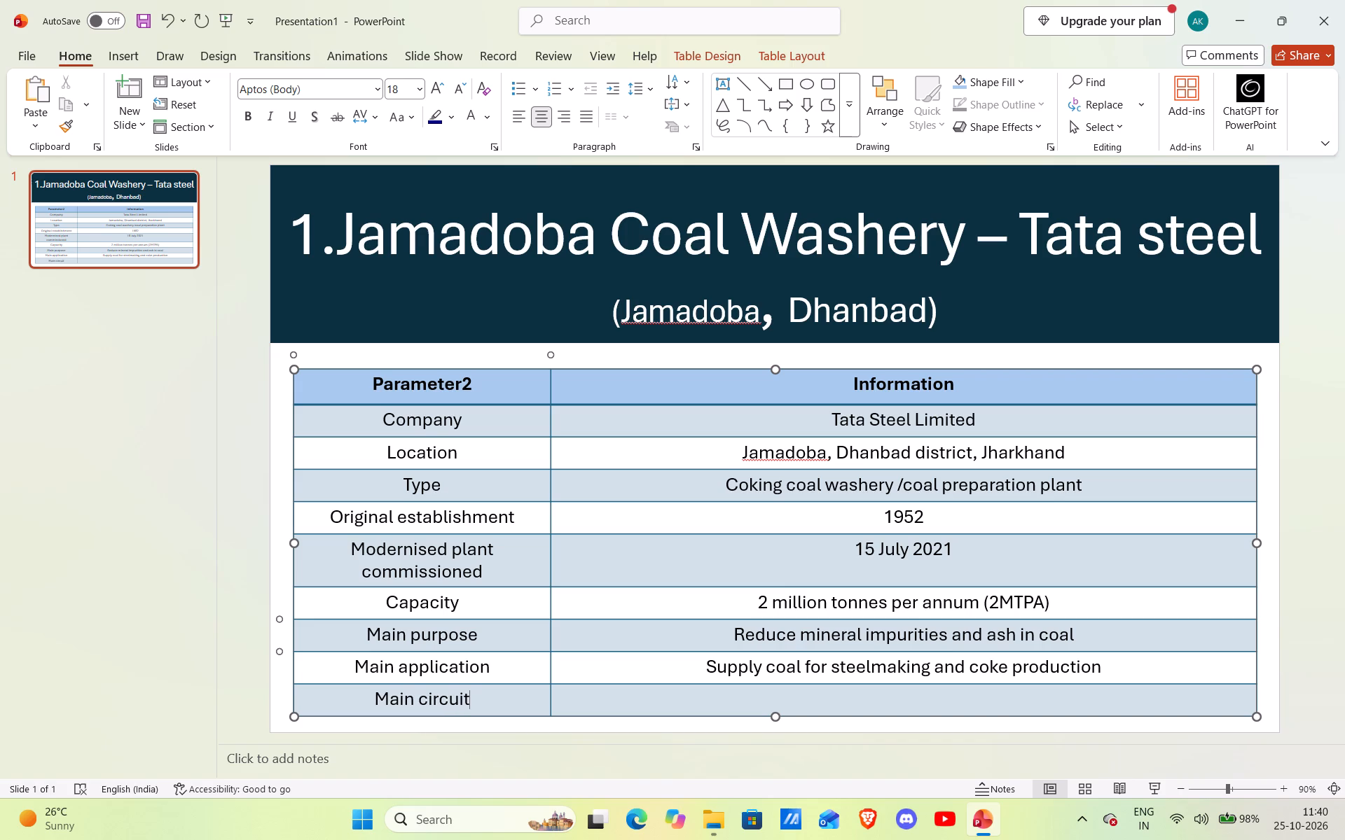
pyautogui.press('s')
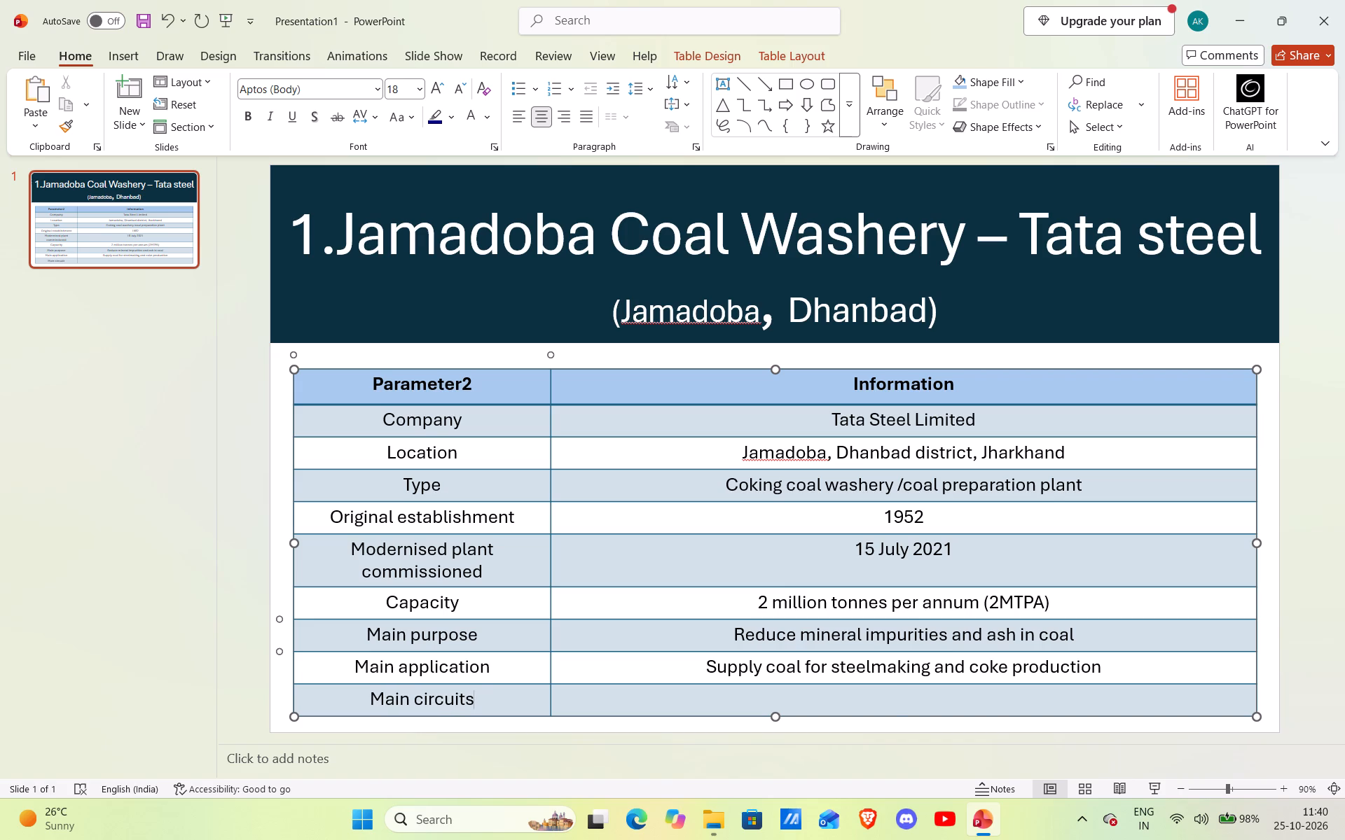
# Enter "Dense Media Cyclone" as the first item of the Main circuits row's information.
pyautogui.press('Right')
pyautogui.write('Dense')
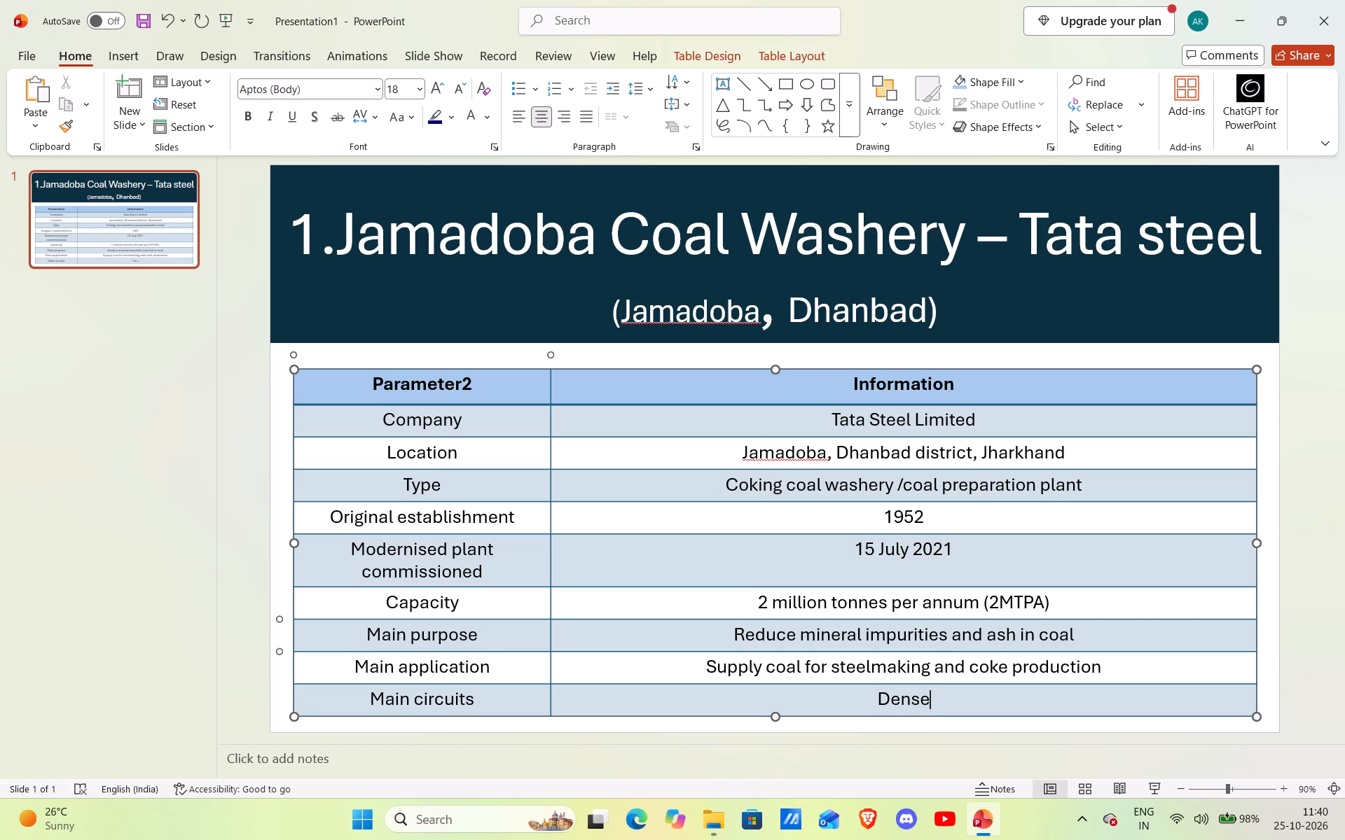
pyautogui.press('space')
pyautogui.write('Nedia')
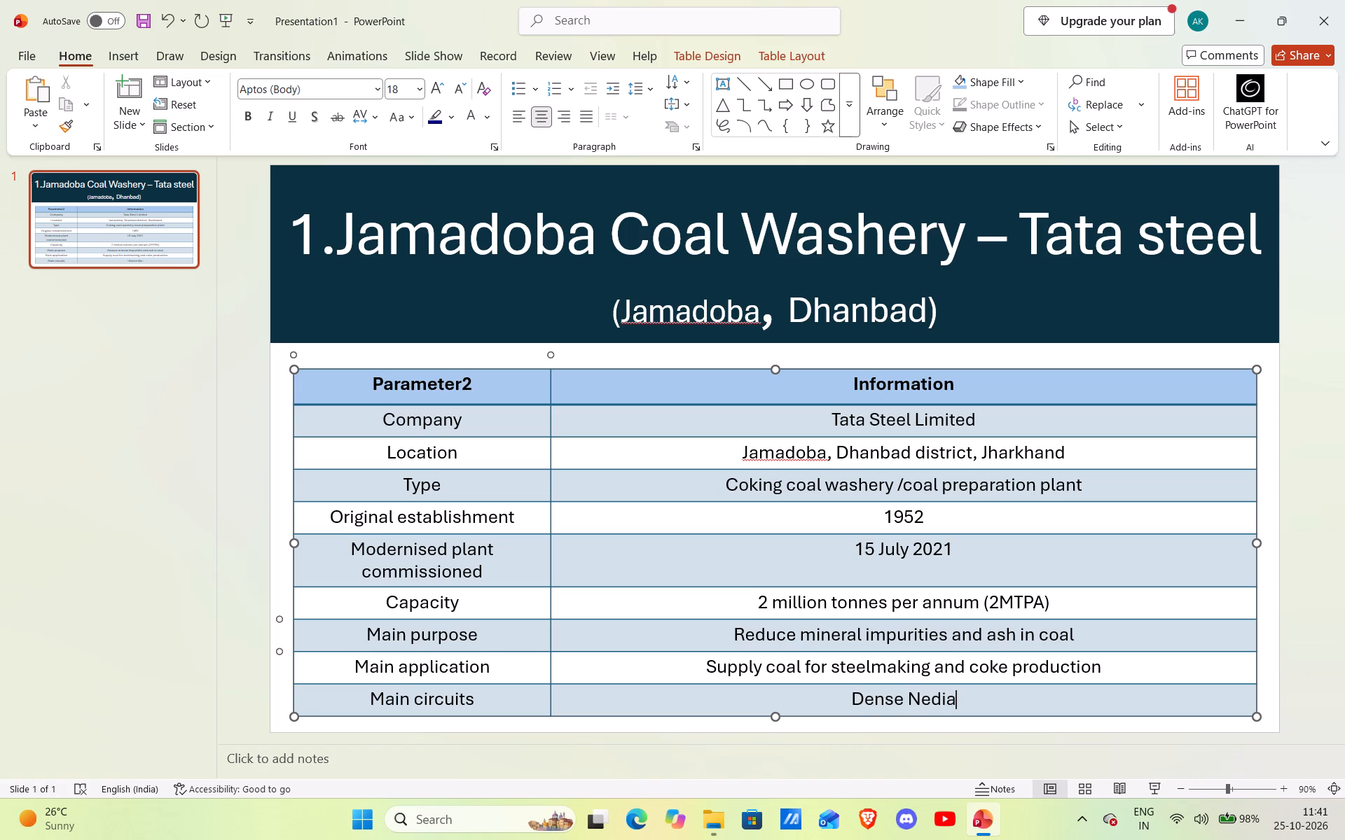
pyautogui.press('BackSpace')
pyautogui.press('BackSpace')
pyautogui.press('BackSpace')
pyautogui.press('BackSpace')
pyautogui.press('BackSpace')
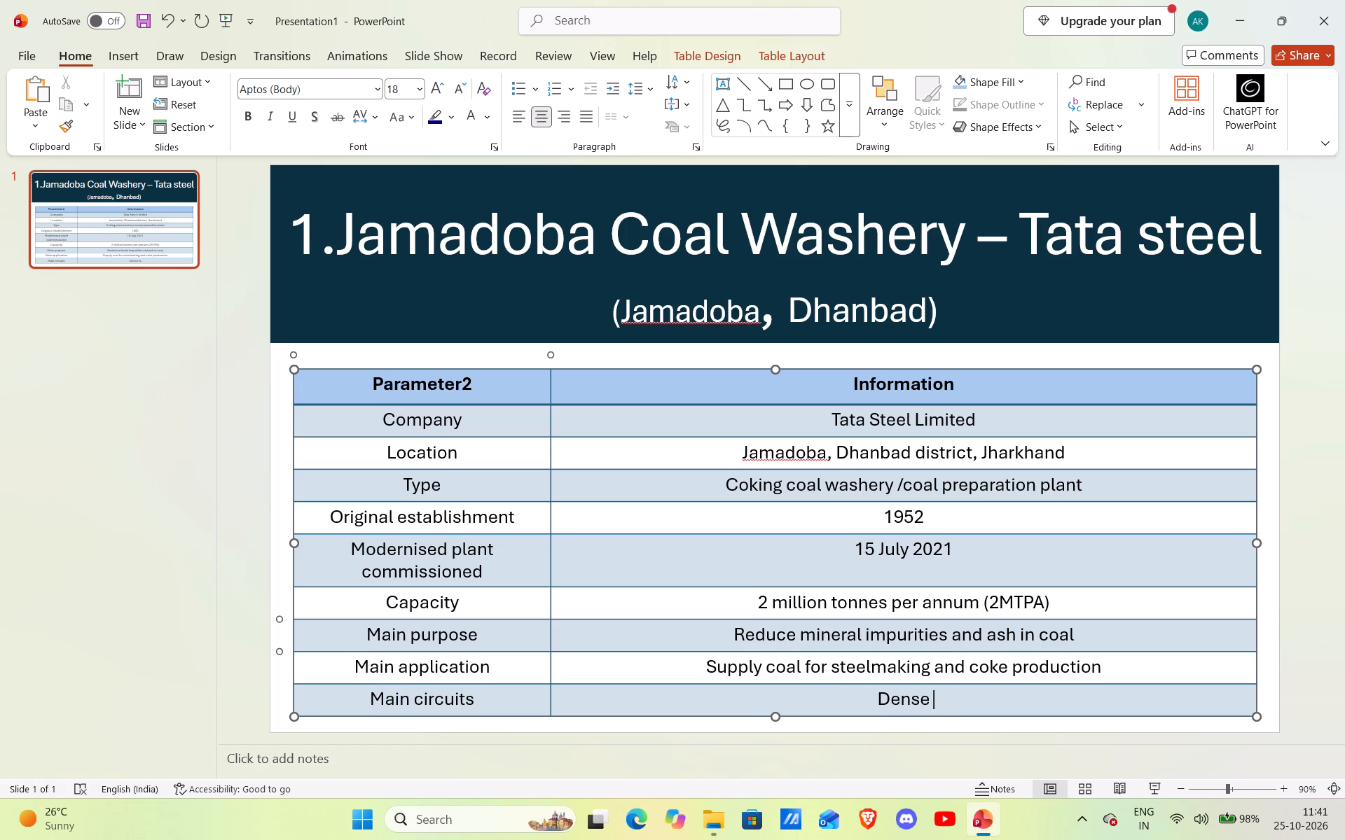
pyautogui.write('Media')
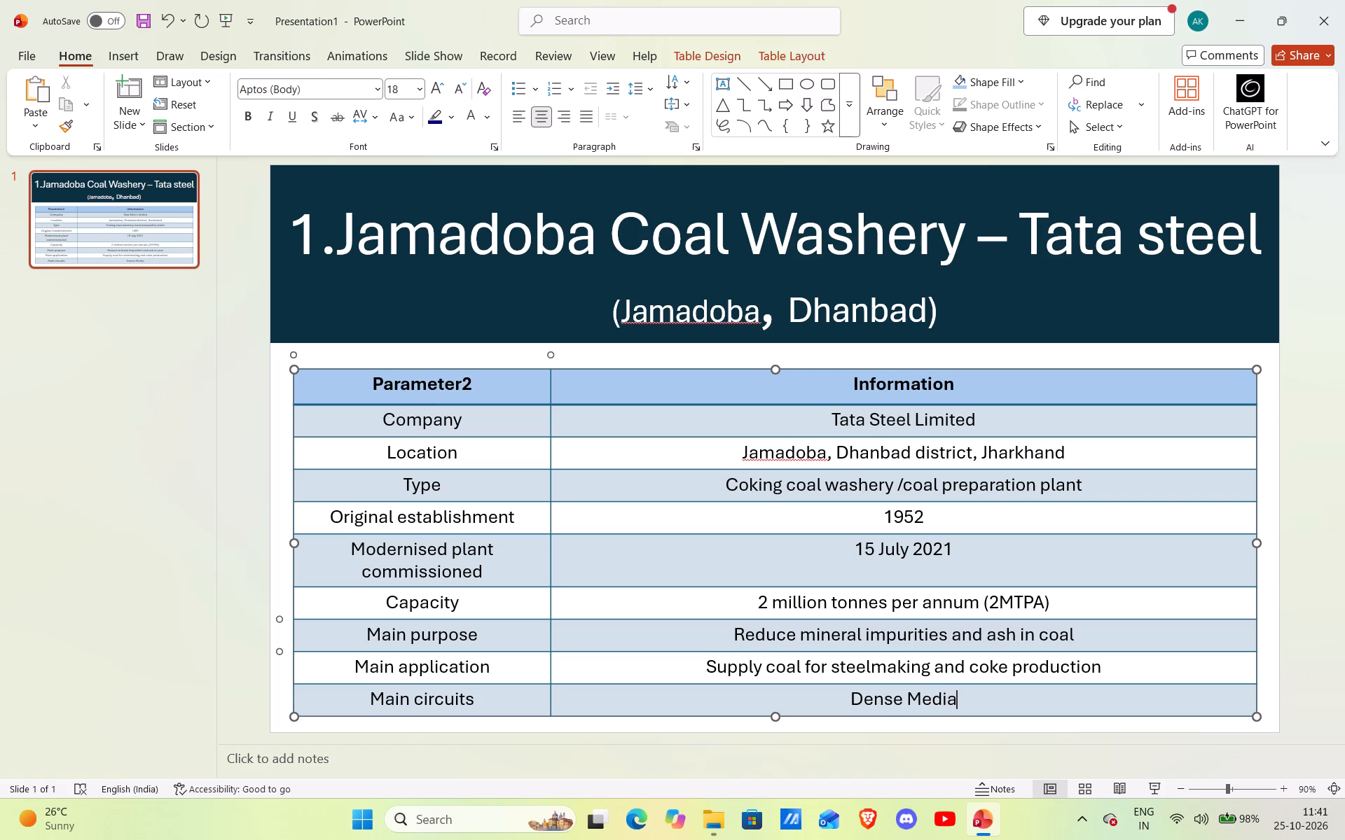
pyautogui.hotkey('shift', 'c')
pyautogui.press('BackSpace')
pyautogui.press('space')
pyautogui.write('C')
pyautogui.press('u')
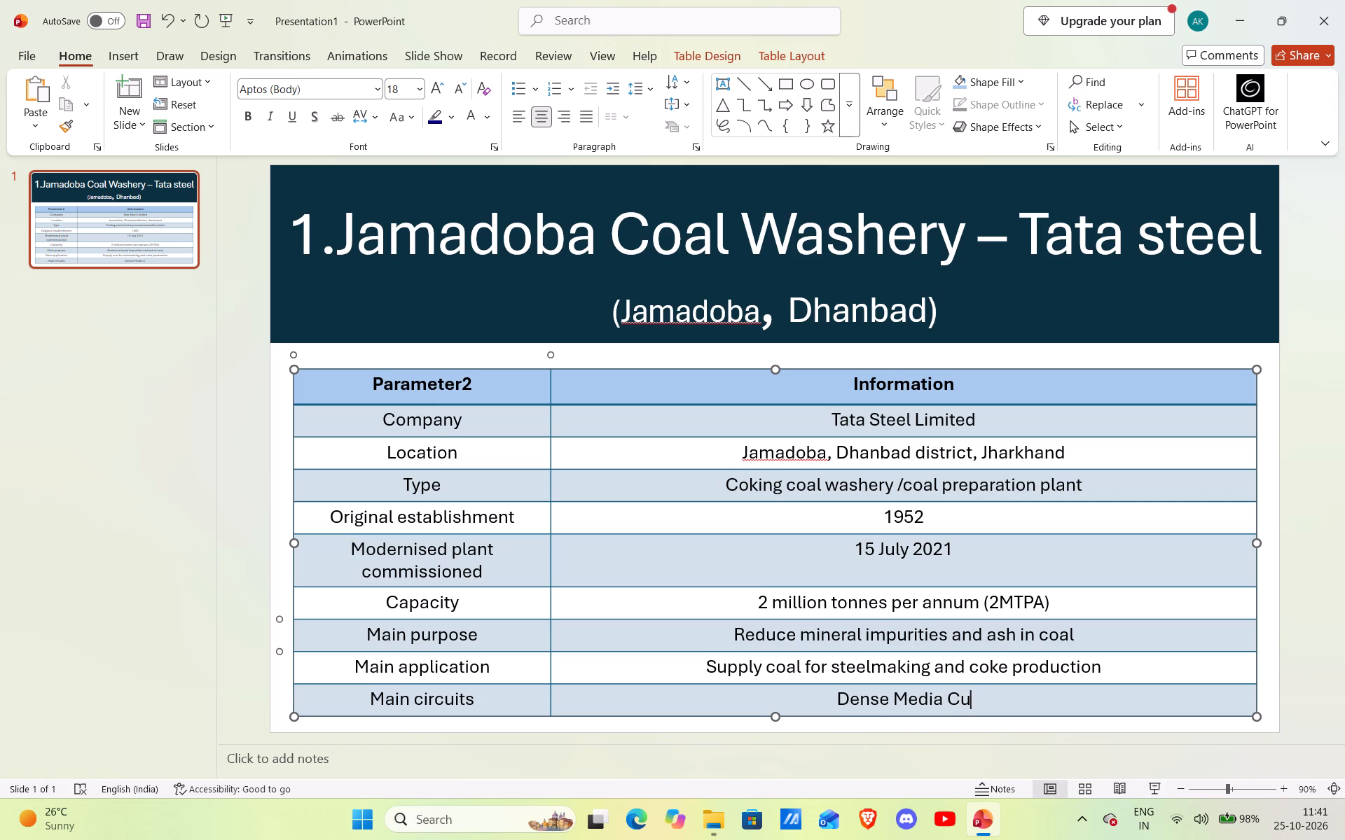
pyautogui.press('BackSpace')
pyautogui.write('yclone')
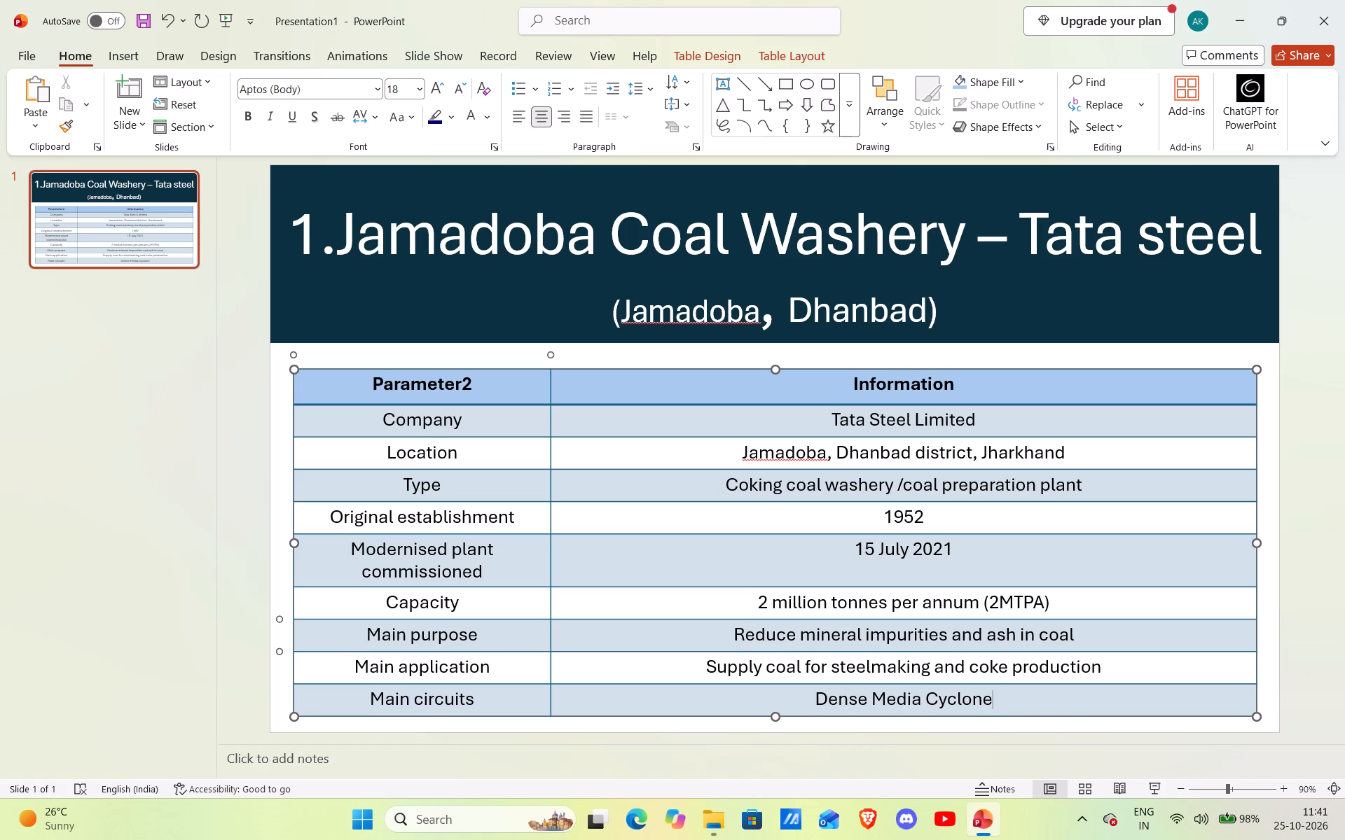
# Append ", Reflux Classifier and Froth Floation" after the first item in the Main circuits row's information.
pyautogui.write(',')
pyautogui.press('space')
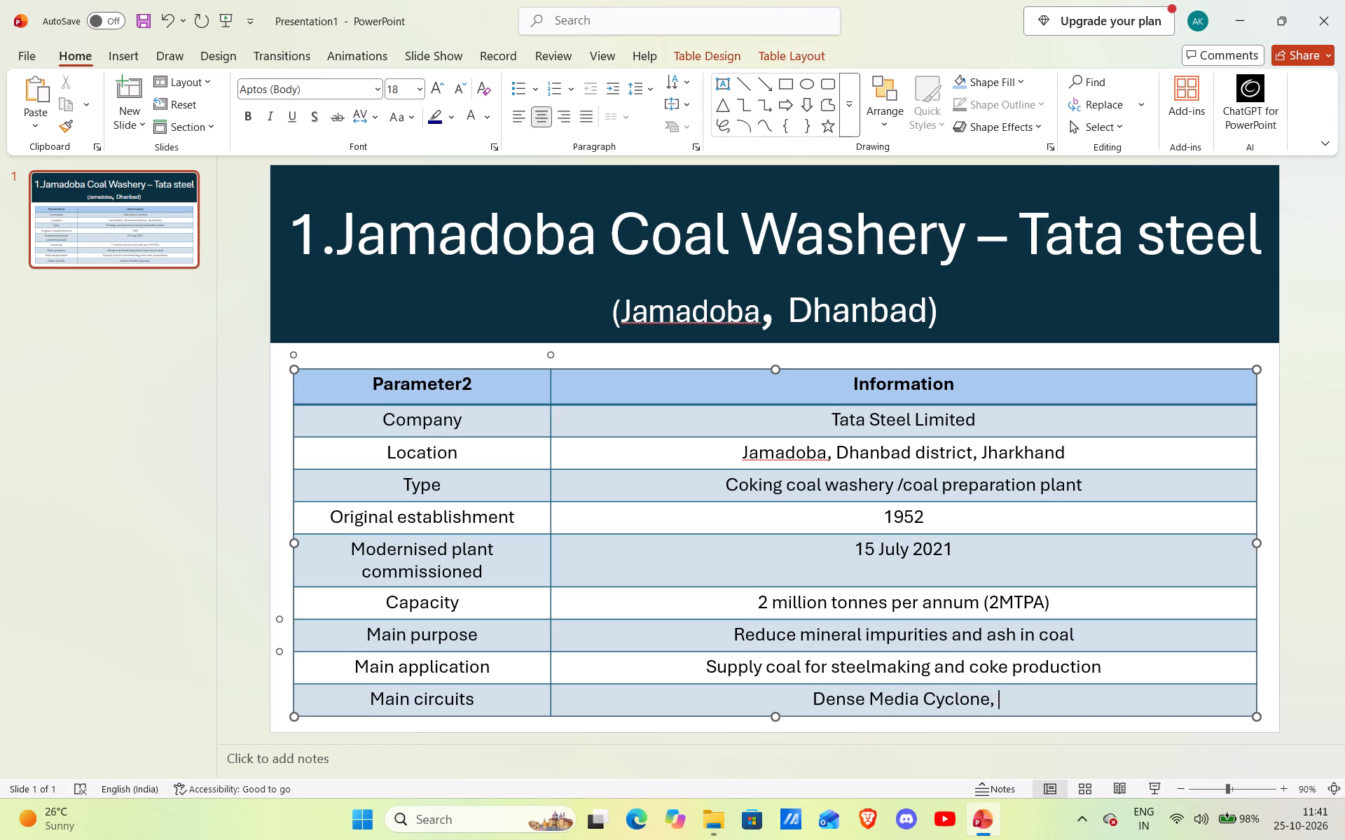
pyautogui.hotkey('shift', 'r')
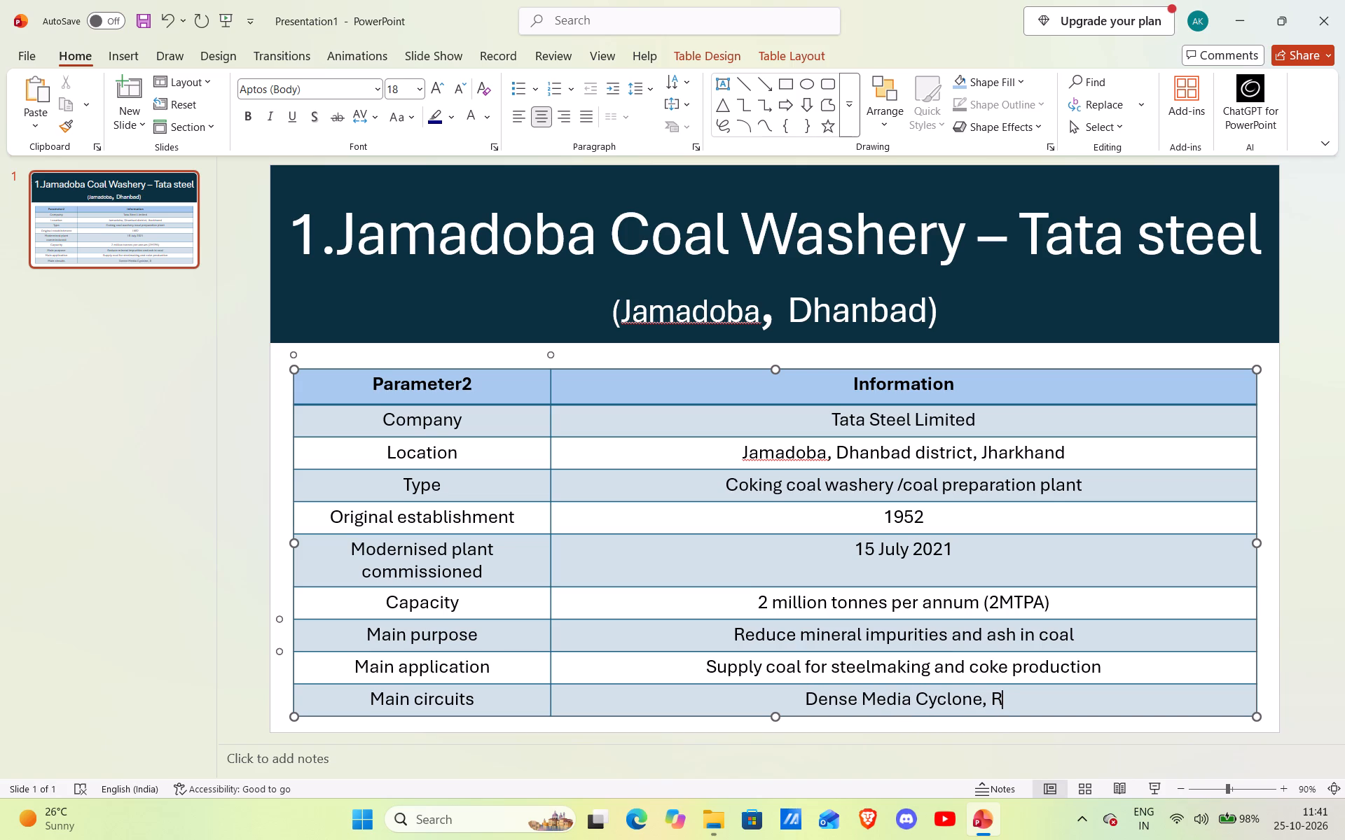
pyautogui.write('eflux')
pyautogui.press('space')
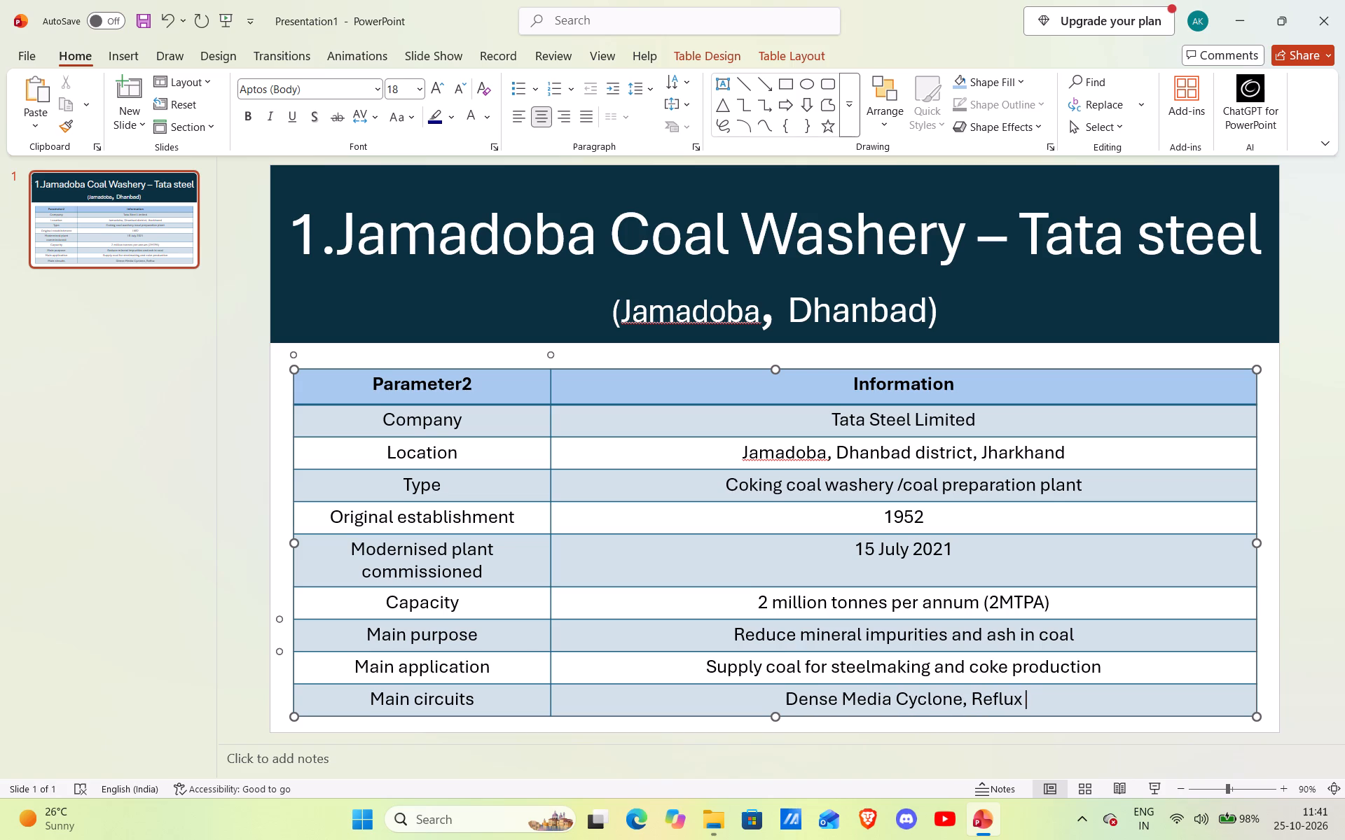
pyautogui.write('Classi')
pyautogui.write('fie')
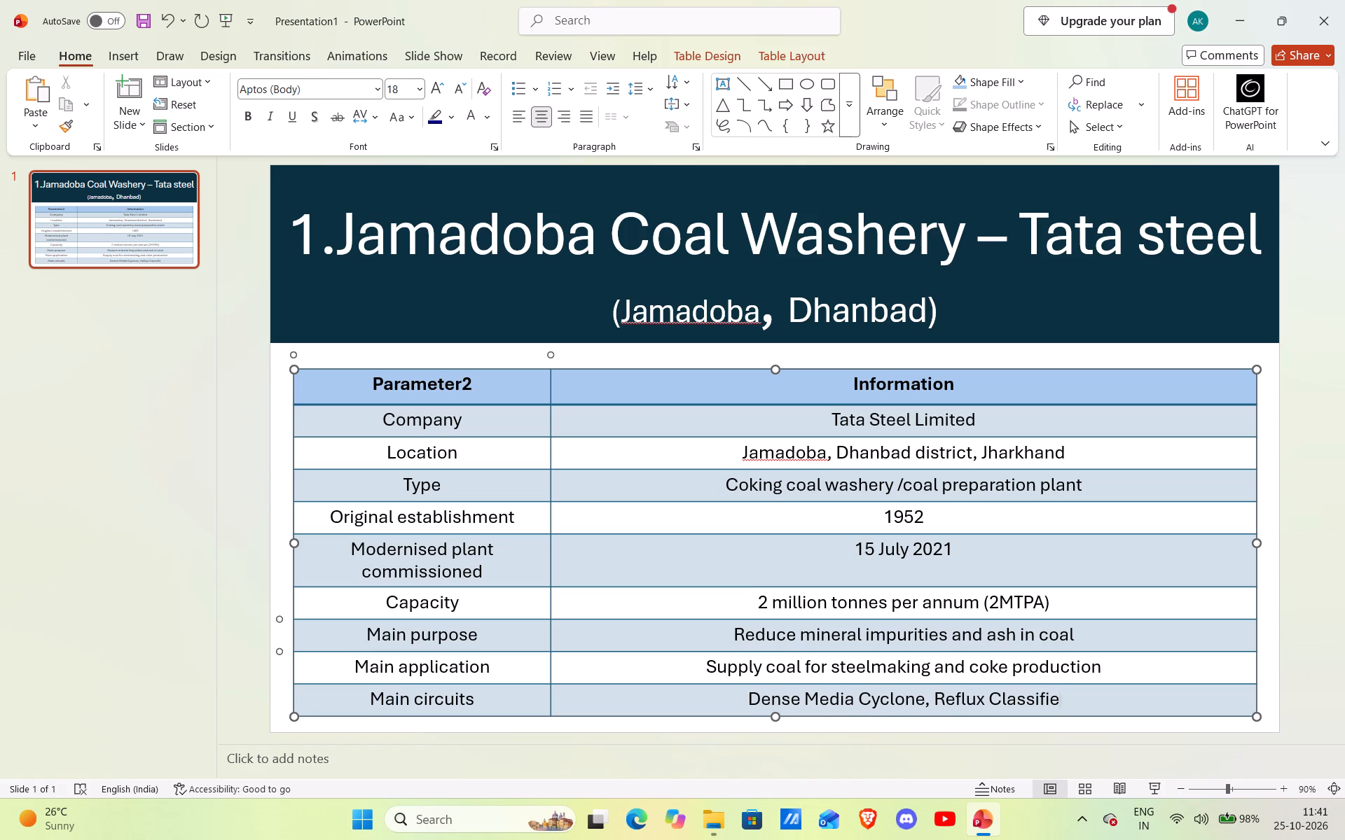
pyautogui.press('r')
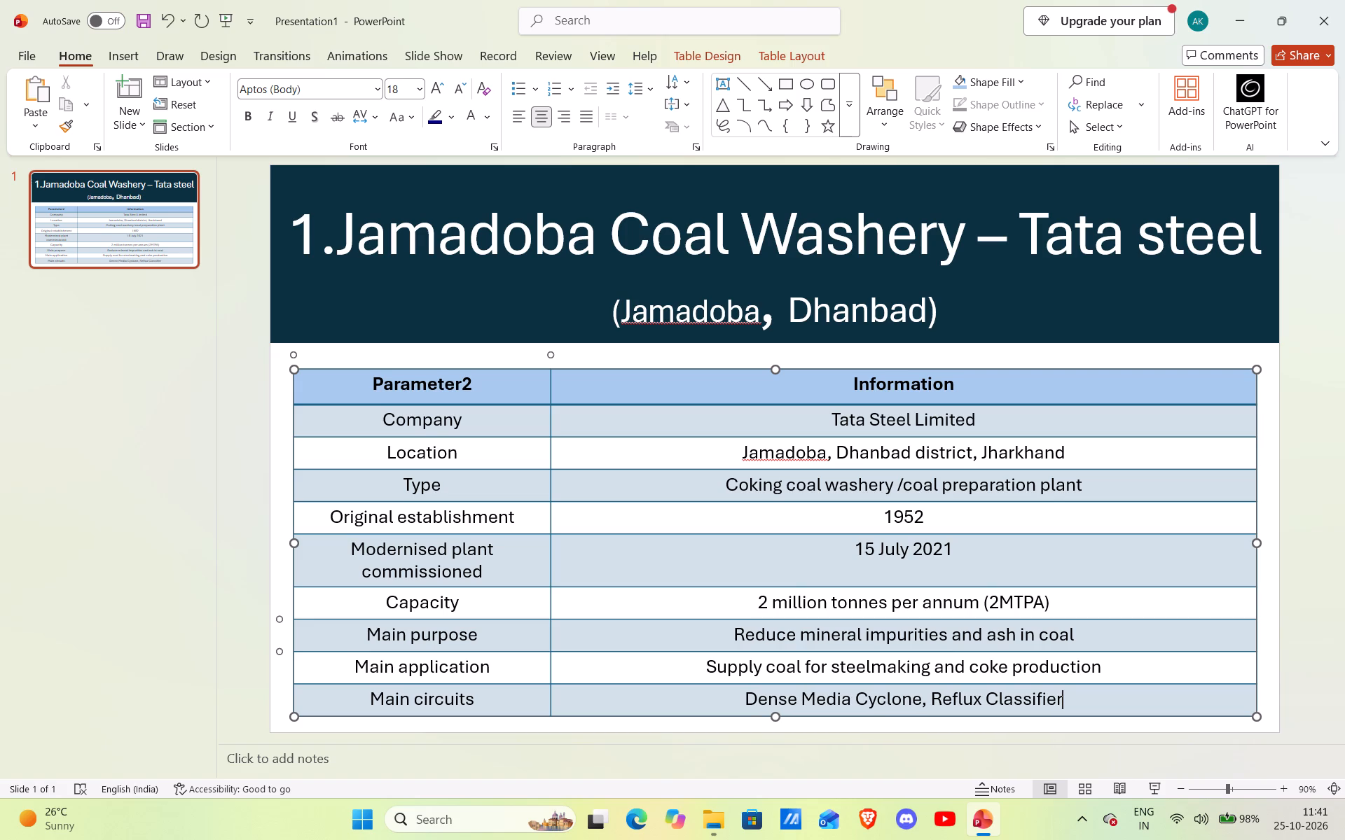
pyautogui.press('space')
pyautogui.write('and')
pyautogui.press('space')
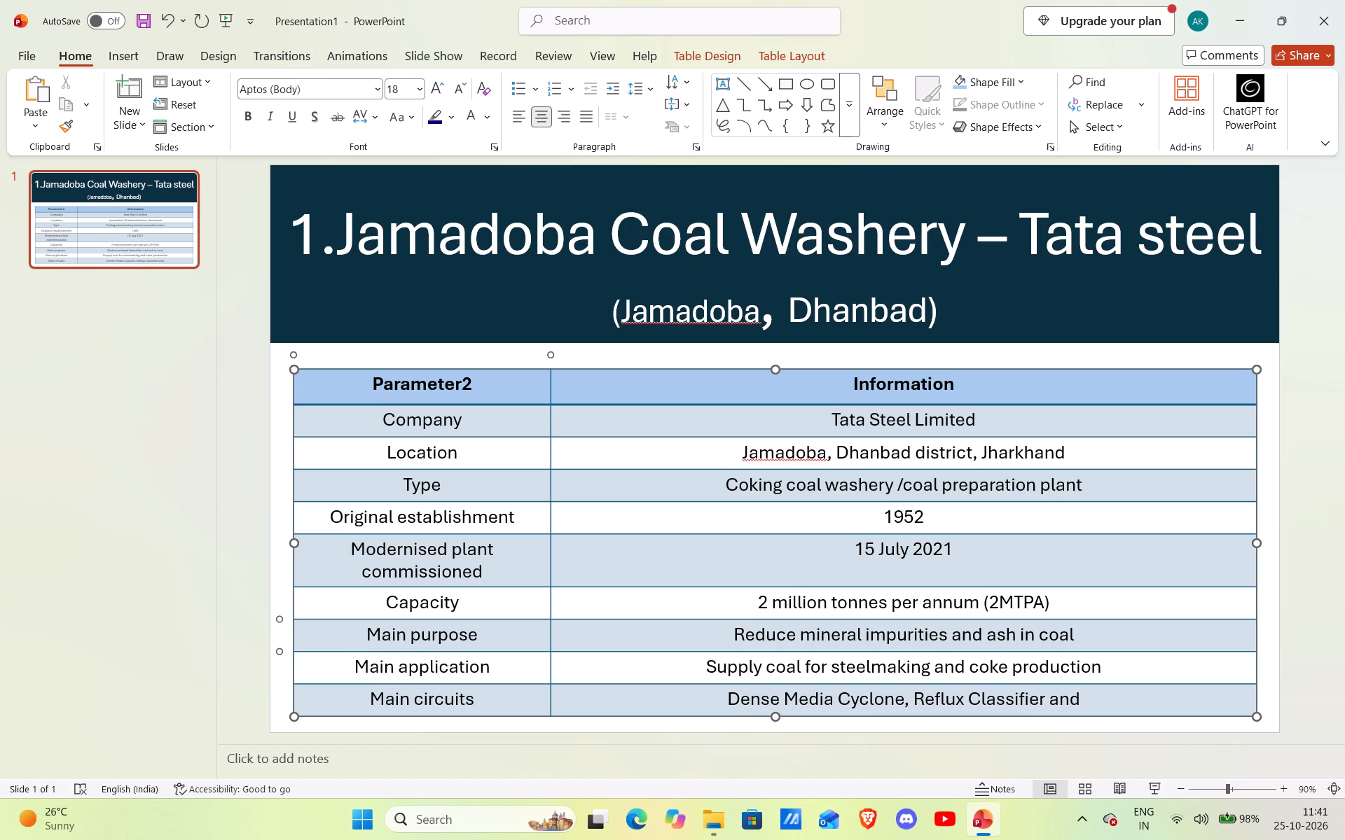
pyautogui.write('Froth')
pyautogui.press('space')
pyautogui.hotkey('shift', 'f')
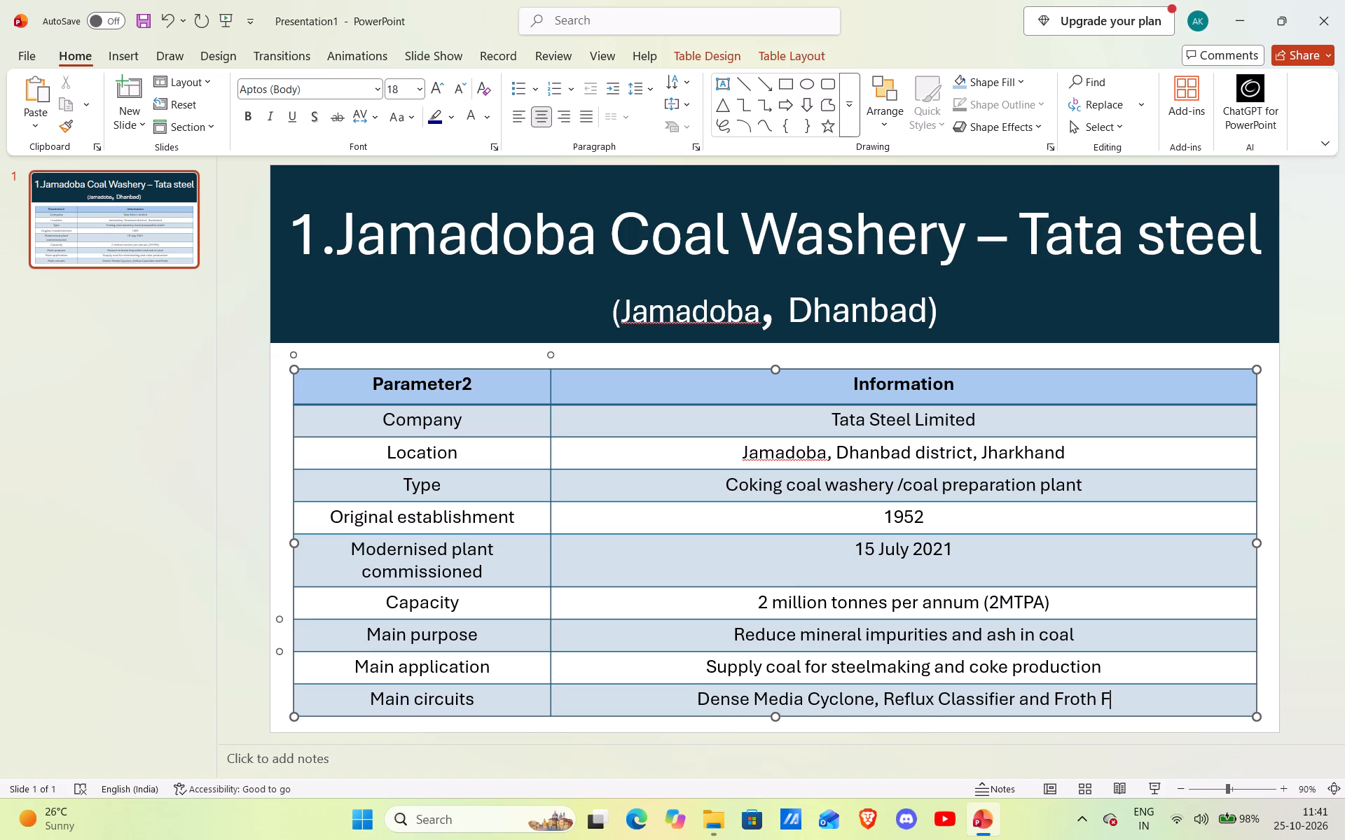
pyautogui.write('lo')
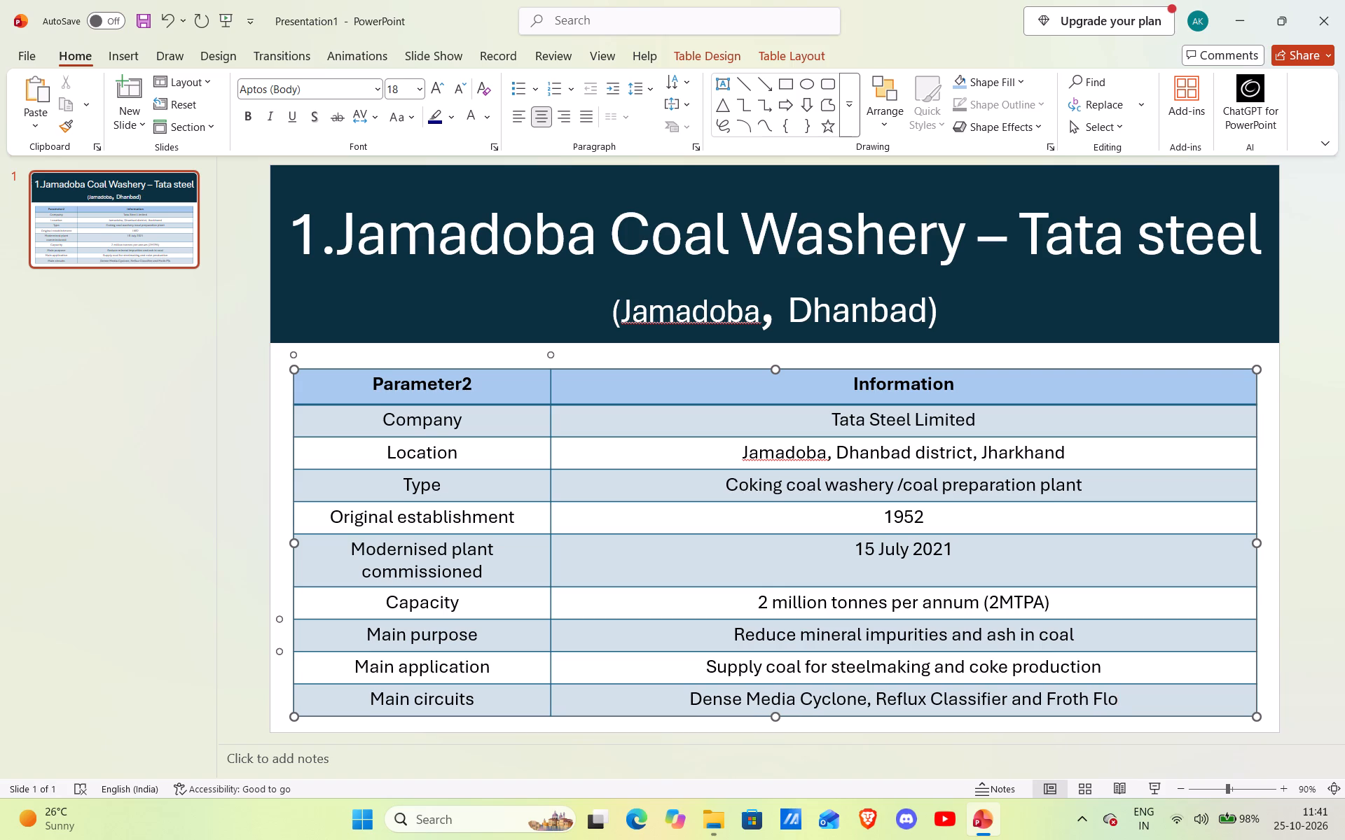
pyautogui.write('ation')
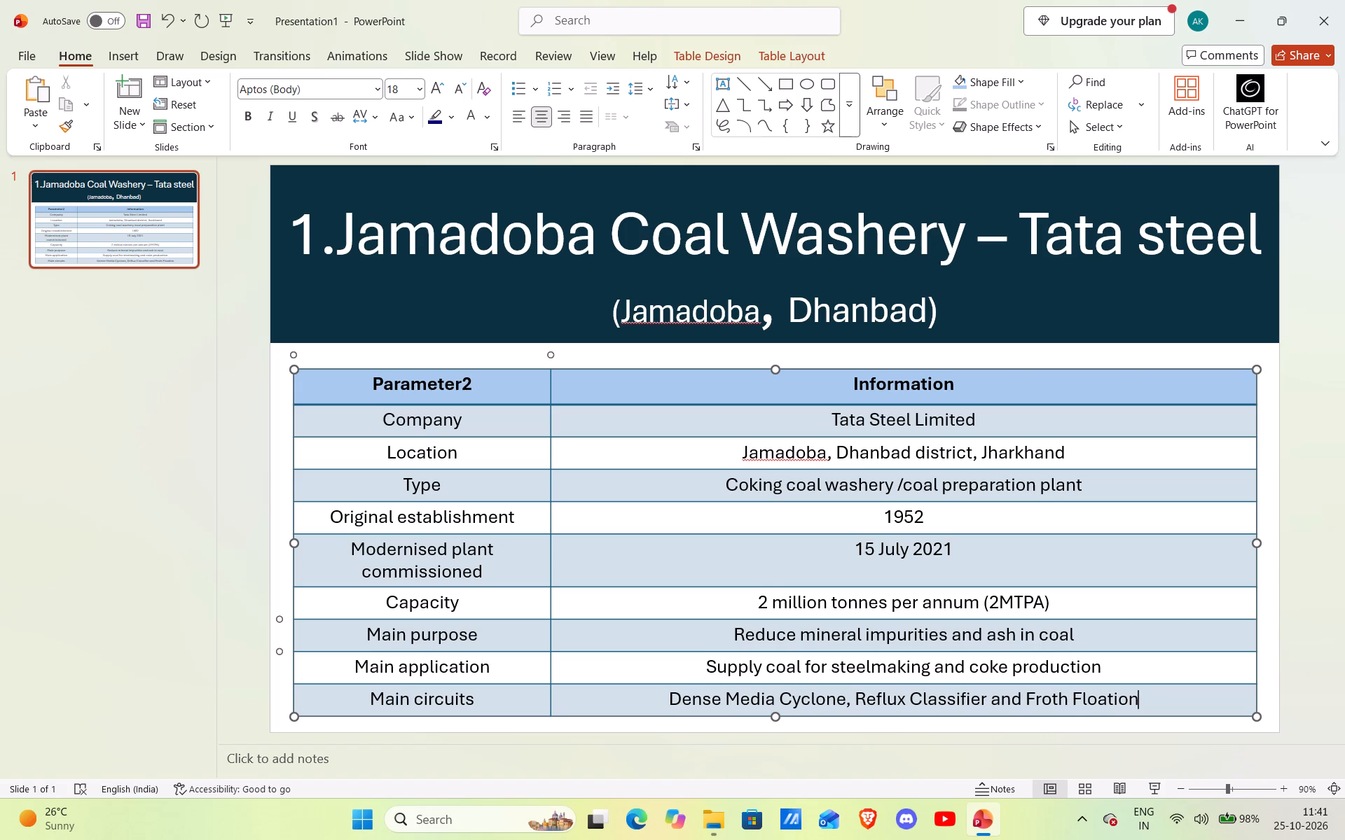